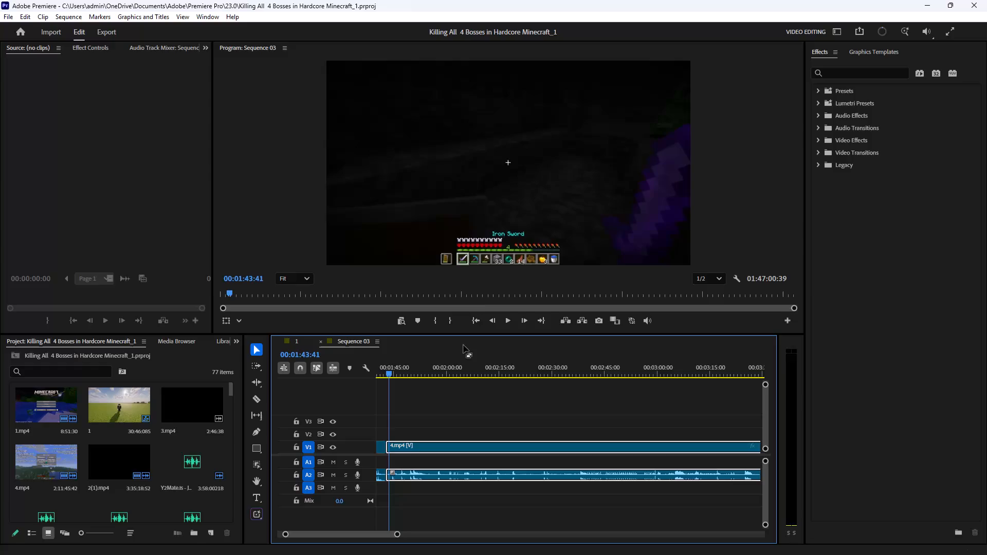
Trim the start of the last 4.mp4 clip in Sequence 03 to 00:02:36:06 and move it against the preceding clip.
left_click(506, 323)
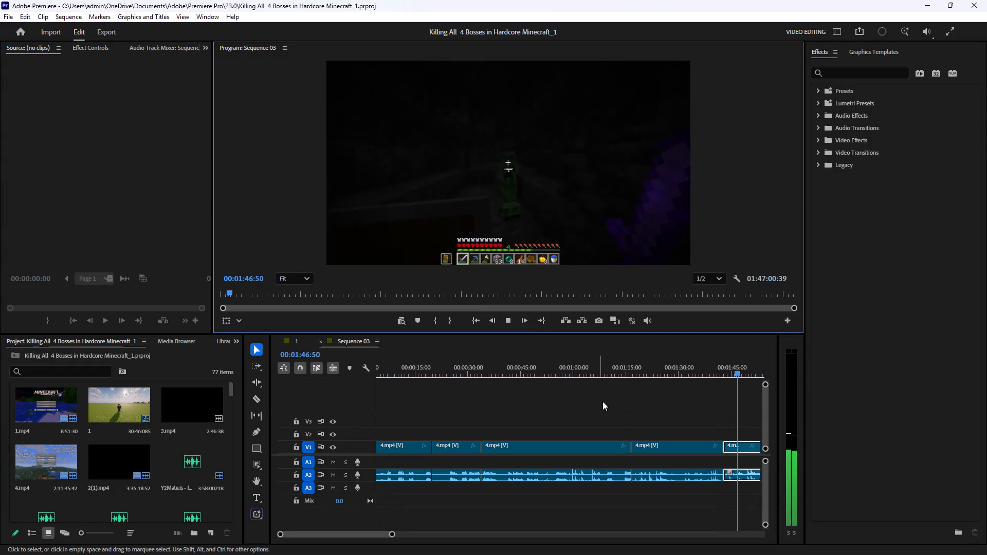
left_click_drag(688, 374, 674, 380)
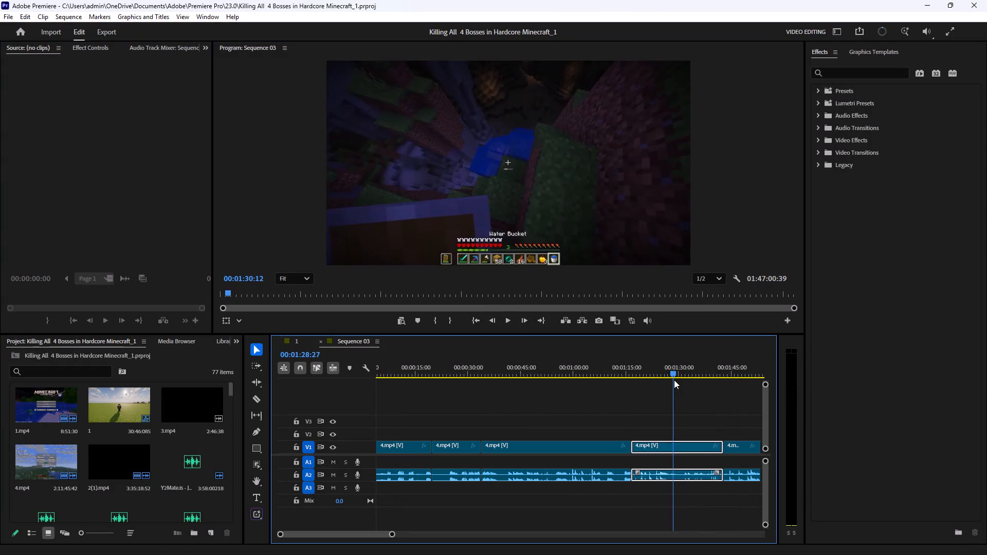
left_click_drag(674, 380, 735, 374)
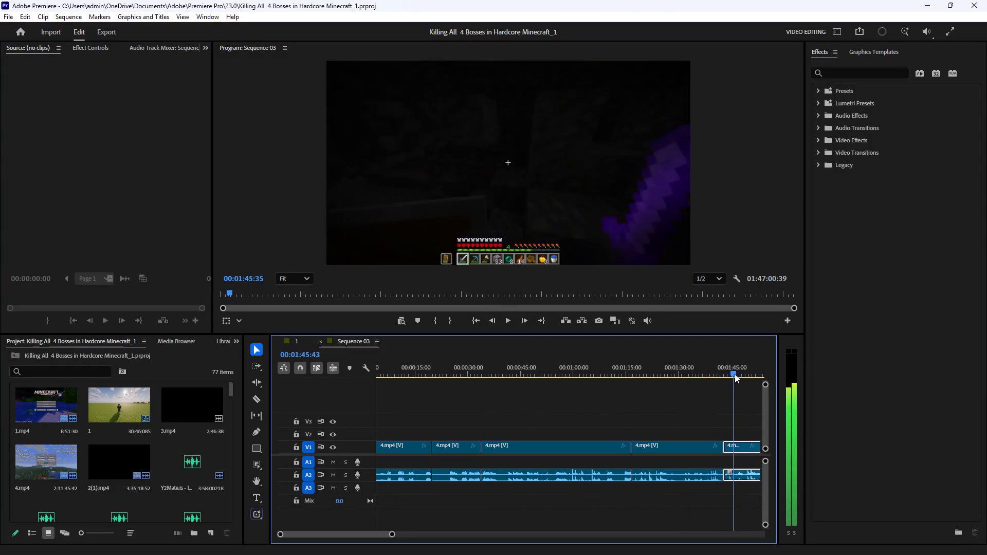
left_click_drag(735, 374, 765, 376)
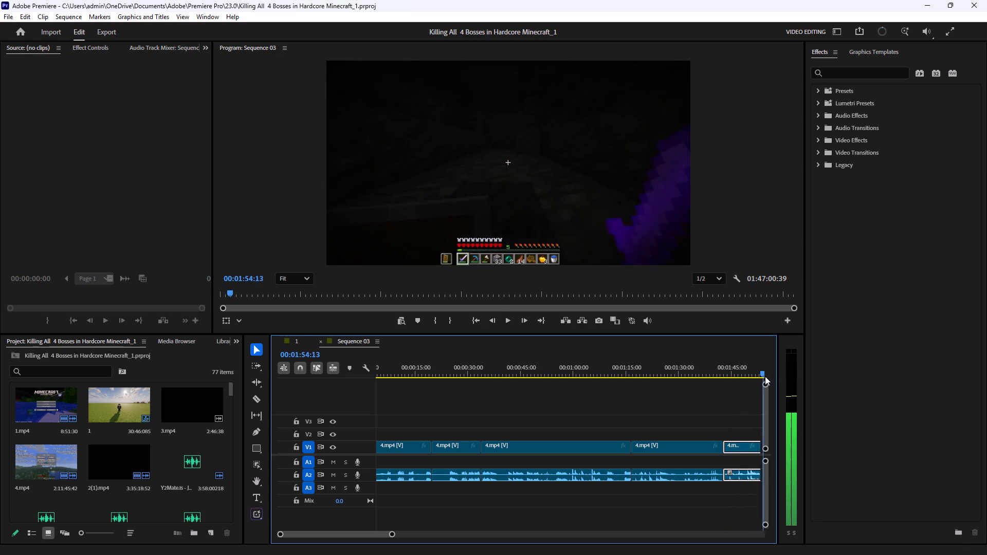
left_click_drag(765, 376, 752, 379)
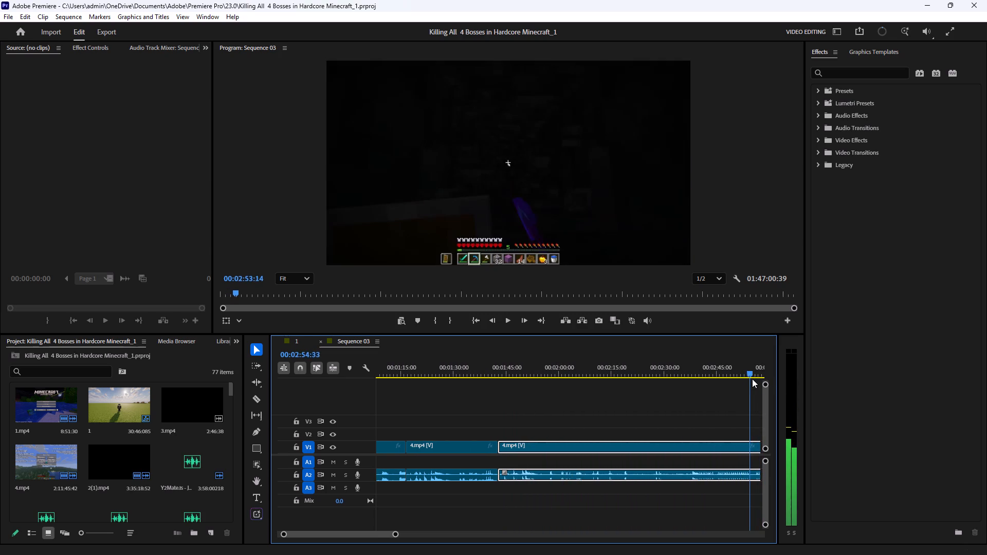
left_click_drag(752, 379, 686, 391)
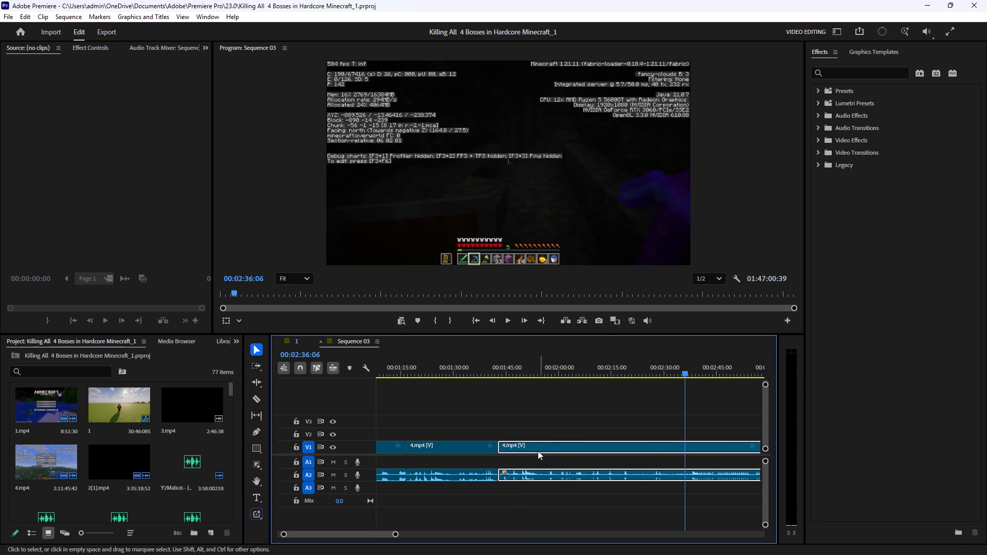
left_click_drag(503, 449, 677, 438)
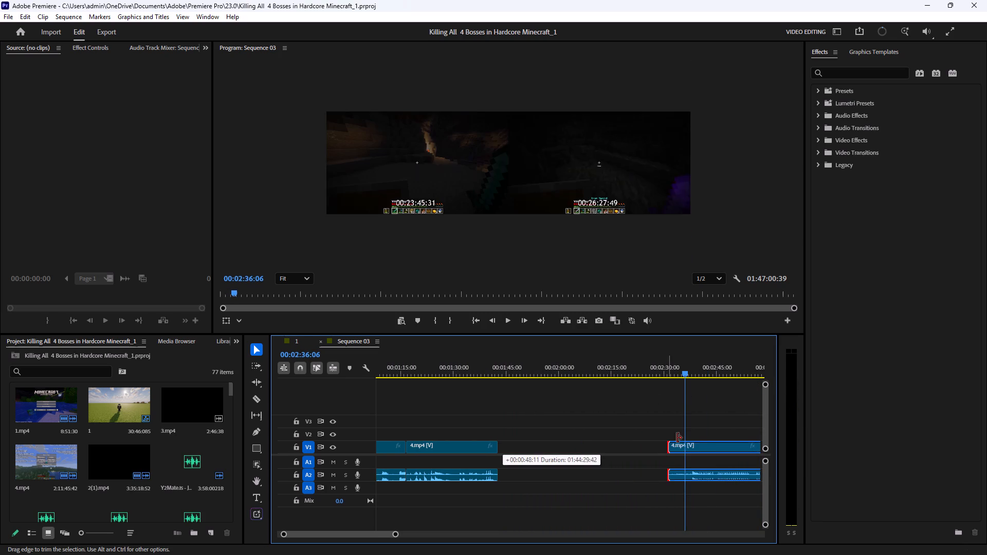
left_click_drag(677, 438, 694, 440)
left_click_drag(721, 447, 599, 450)
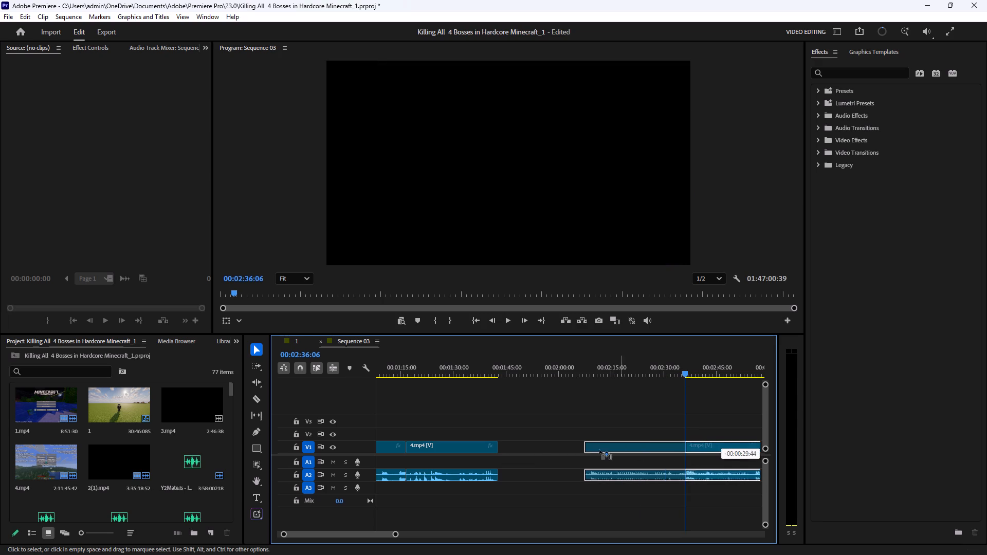
left_click_drag(599, 450, 533, 470)
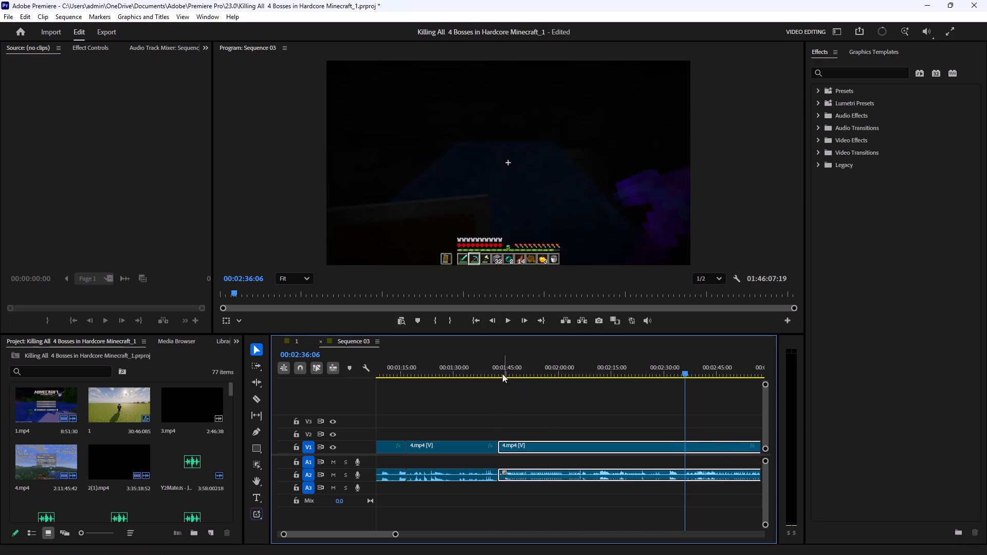
Trim the start of the last 4.mp4 clip again, up to 00:02:02:08, and close the gap before it.
left_click_drag(502, 373, 537, 375)
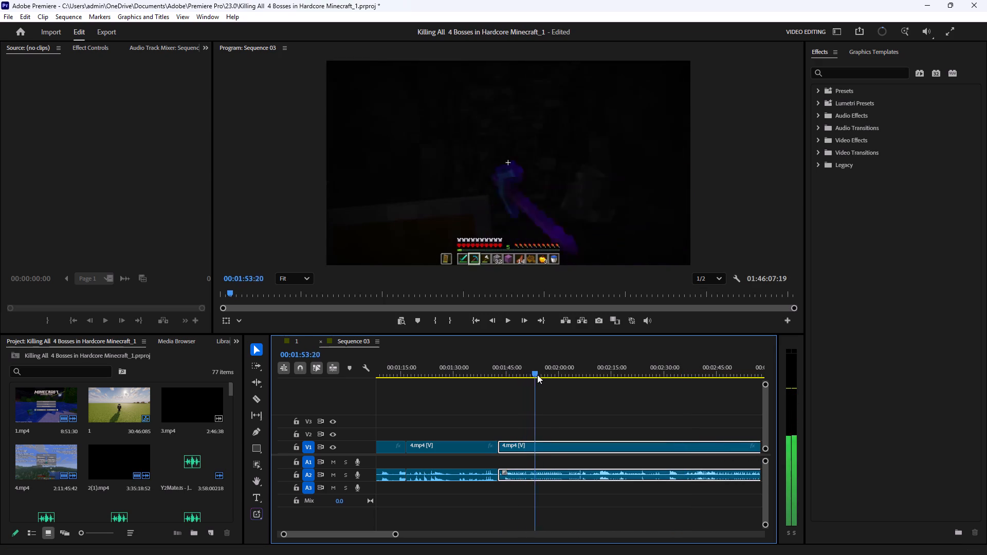
left_click_drag(537, 375, 583, 376)
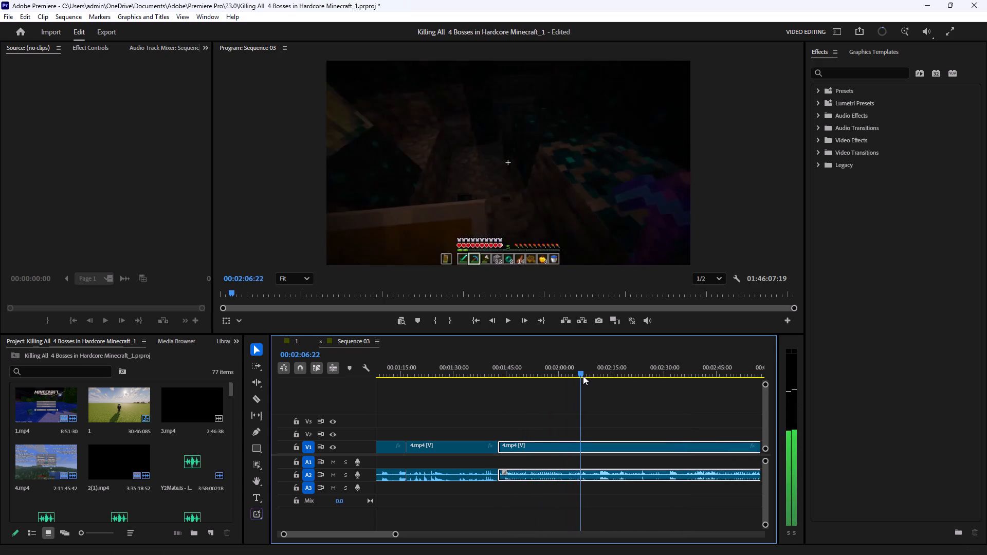
left_click_drag(583, 376, 568, 378)
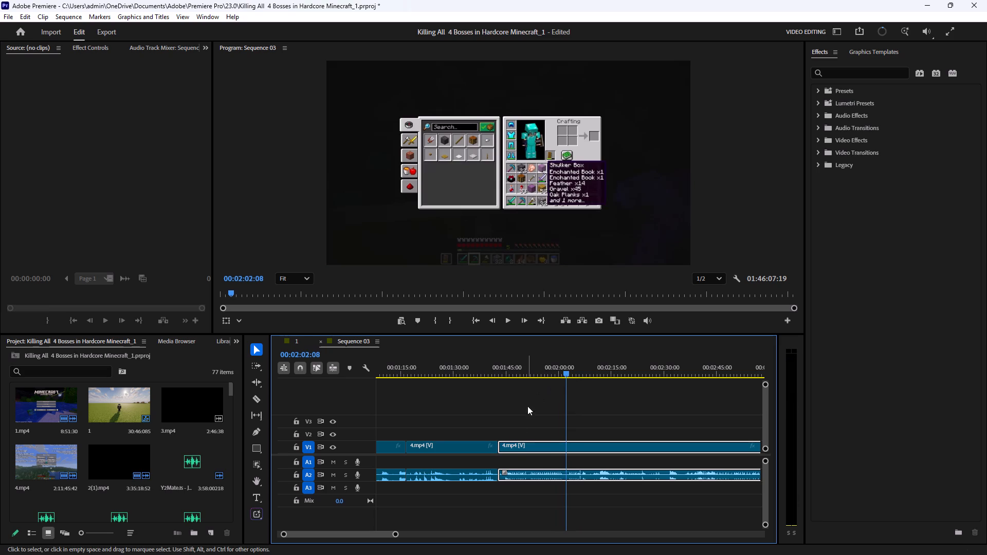
left_click_drag(502, 449, 565, 446)
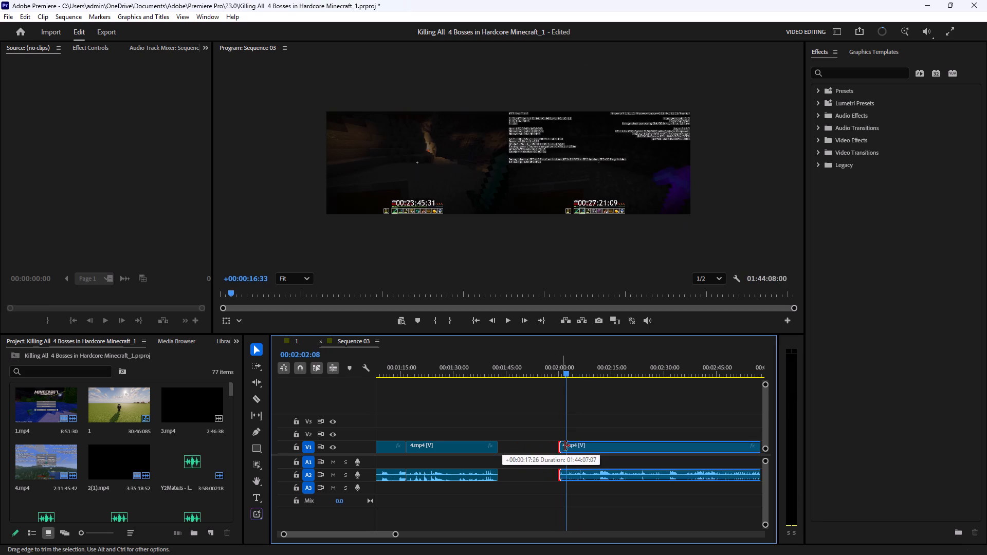
left_click_drag(565, 446, 570, 445)
left_click_drag(604, 447, 540, 448)
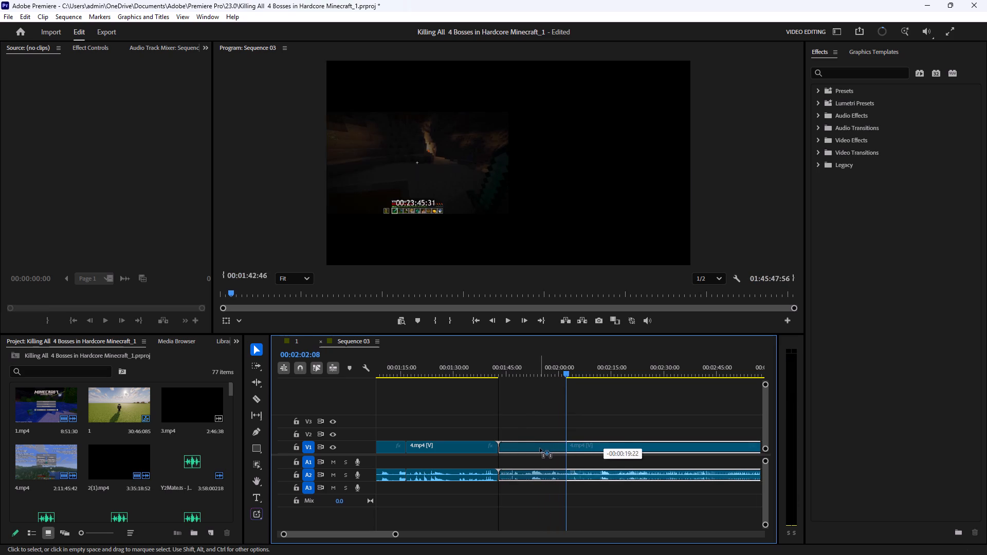
Play back Sequence 03 from 00:01:40:01 across the new join to review the footage that follows.
left_click(498, 365)
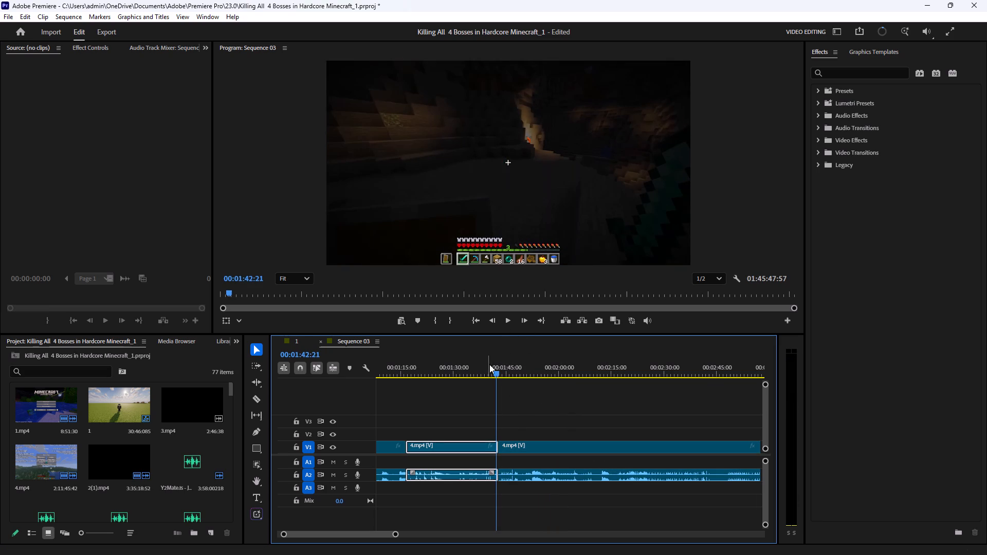
left_click(493, 373)
left_click(489, 373)
left_click(561, 396)
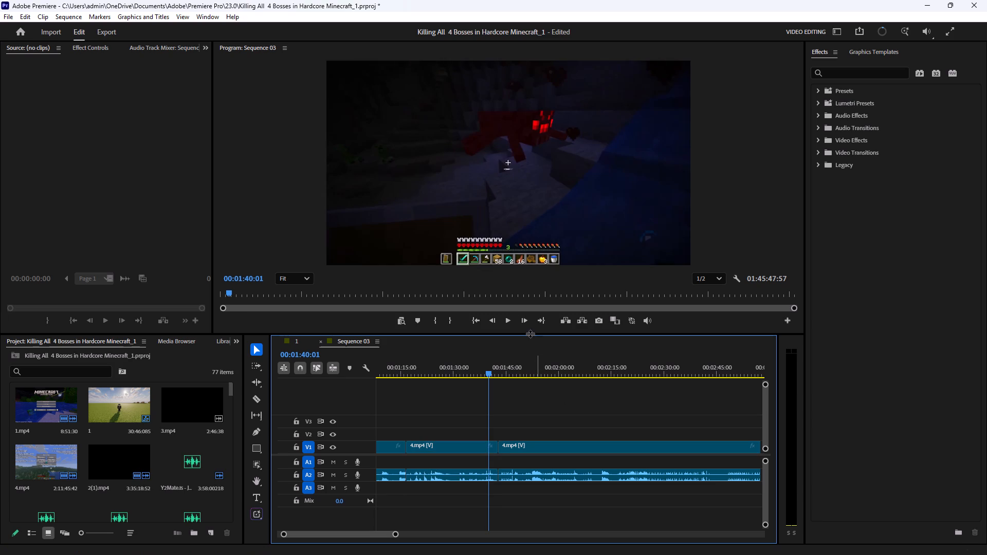
left_click(506, 321)
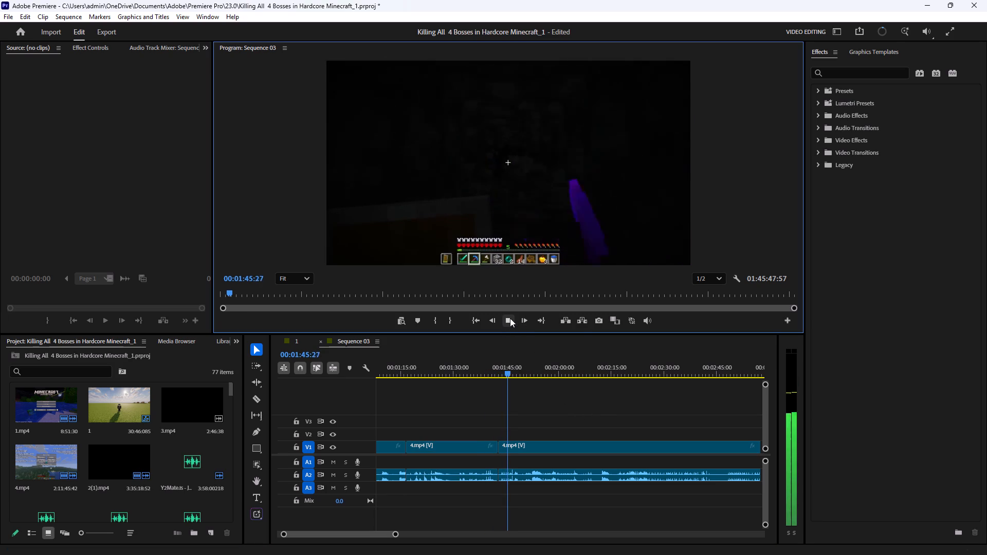
left_click(560, 391)
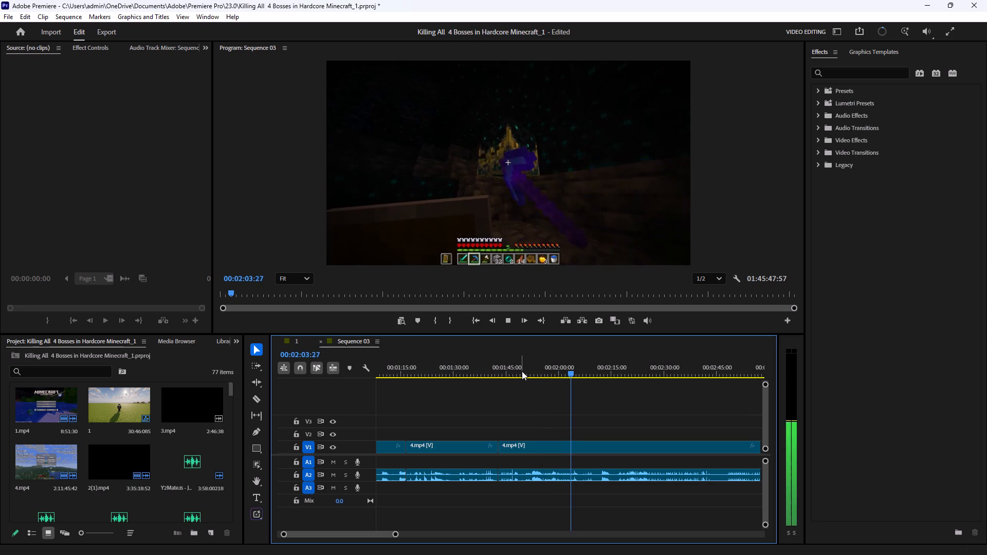
key("space")
Find the end of the wanted footage and split the last 4.mp4 clip at 00:01:56:42.
left_click(541, 366)
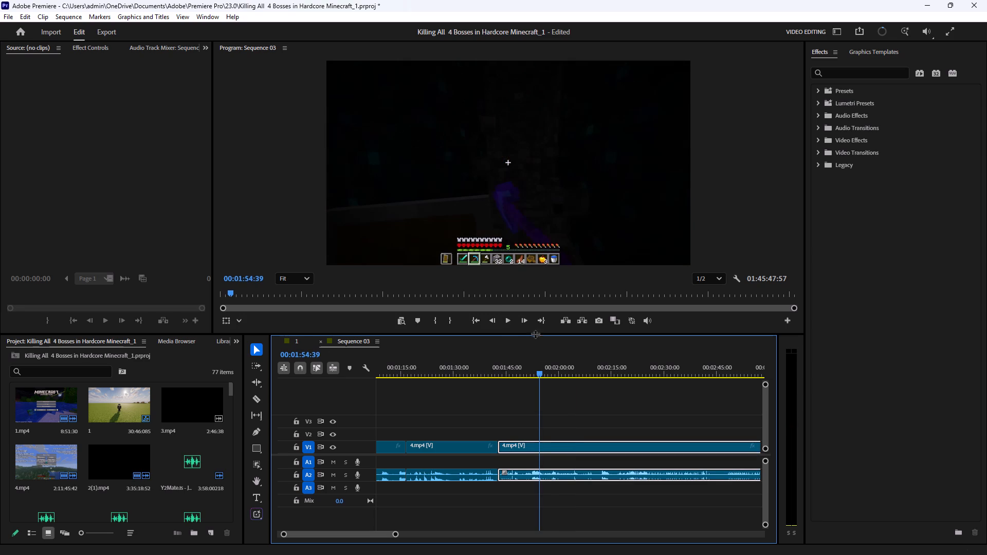
left_click(506, 323)
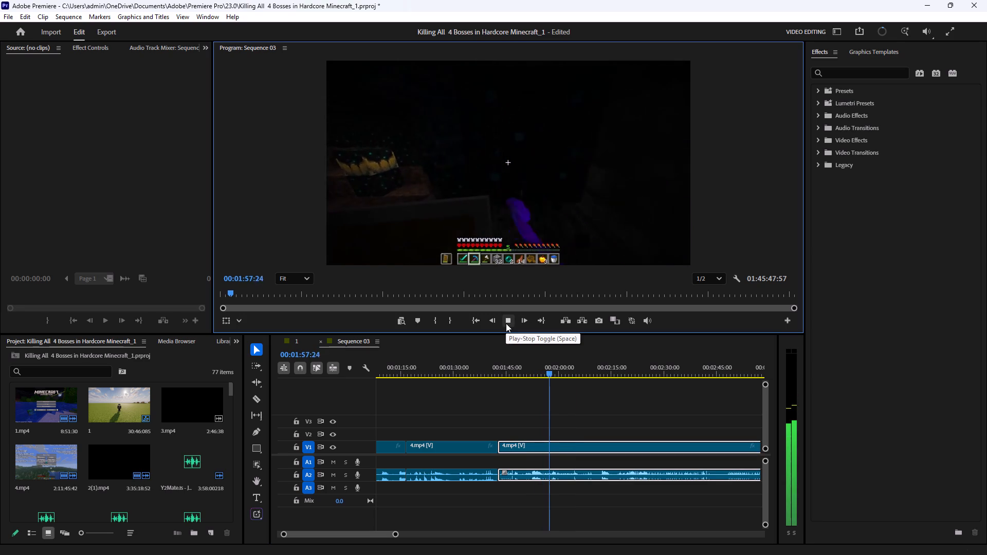
left_click(506, 323)
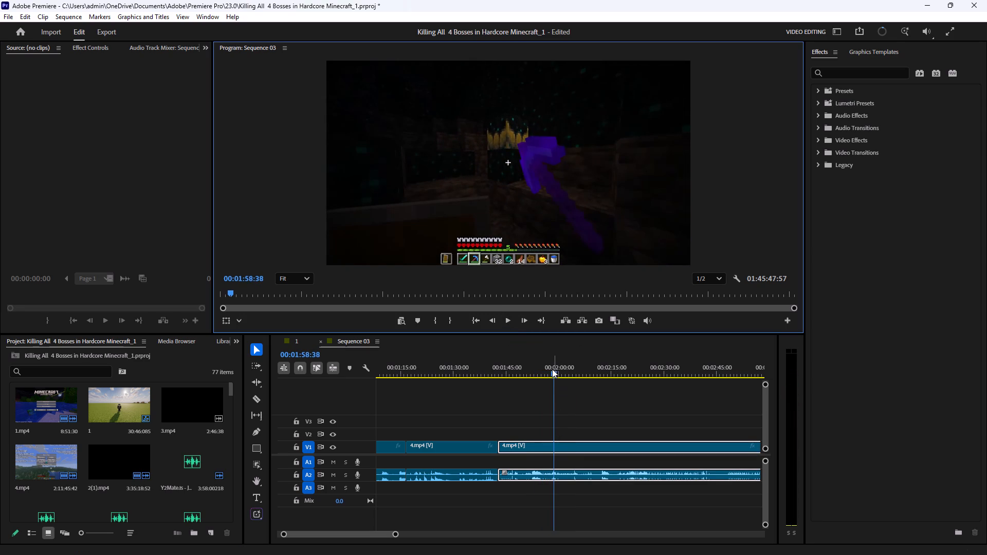
left_click_drag(552, 373, 545, 400)
key("c")
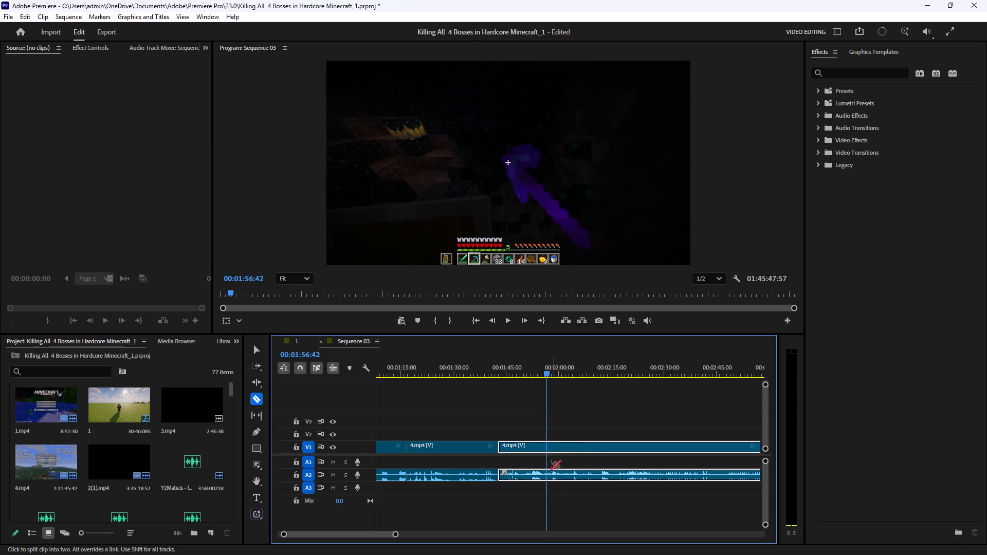
left_click(550, 449)
Review the footage after the cut and split the last 4.mp4 clip again at 00:02:09:50.
left_click_drag(549, 373, 559, 376)
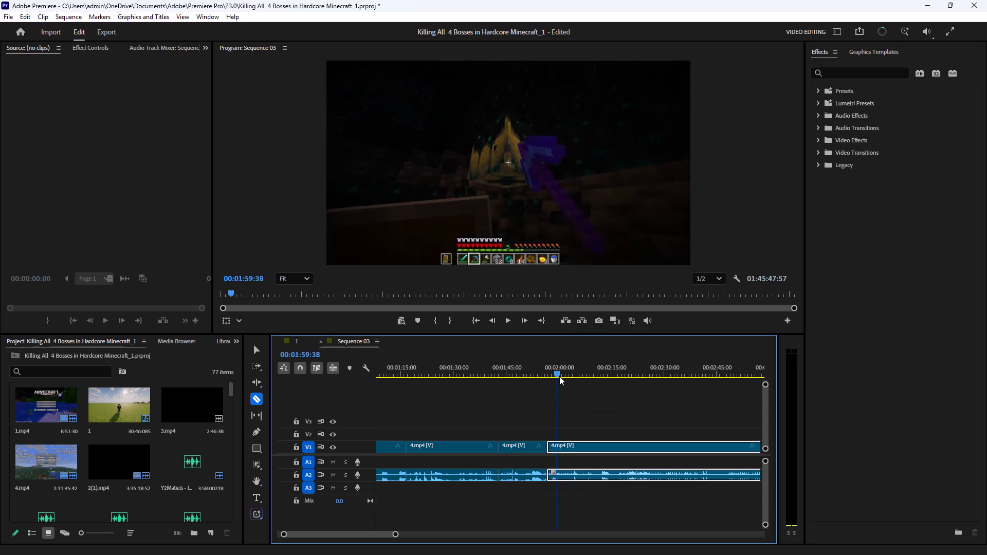
left_click_drag(559, 376, 567, 399)
left_click(509, 323)
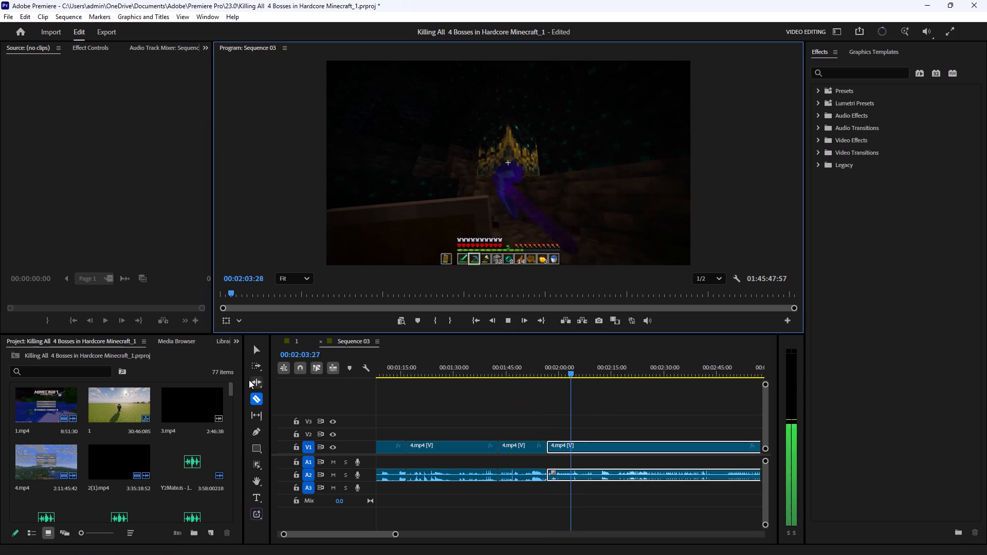
left_click(257, 347)
left_click(633, 405)
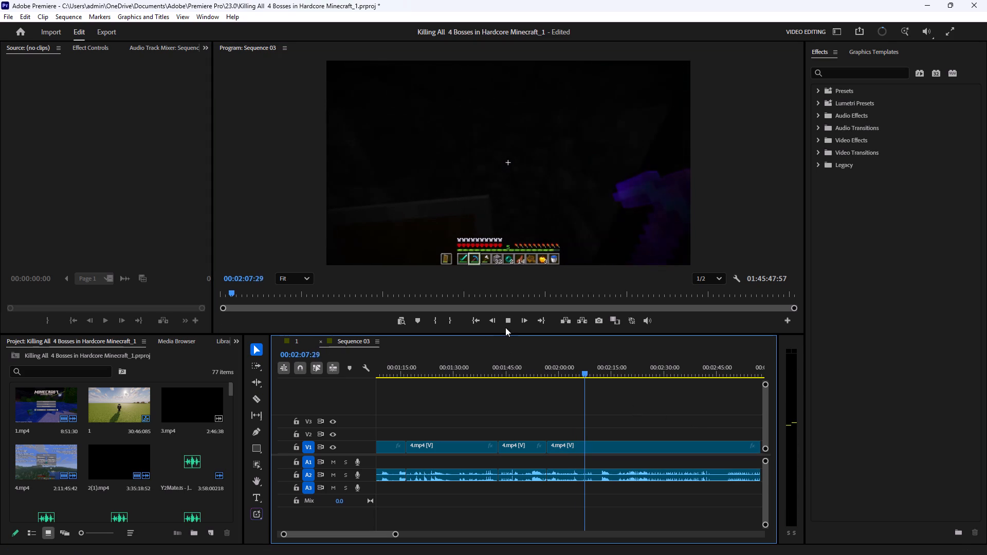
left_click(506, 325)
left_click(506, 325)
left_click(506, 325)
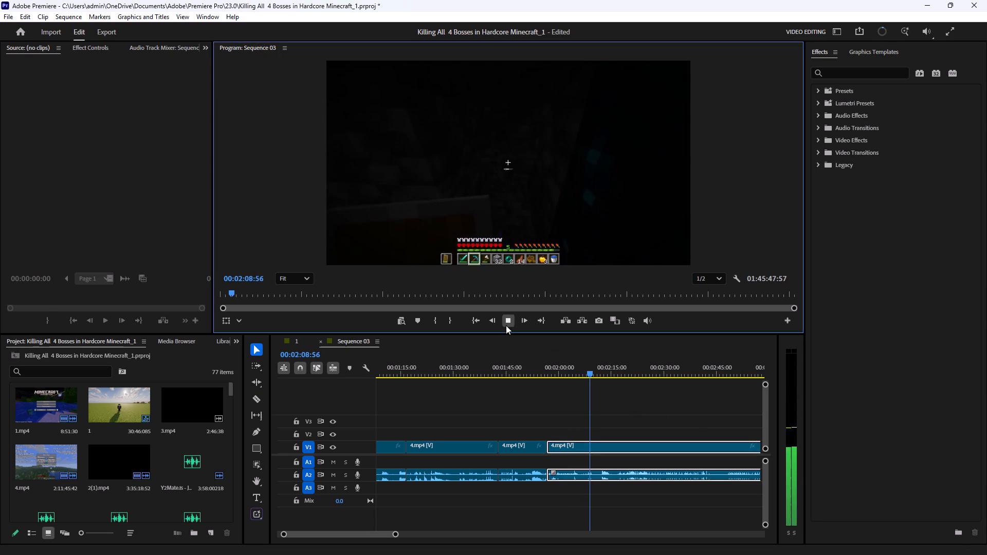
left_click(506, 325)
left_click(506, 325)
left_click(506, 325)
left_click(506, 325)
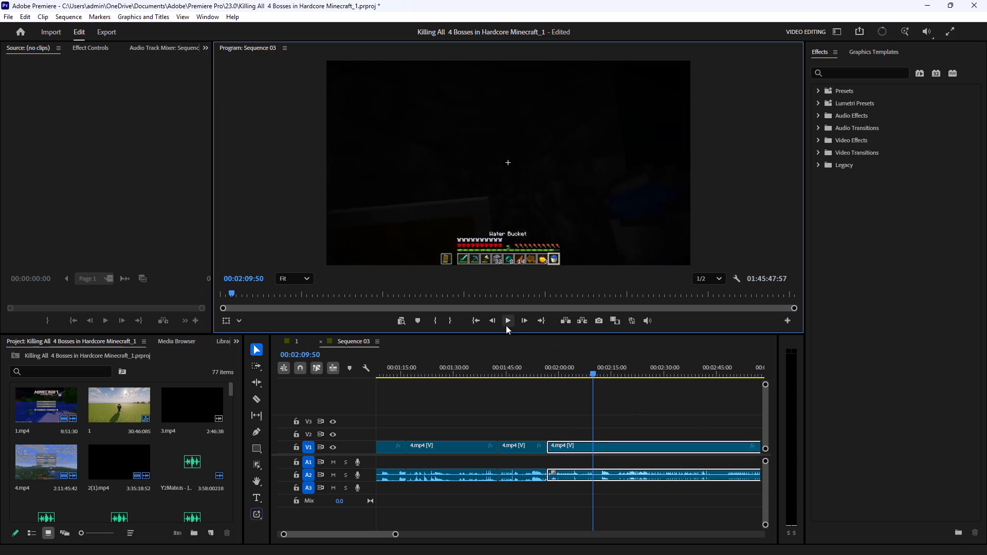
key("c")
left_click(594, 445)
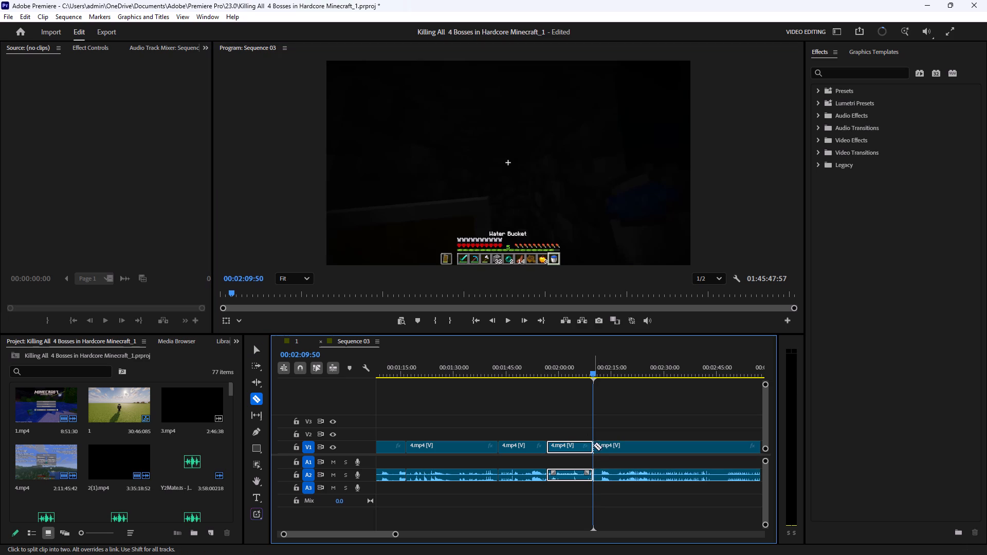
Delete the 4.mp4 segment between 00:01:56:42 and 00:02:09:50 and close the gap it leaves.
left_click(257, 349)
left_click_drag(574, 412, 577, 485)
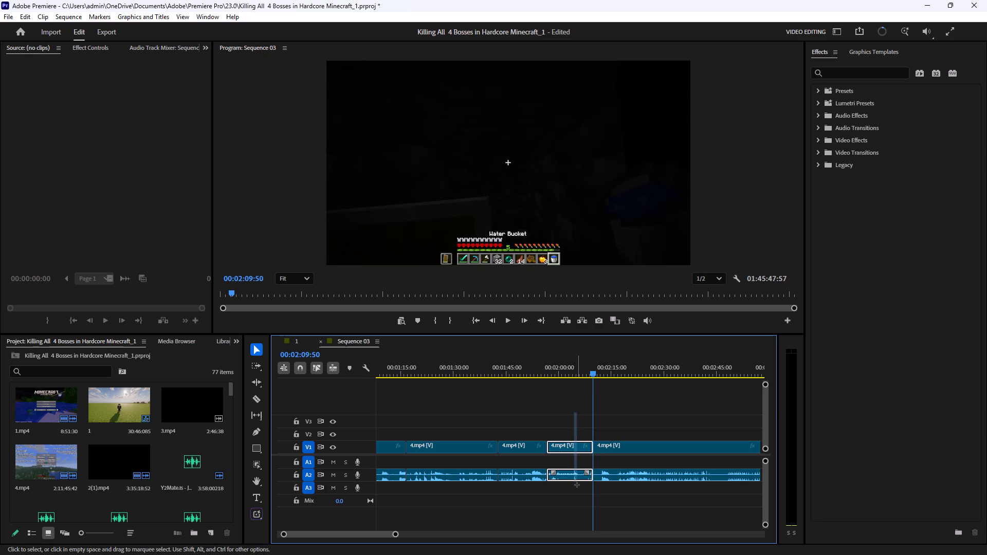
left_click_drag(577, 485, 577, 497)
key("BackSpace")
left_click(569, 446)
key("BackSpace")
Play back Sequence 03 from just before the new join near 00:01:56 and stop at 00:02:23:31.
left_click_drag(554, 363, 548, 369)
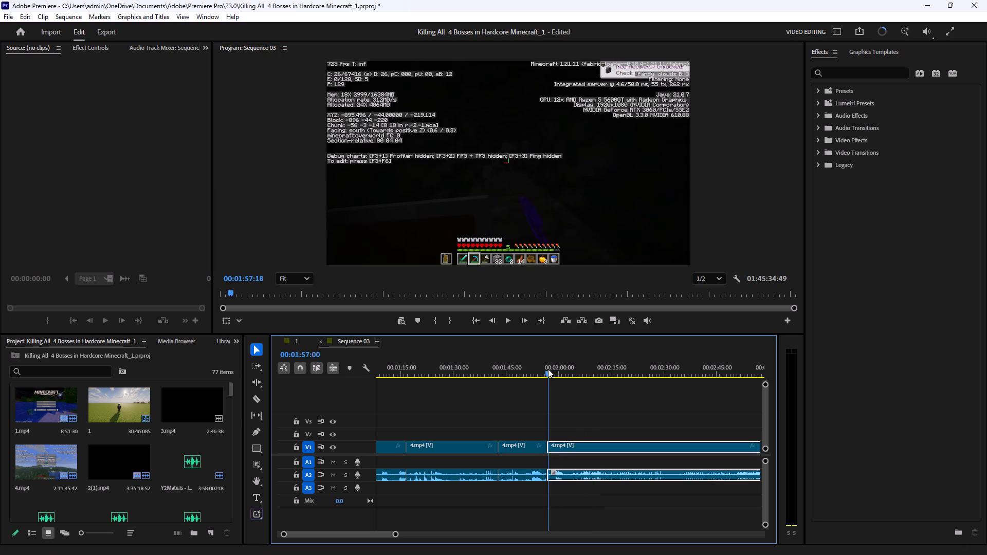
left_click_drag(548, 369, 543, 372)
left_click(508, 321)
left_click(592, 393)
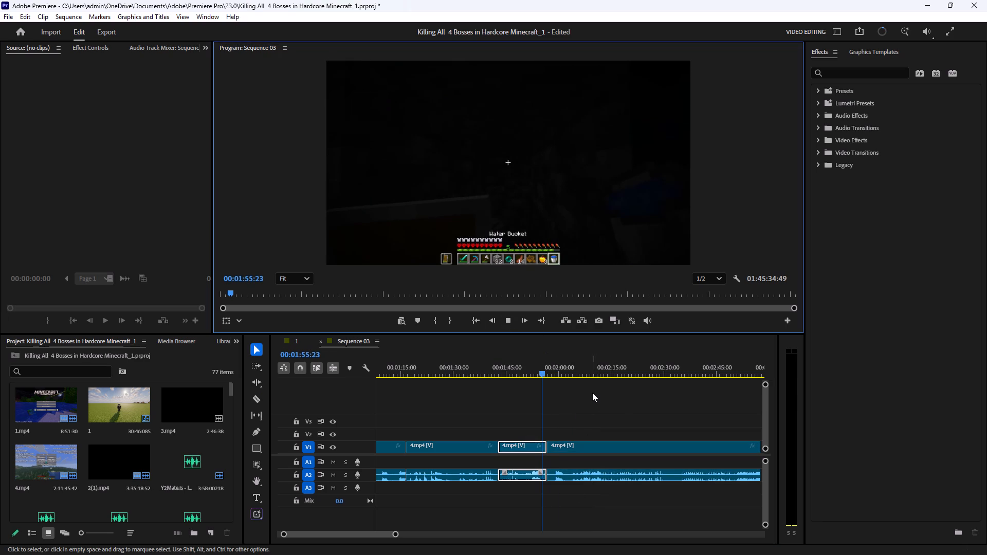
left_click(615, 414)
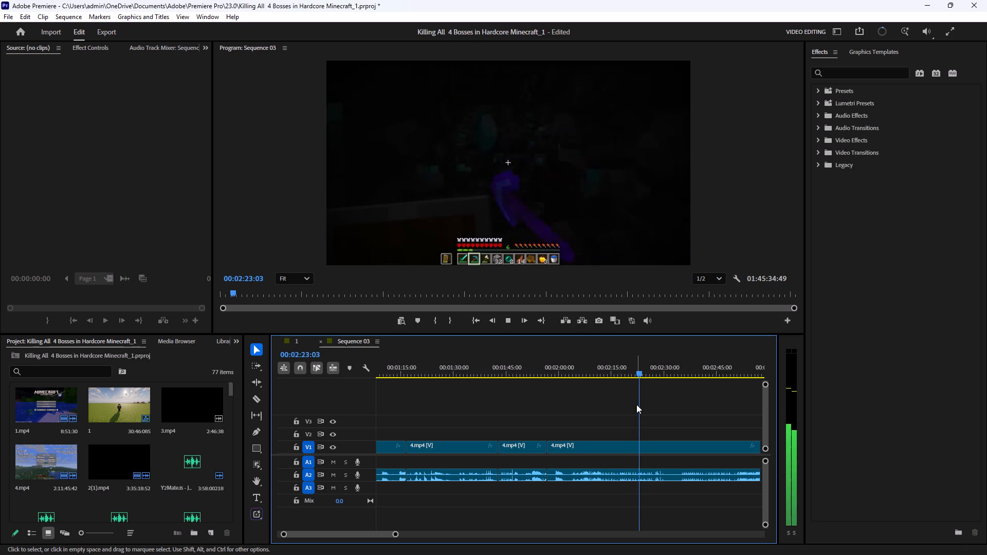
key("space")
Save the project.
key("ctrl+s")
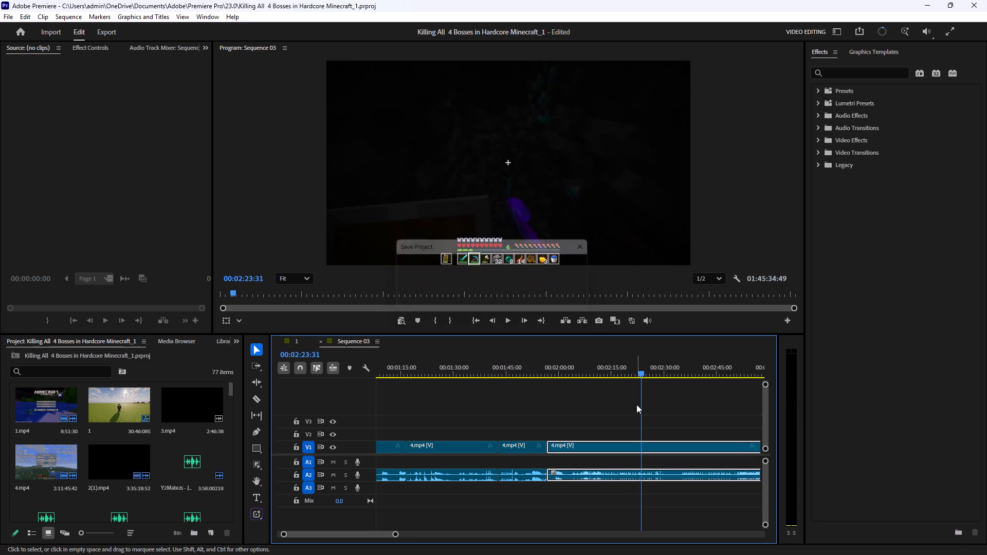
key("ctrl+s")
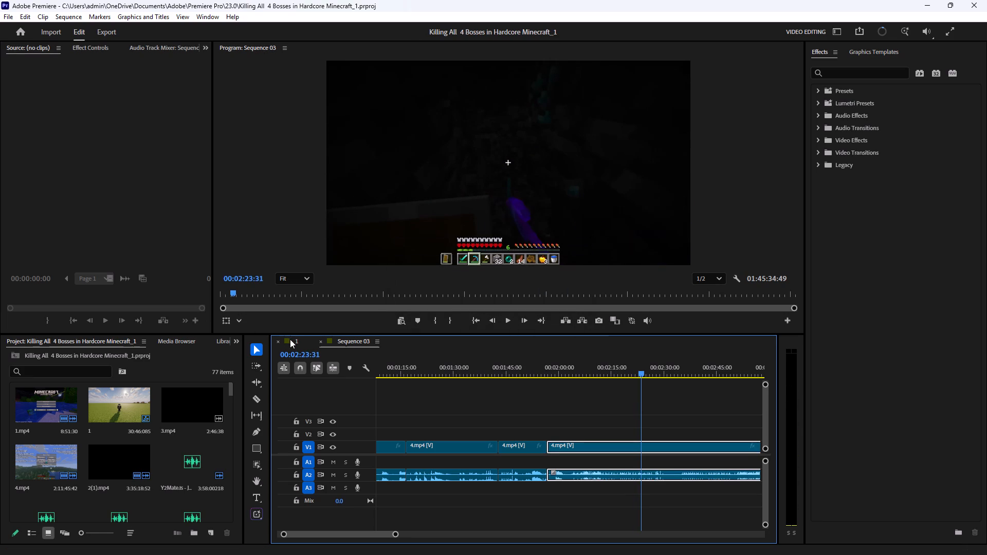
Switch to sequence 1 and play its last 2(1).mp4 clip from 00:30:27:007 to near the end at 00:30:46:010.
left_click(290, 339)
left_click(604, 417)
left_click_drag(501, 372, 480, 376)
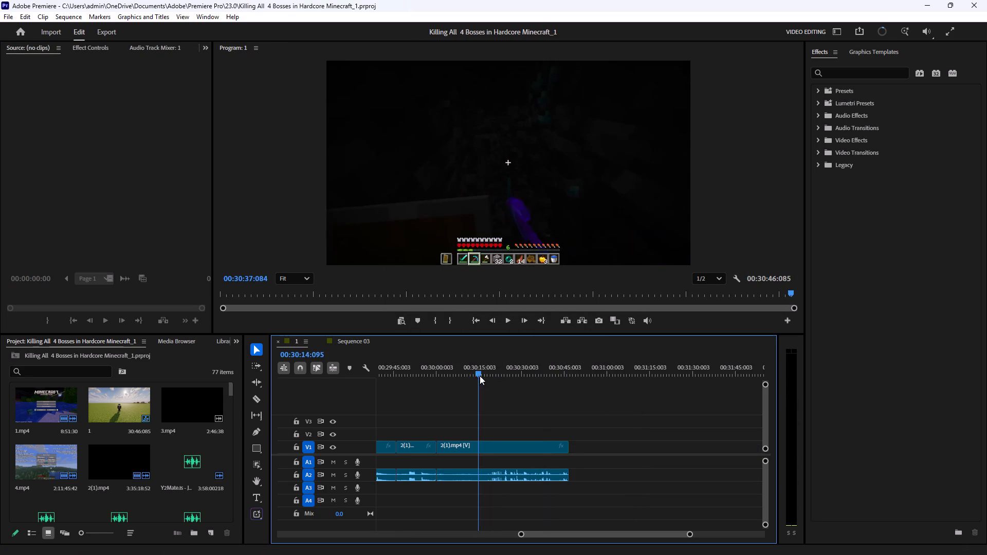
left_click_drag(480, 376, 515, 378)
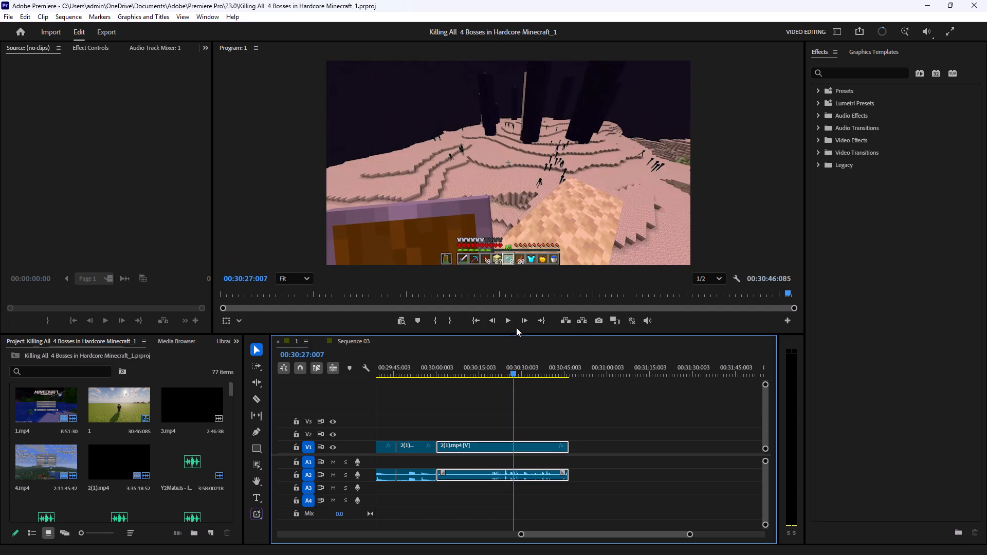
left_click(505, 323)
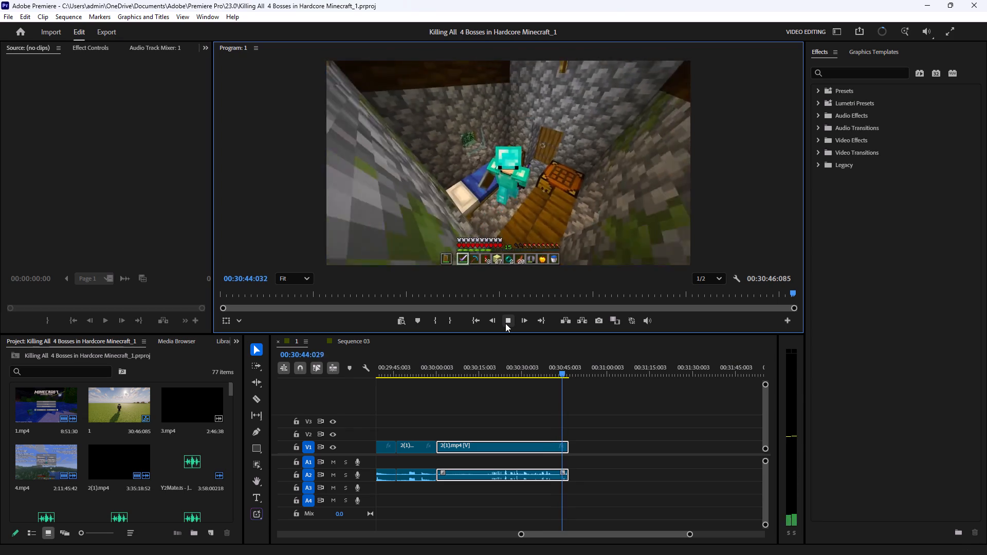
left_click(505, 323)
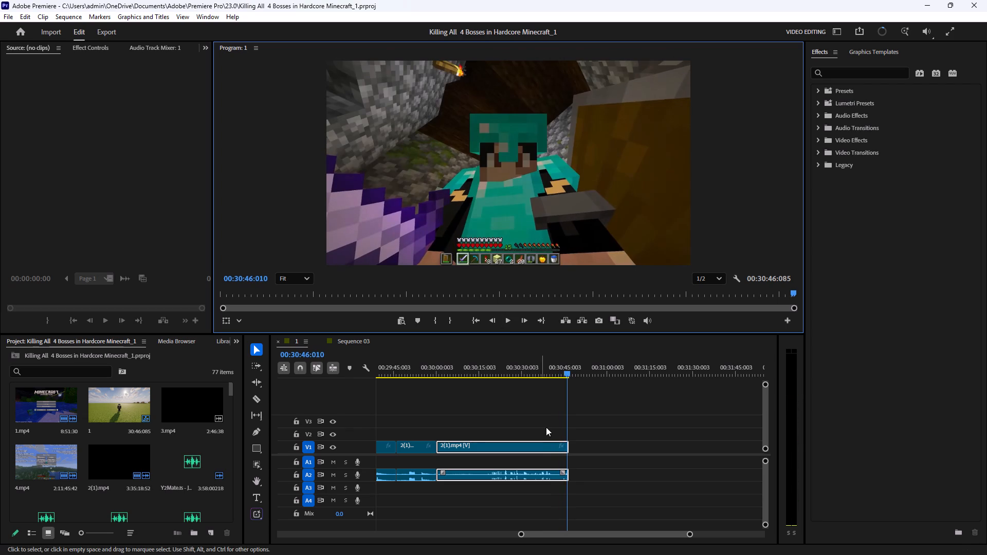
Trim the end of the last 2(1).mp4 clip in sequence 1 back to 00:30:44:000.
left_click_drag(565, 448, 565, 449)
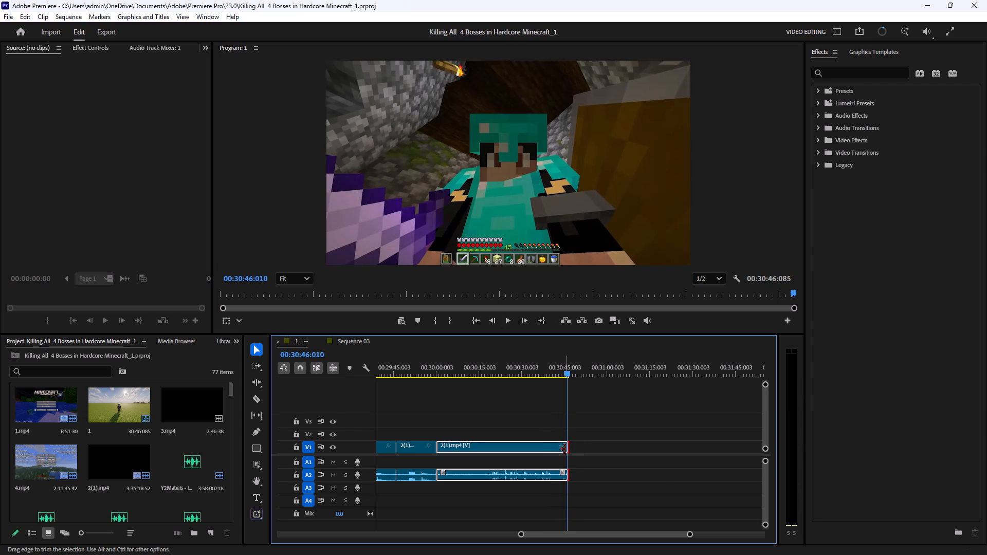
left_click_drag(565, 449, 558, 453)
left_click(665, 477)
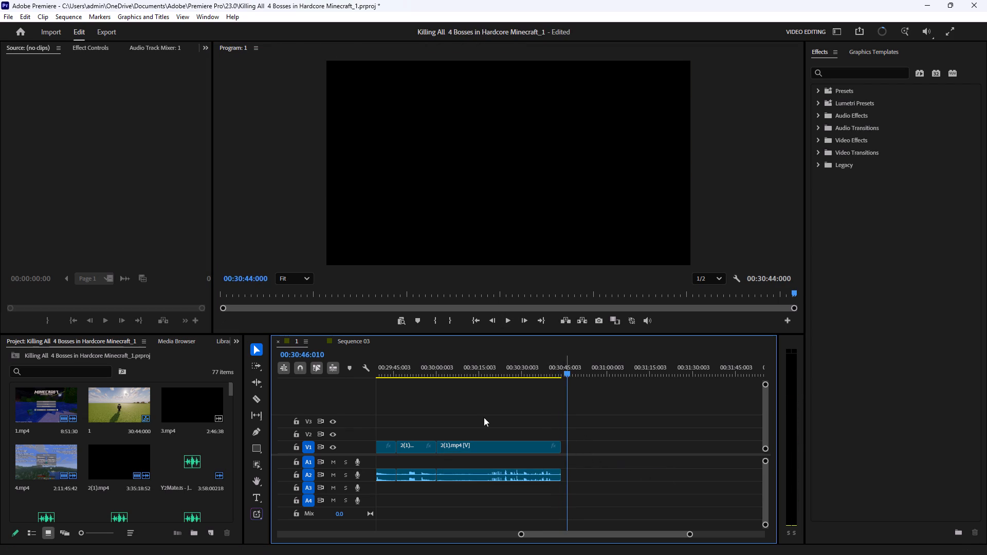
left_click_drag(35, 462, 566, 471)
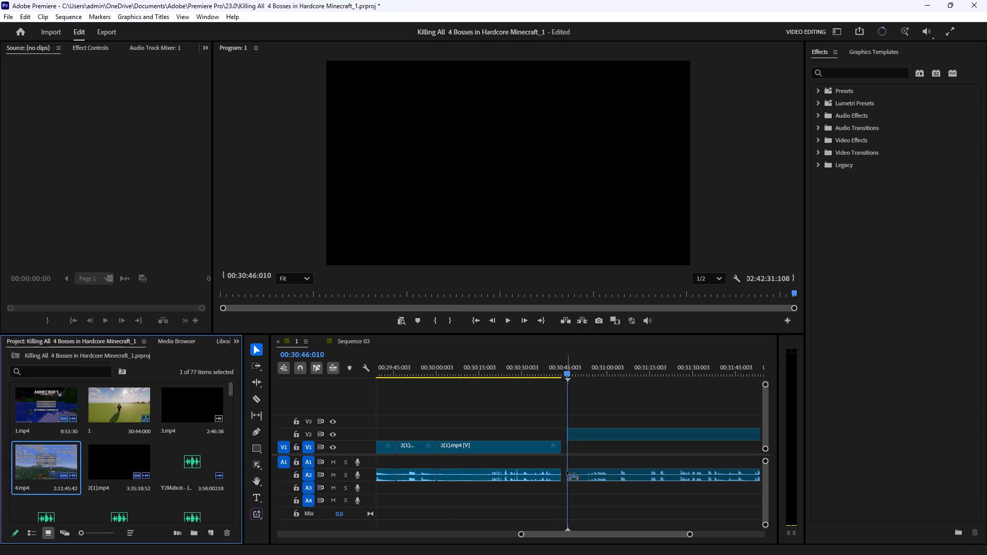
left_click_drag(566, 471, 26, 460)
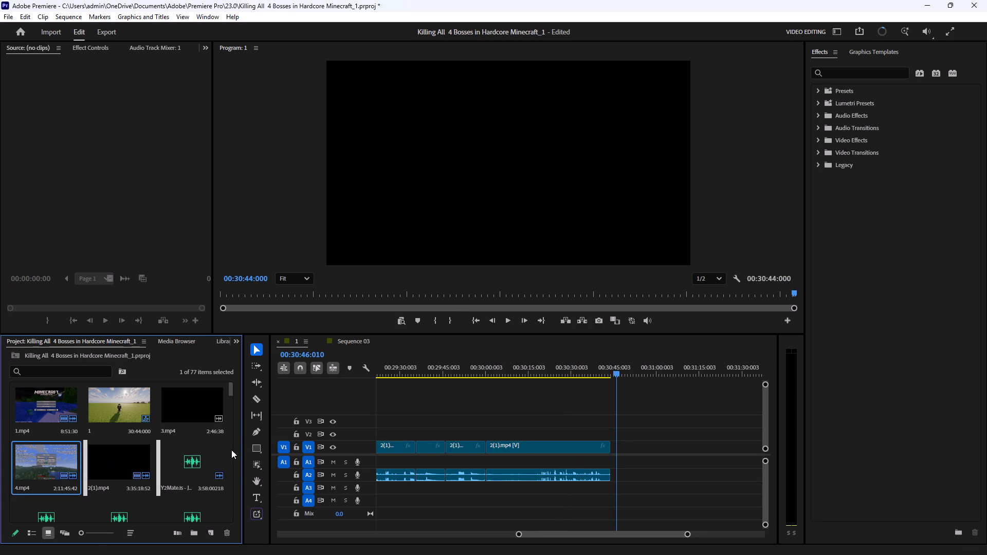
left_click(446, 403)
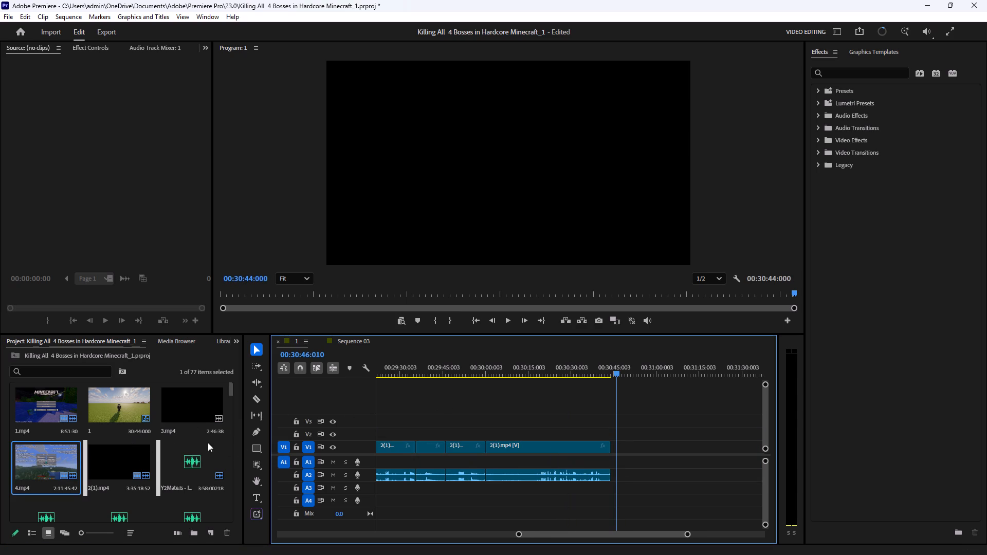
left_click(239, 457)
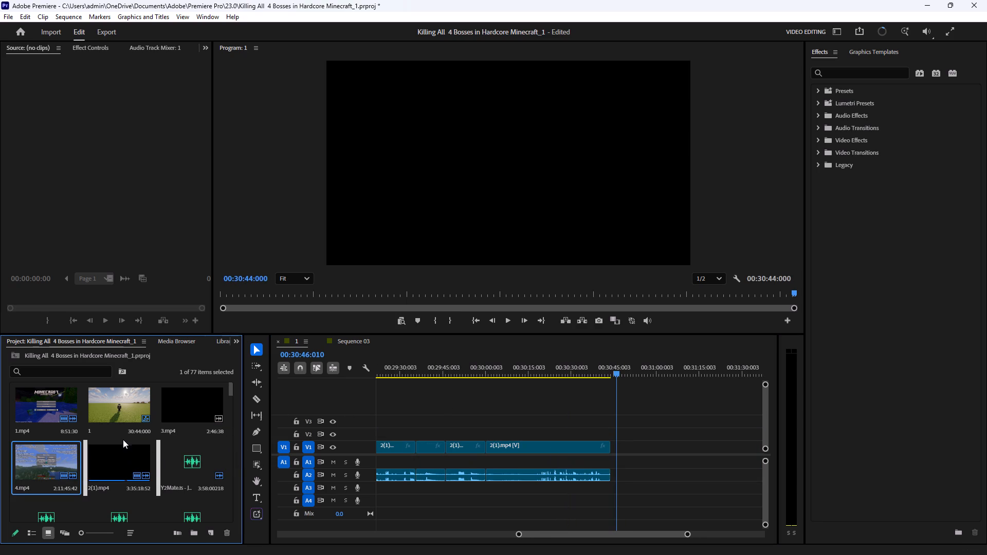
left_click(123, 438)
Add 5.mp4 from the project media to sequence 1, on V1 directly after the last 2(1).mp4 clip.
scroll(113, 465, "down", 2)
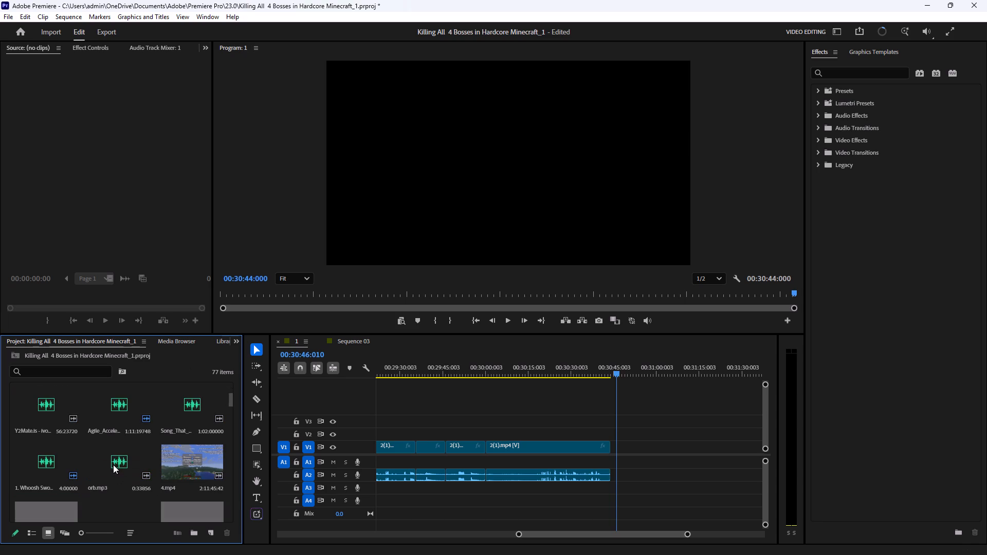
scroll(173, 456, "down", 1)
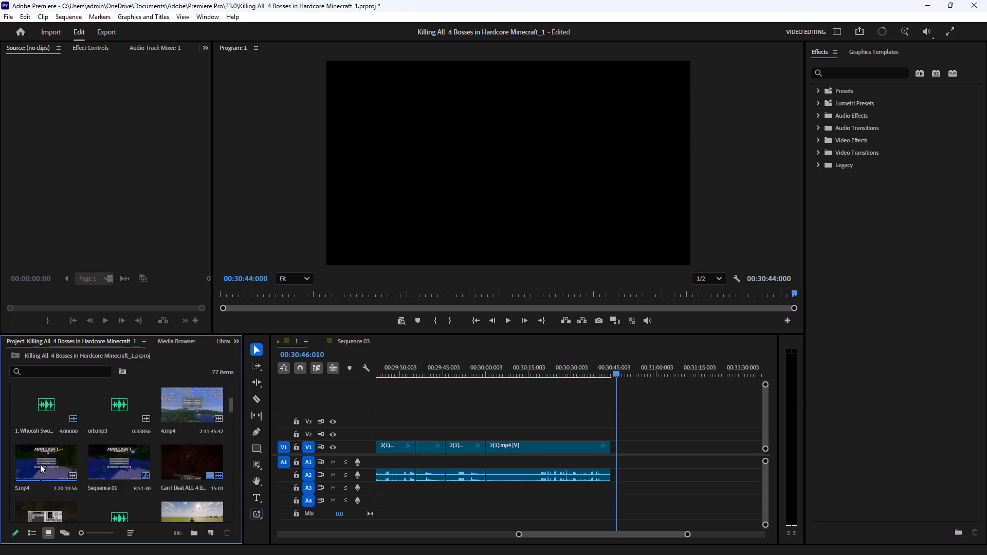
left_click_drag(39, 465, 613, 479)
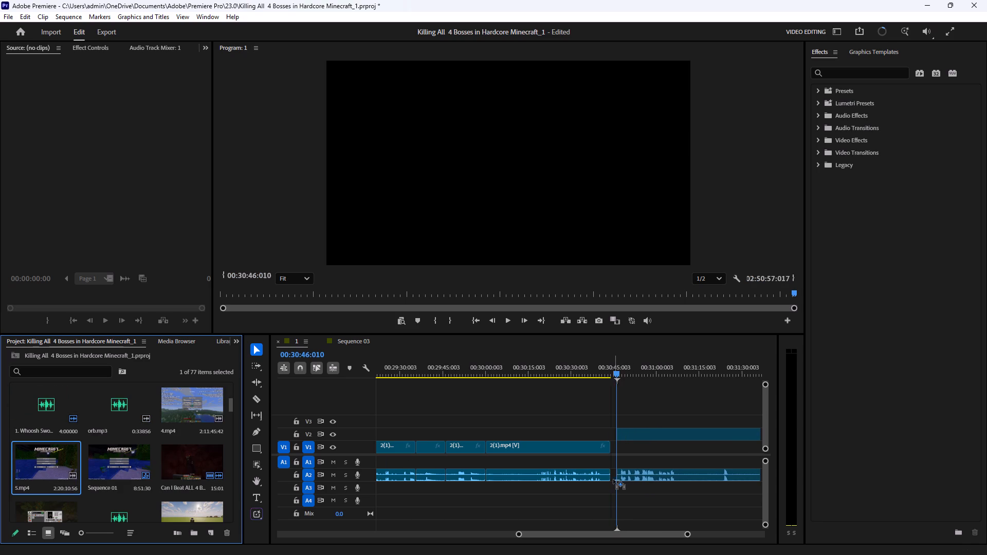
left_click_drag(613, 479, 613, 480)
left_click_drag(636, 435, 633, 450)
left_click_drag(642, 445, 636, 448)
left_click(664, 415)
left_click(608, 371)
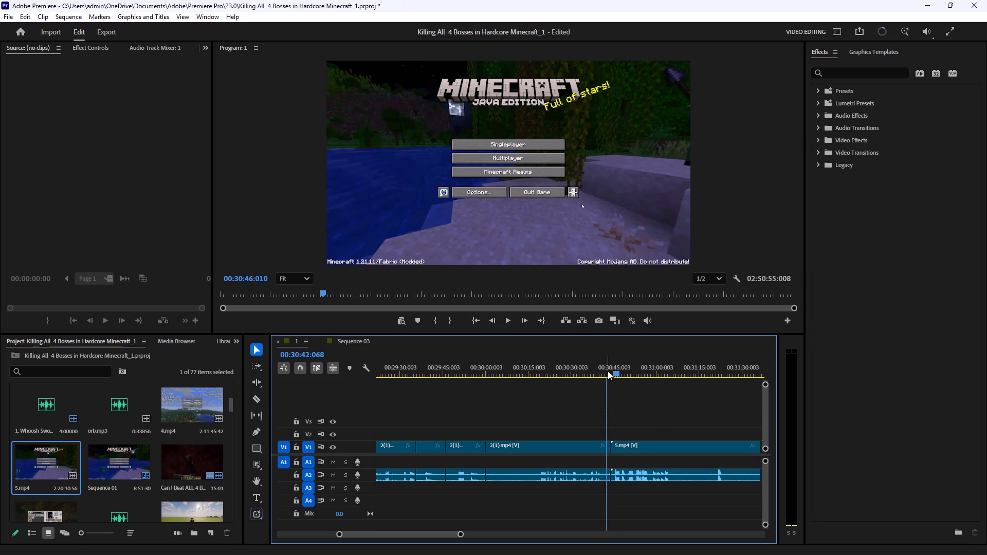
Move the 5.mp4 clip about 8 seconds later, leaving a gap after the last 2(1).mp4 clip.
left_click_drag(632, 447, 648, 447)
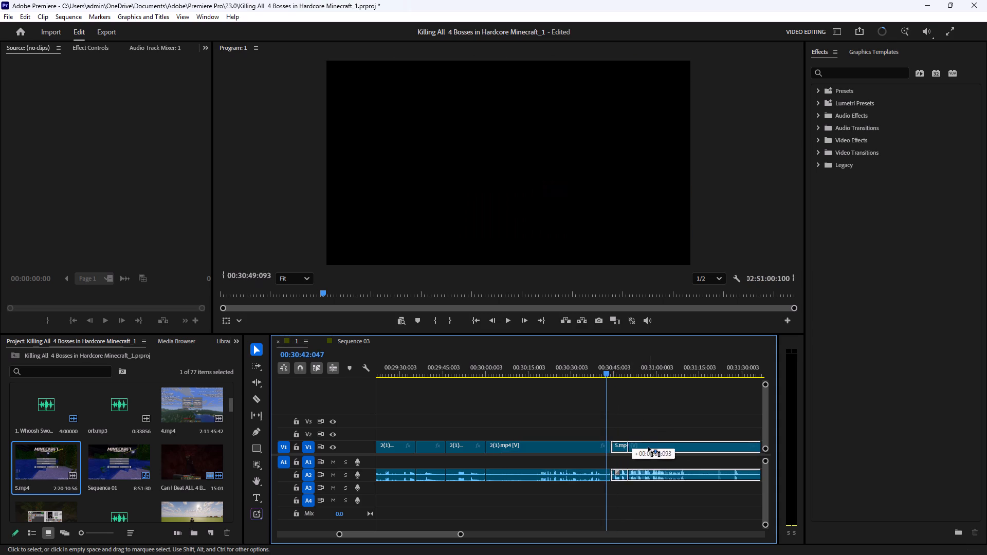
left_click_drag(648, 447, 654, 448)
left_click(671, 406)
Review the opening footage of the 5.mp4 clip by playing and scrubbing from its start to 00:32:10:119.
left_click(436, 531)
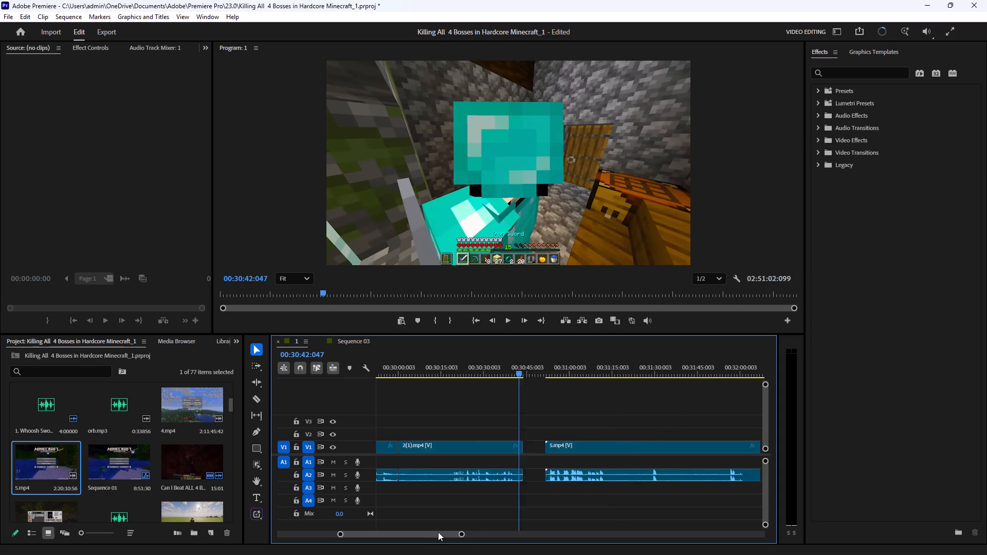
left_click(461, 375)
left_click(504, 318)
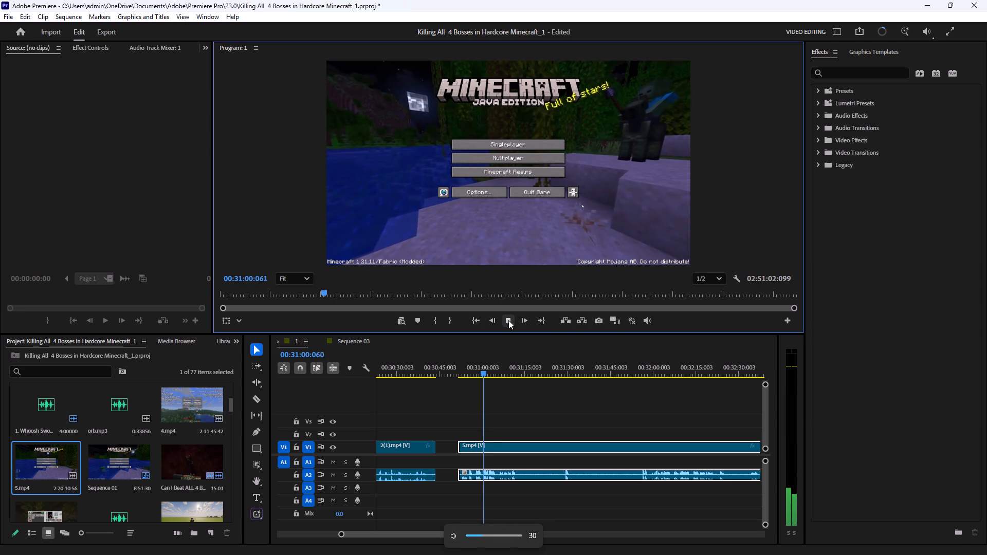
left_click_drag(494, 374, 562, 388)
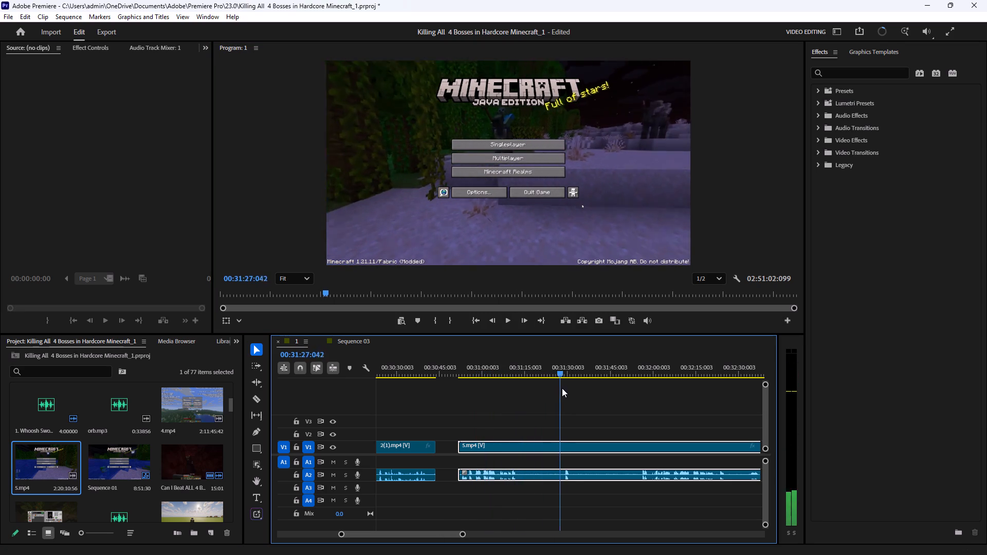
left_click_drag(562, 388, 651, 399)
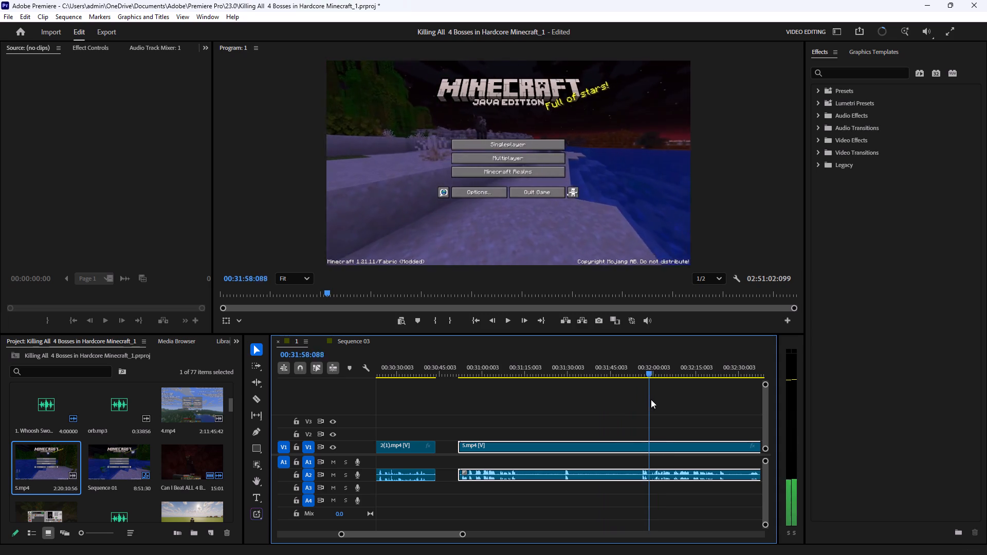
left_click_drag(651, 399, 641, 410)
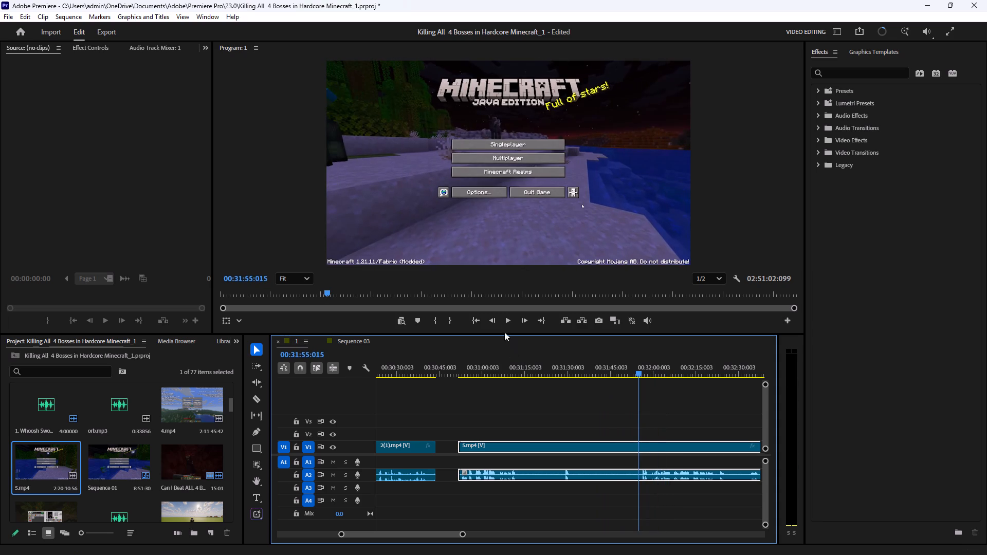
left_click(504, 318)
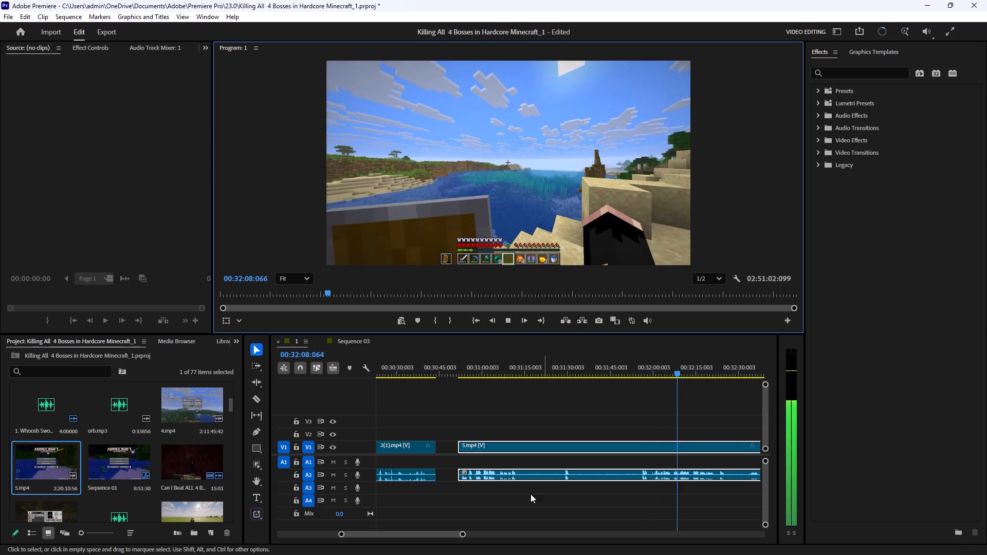
left_click(533, 508)
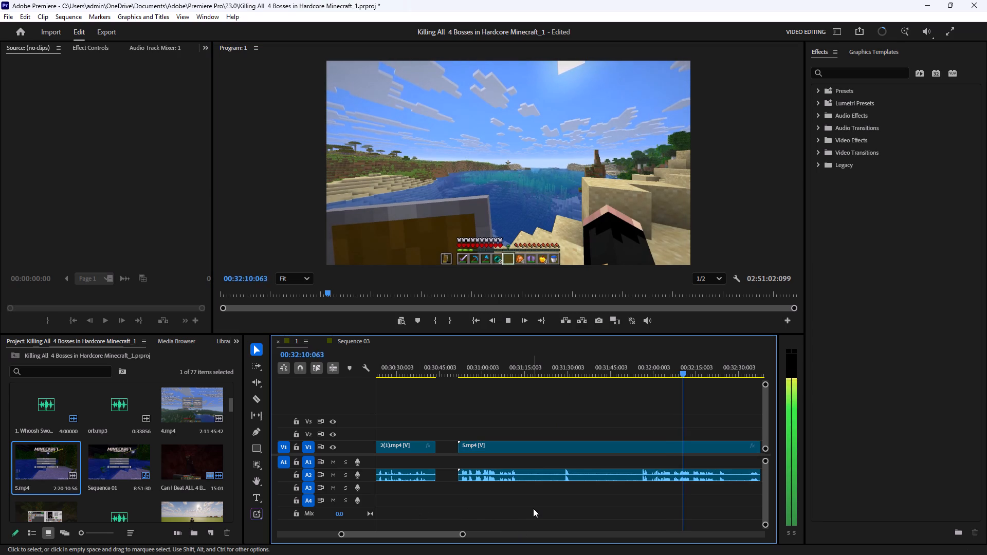
key("space")
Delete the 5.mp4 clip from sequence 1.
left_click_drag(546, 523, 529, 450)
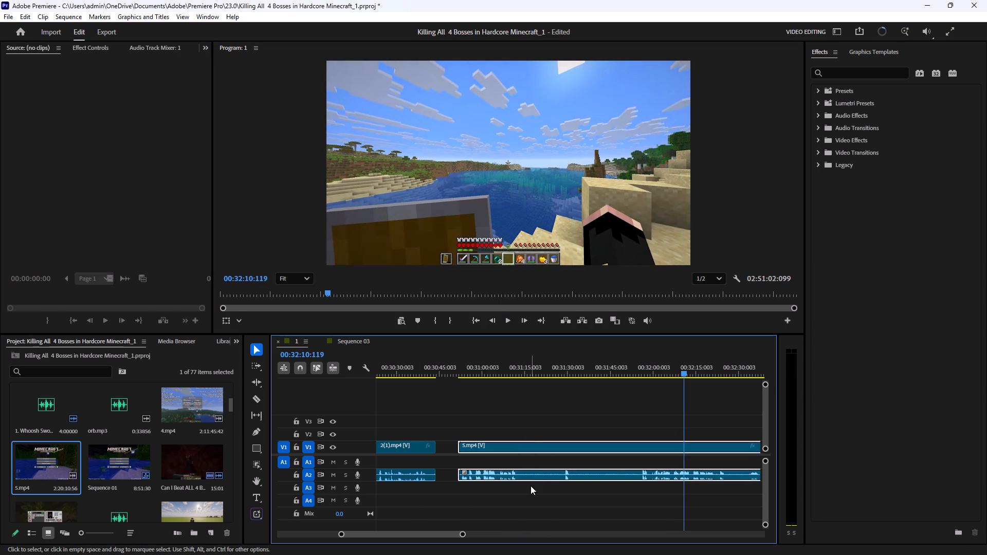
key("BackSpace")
Switch to Sequence 03 and scrub through its first clips from the start to 00:01:16:53.
left_click(343, 338)
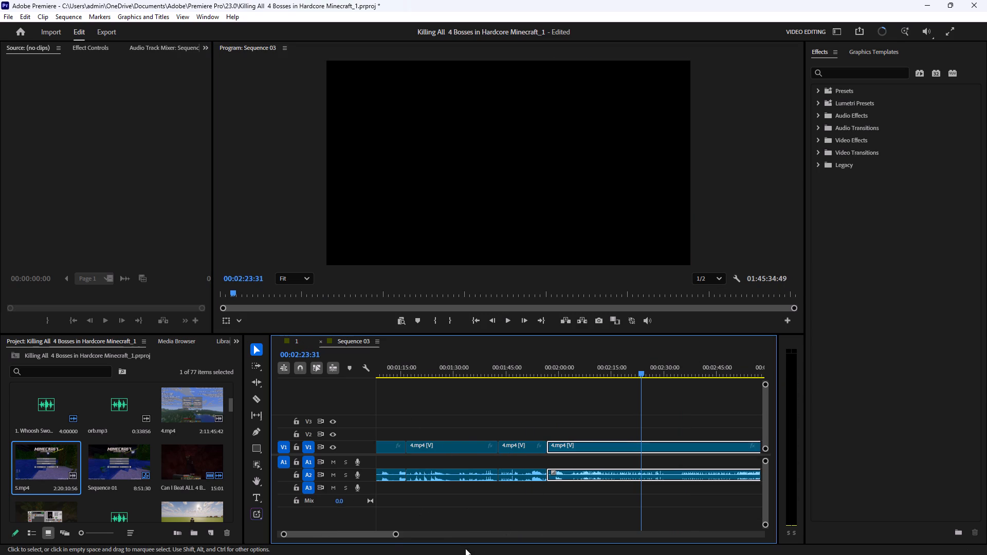
left_click_drag(371, 534, 336, 538)
left_click_drag(421, 366, 385, 373)
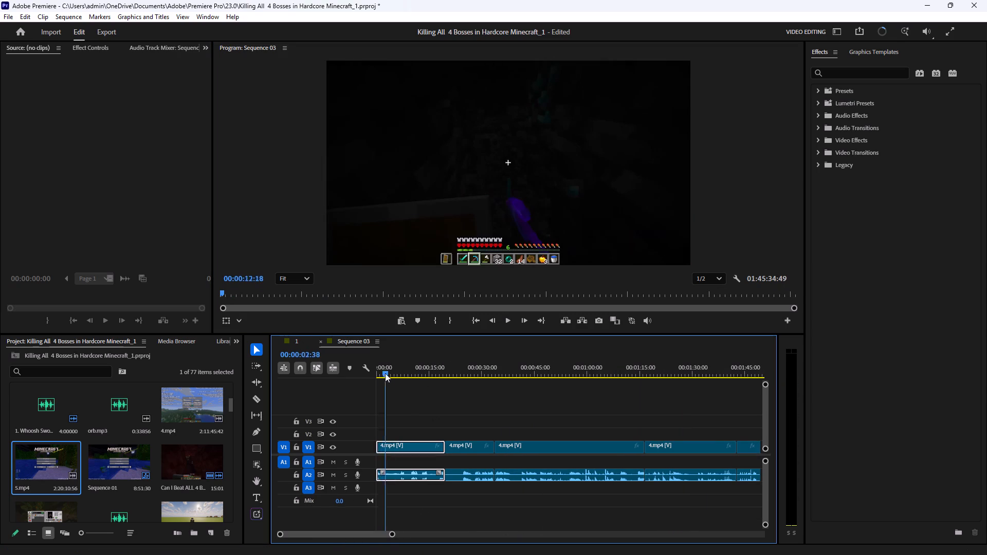
left_click_drag(385, 373, 407, 392)
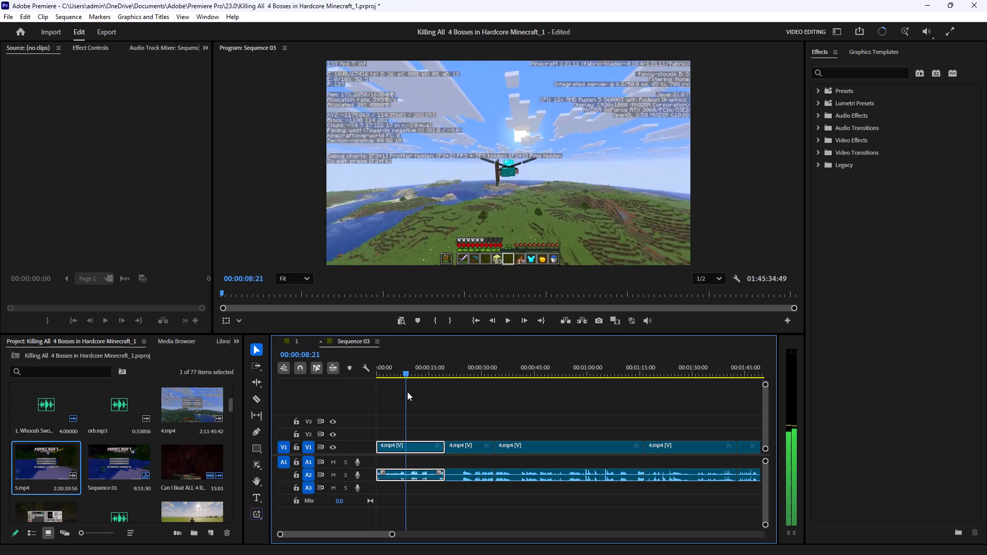
left_click_drag(407, 392, 460, 405)
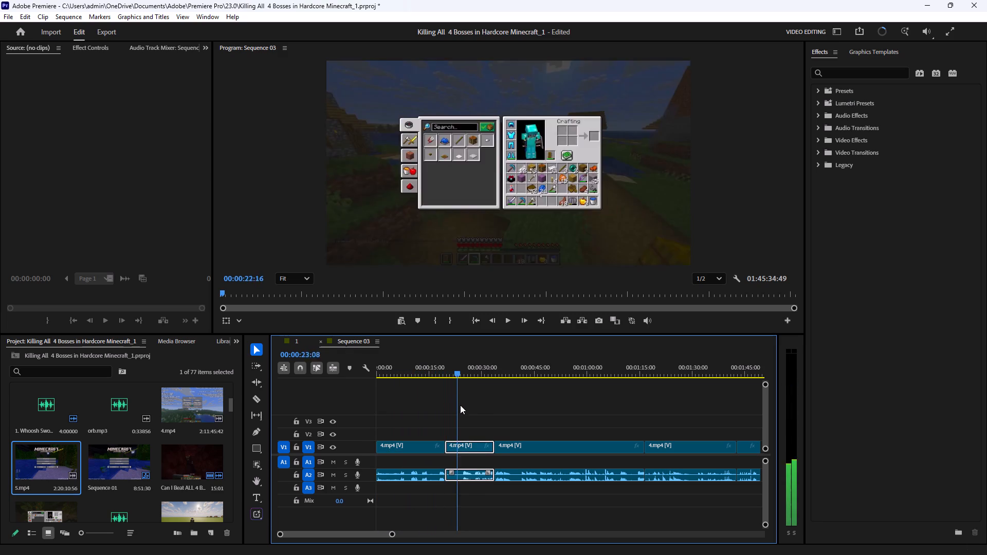
left_click_drag(460, 405, 534, 415)
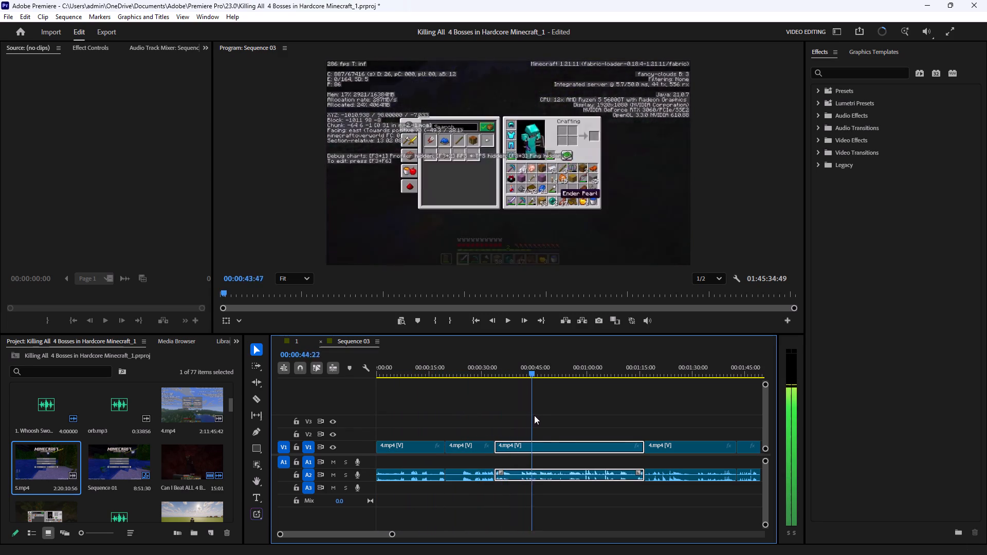
left_click_drag(534, 415, 648, 423)
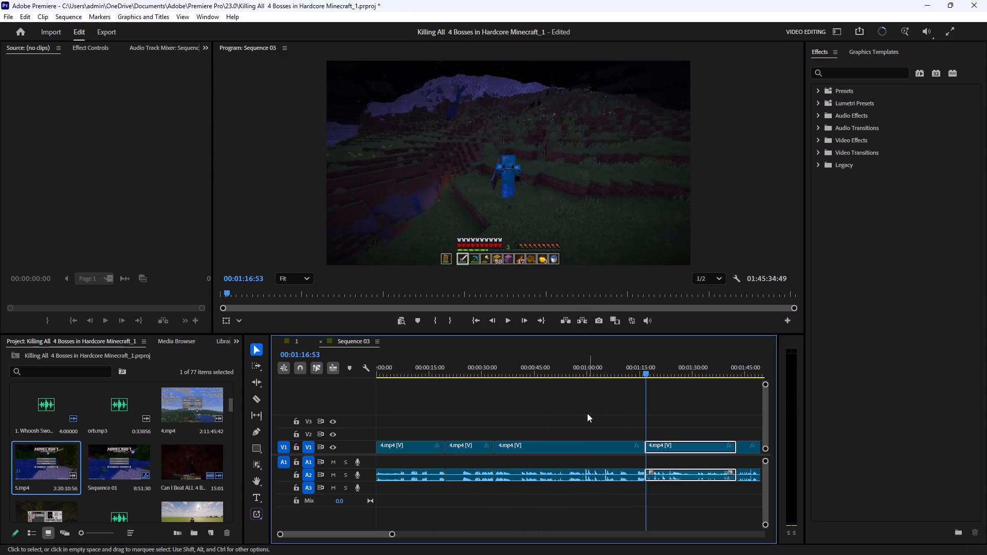
Delete the third 4.mp4 clip, between about 00:00:33 and 00:01:16, and close the gap it leaves.
left_click_drag(587, 413, 579, 510)
key("BackSpace")
left_click(605, 439)
left_click(601, 441)
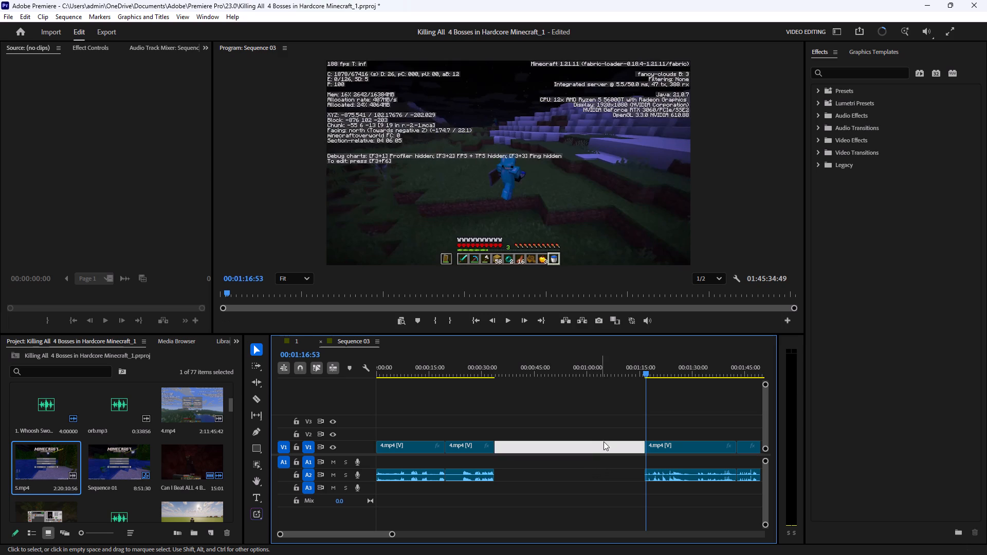
key("BackSpace")
Scrub through the long 4.mp4 clip in Sequence 03 up to about 00:16:37 and back to 00:10:35:53, examining the gameplay.
left_click_drag(515, 373, 565, 390)
left_click_drag(563, 372, 671, 391)
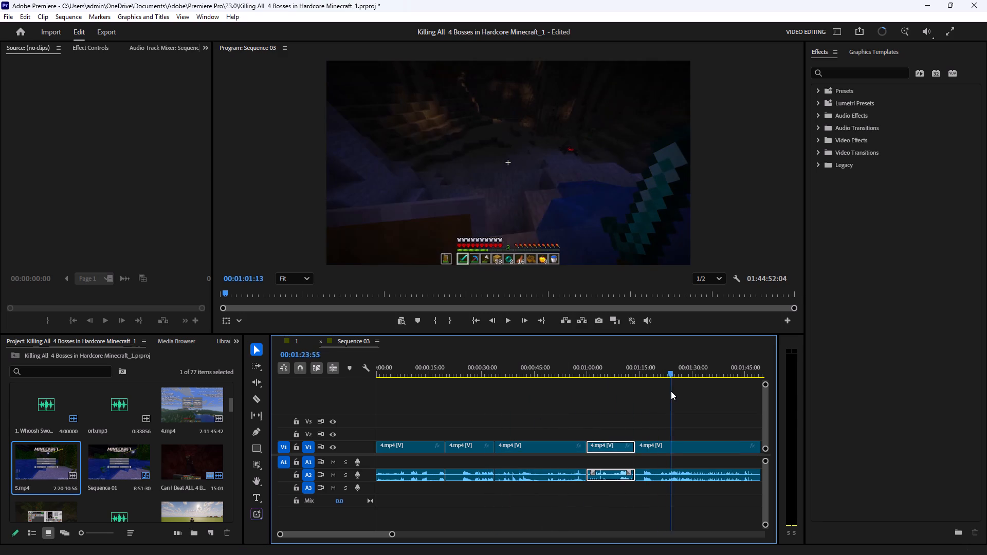
left_click_drag(671, 391, 715, 406)
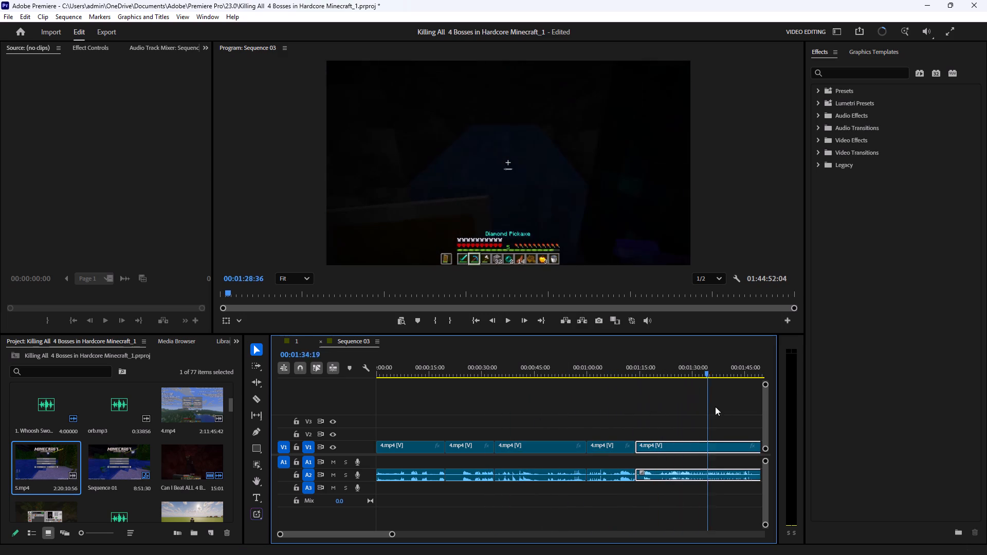
left_click_drag(715, 406, 750, 410)
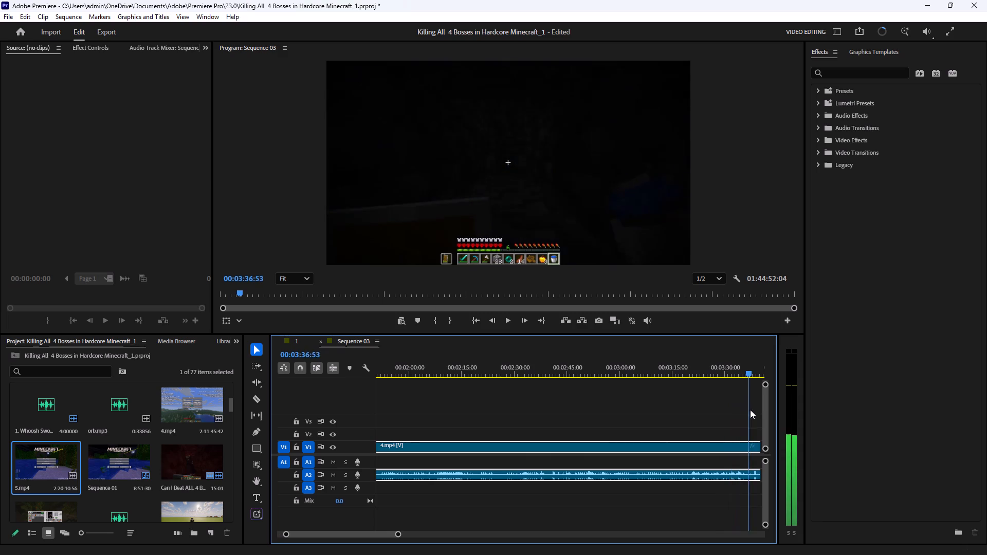
left_click_drag(750, 410, 772, 412)
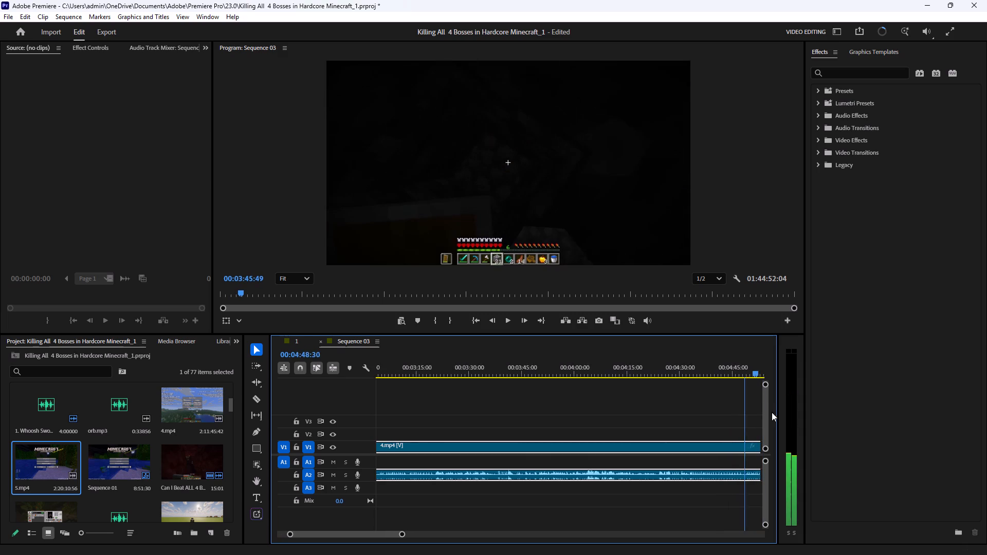
left_click_drag(772, 412, 768, 413)
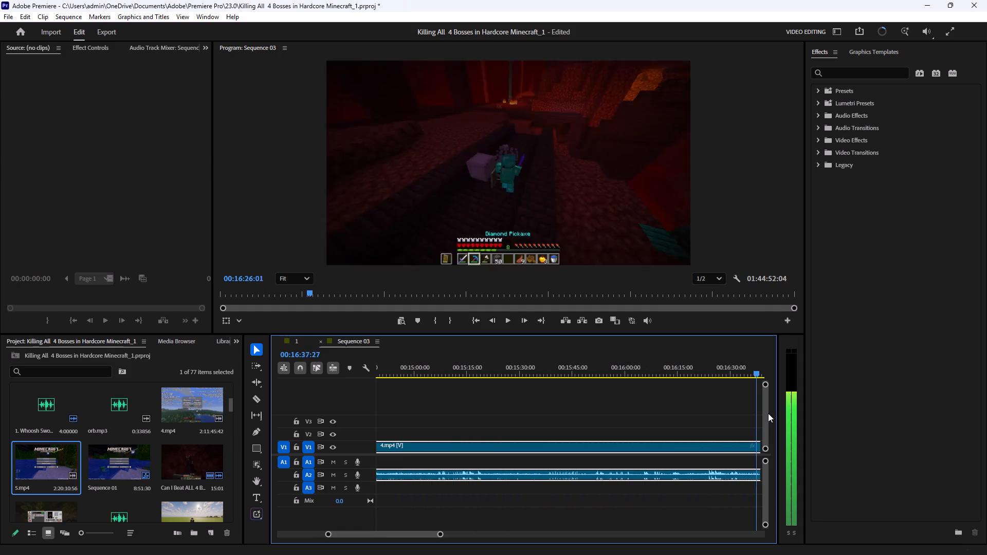
left_click_drag(768, 413, 409, 408)
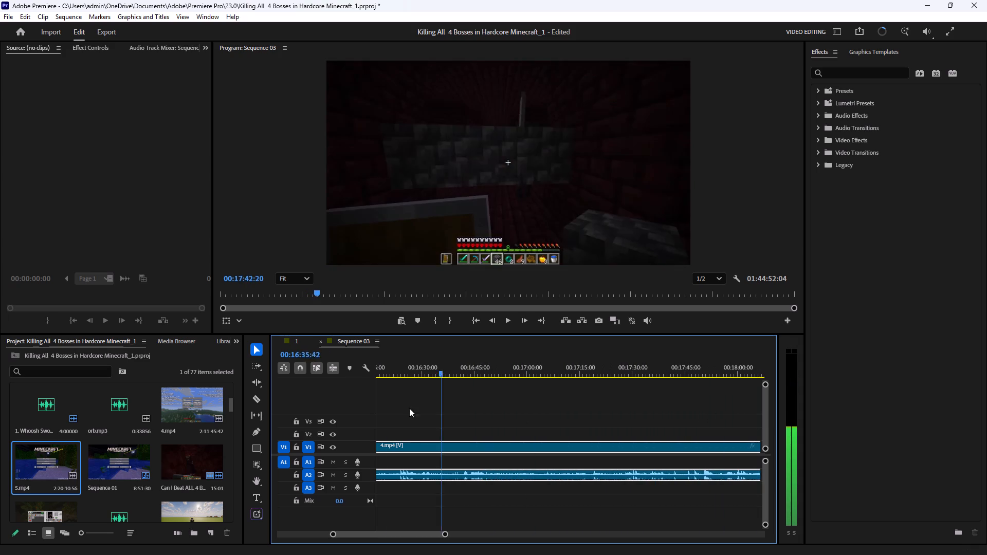
left_click_drag(409, 408, 363, 412)
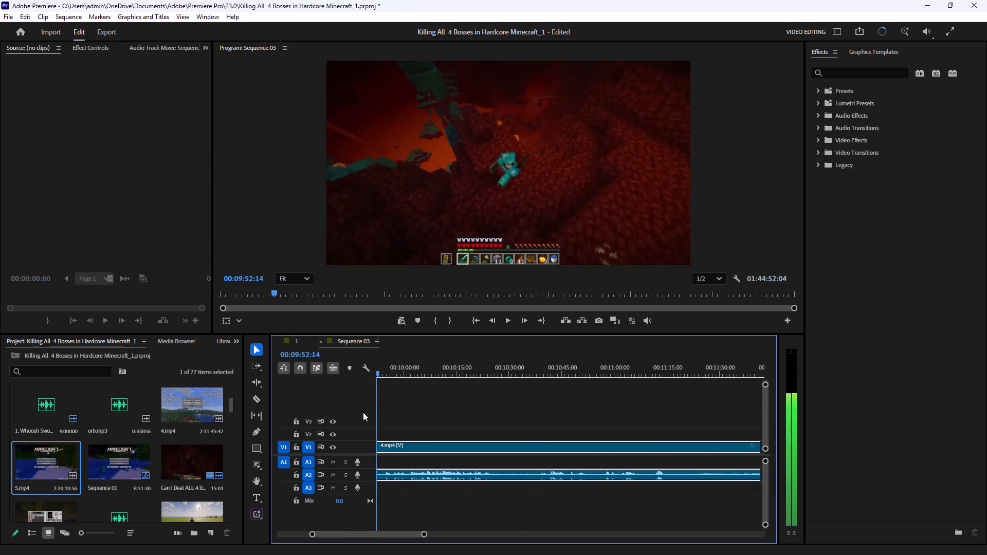
left_click_drag(363, 412, 570, 425)
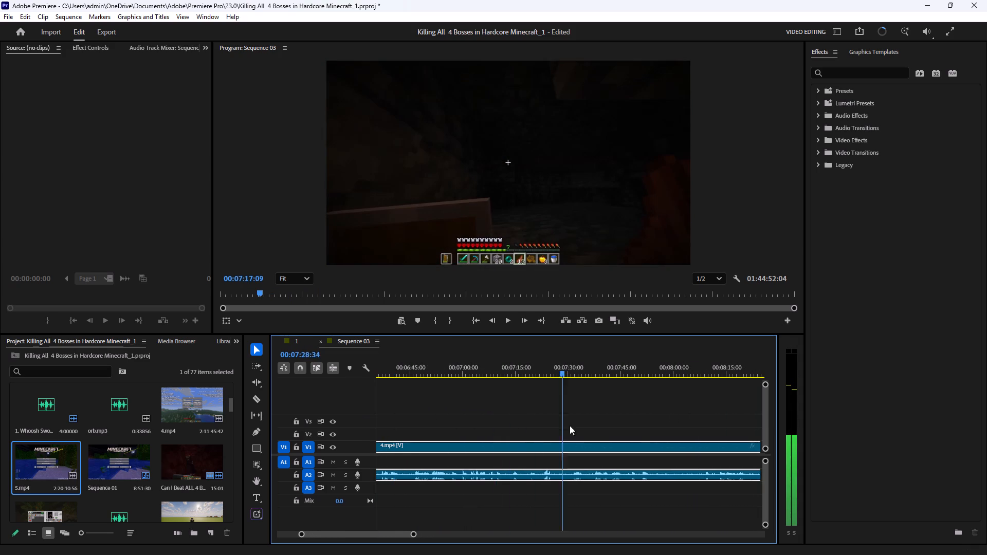
left_click_drag(570, 425, 703, 443)
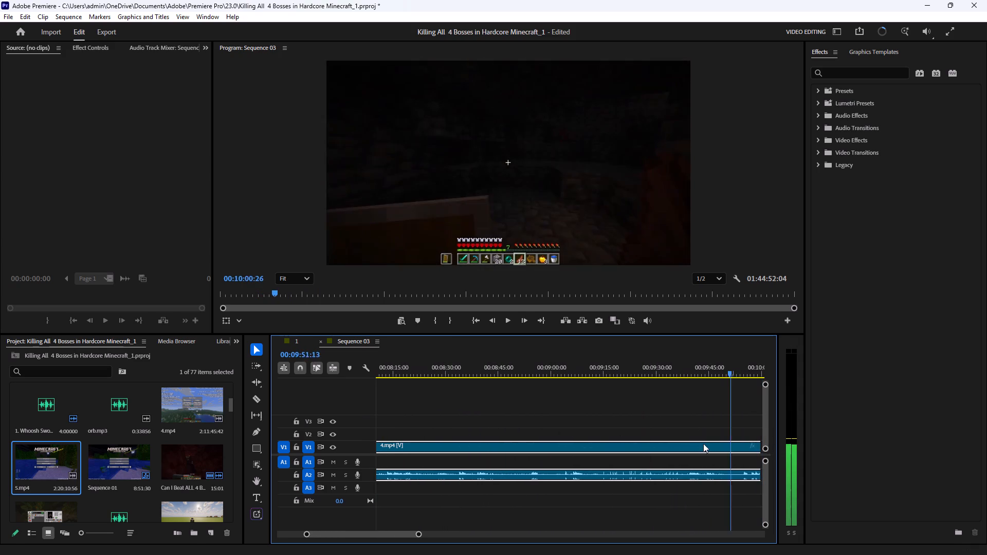
left_click_drag(703, 443, 563, 457)
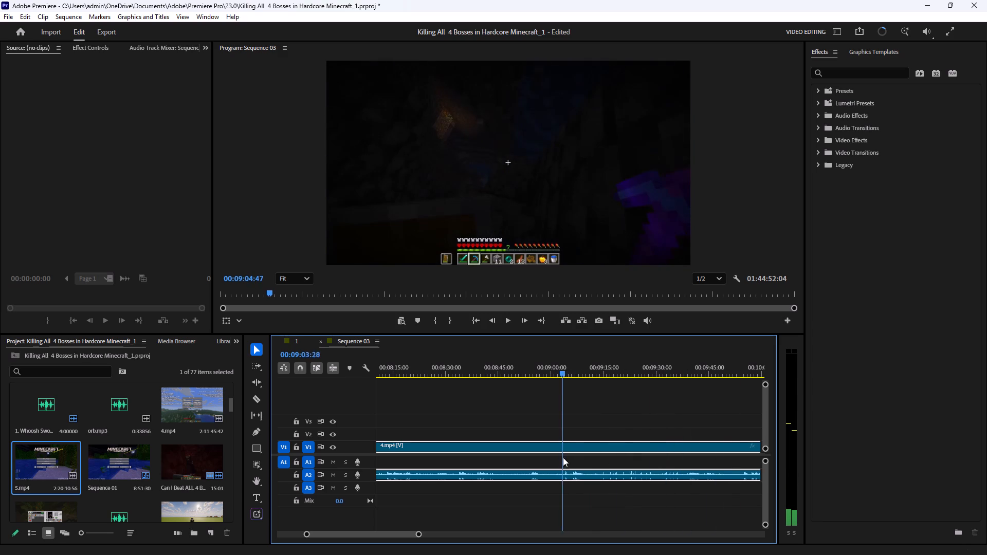
left_click_drag(563, 457, 594, 452)
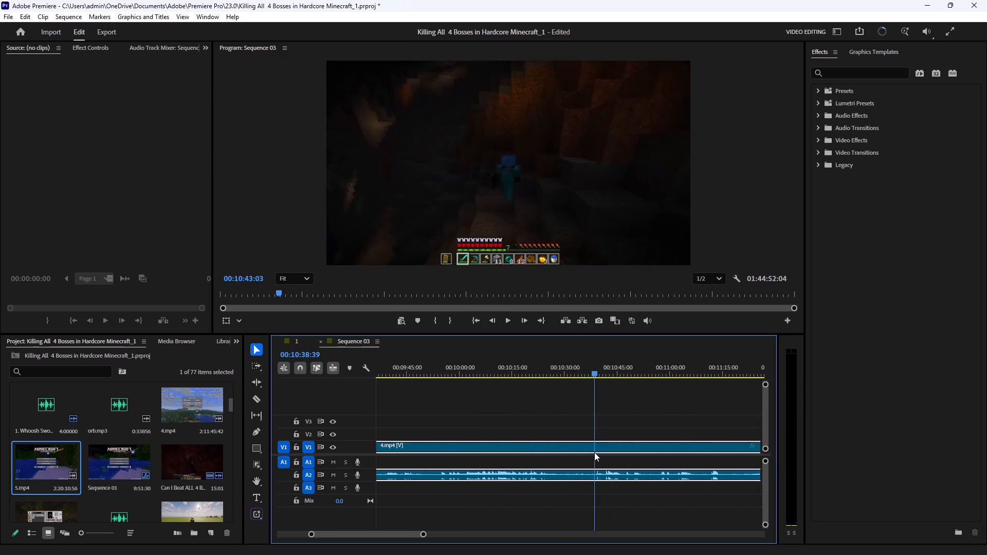
left_click_drag(594, 452, 584, 458)
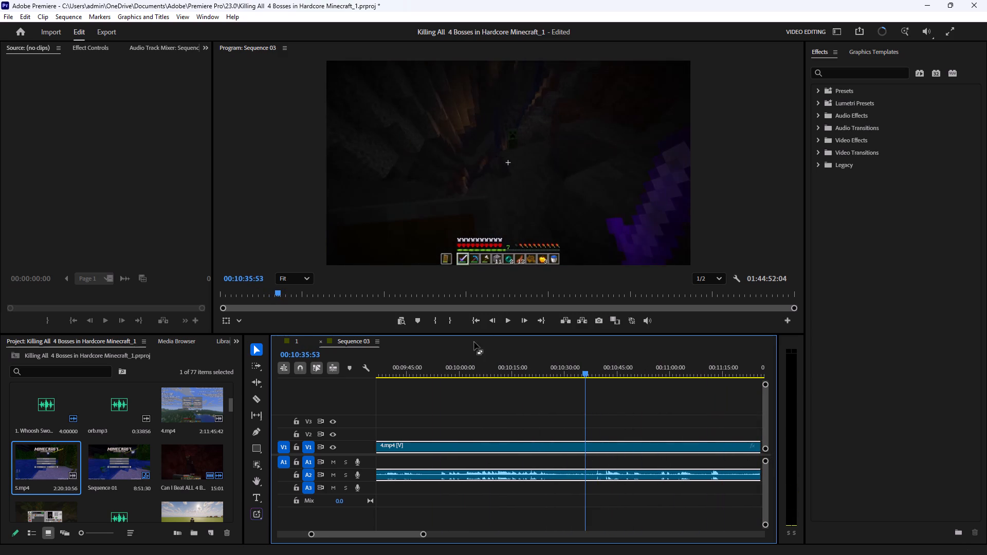
Play and scrub the 4.mp4 footage from 00:10:35:53 to 00:11:52:54, looking for the point where the needed gameplay begins.
left_click(512, 324)
left_click(665, 427)
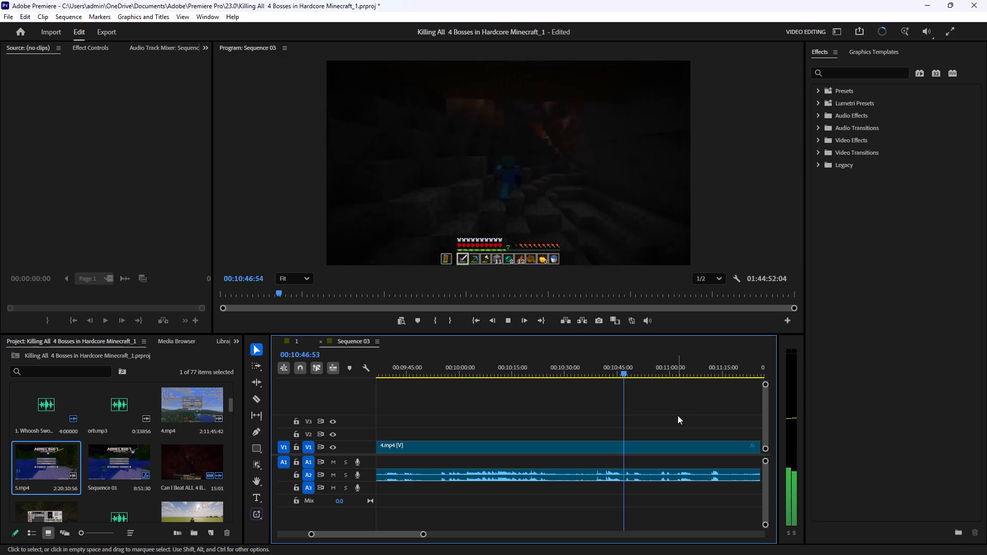
left_click_drag(637, 374, 649, 376)
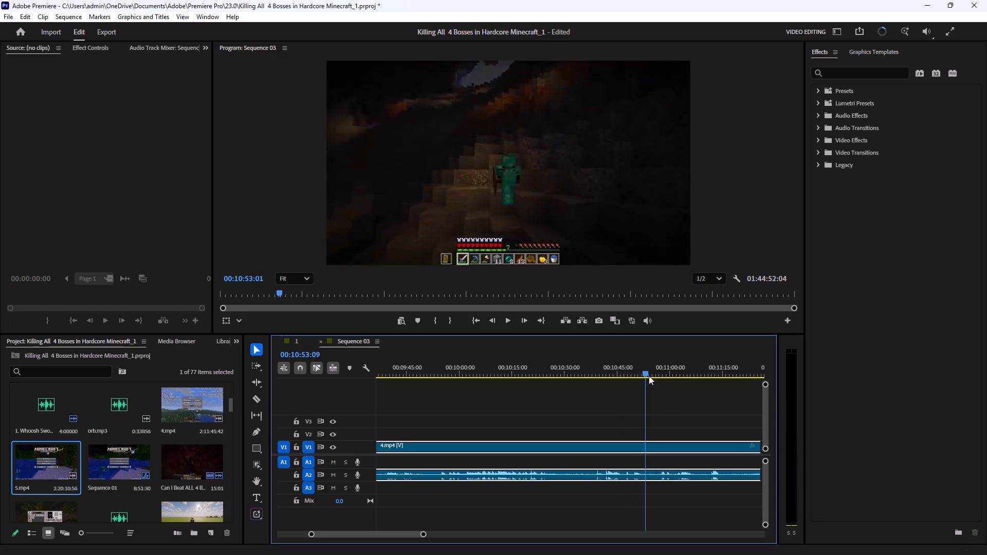
left_click_drag(649, 376, 742, 379)
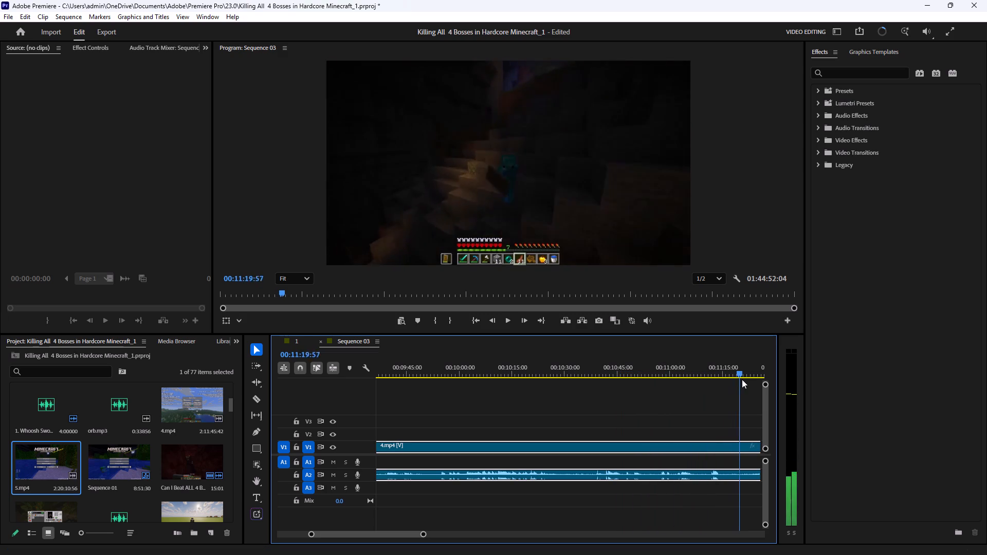
left_click_drag(742, 379, 770, 380)
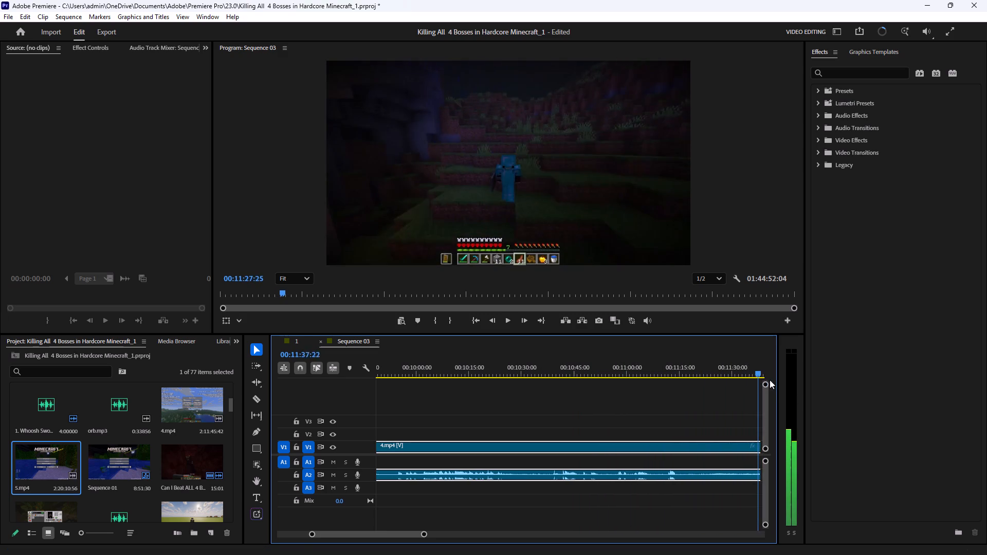
left_click_drag(770, 380, 737, 390)
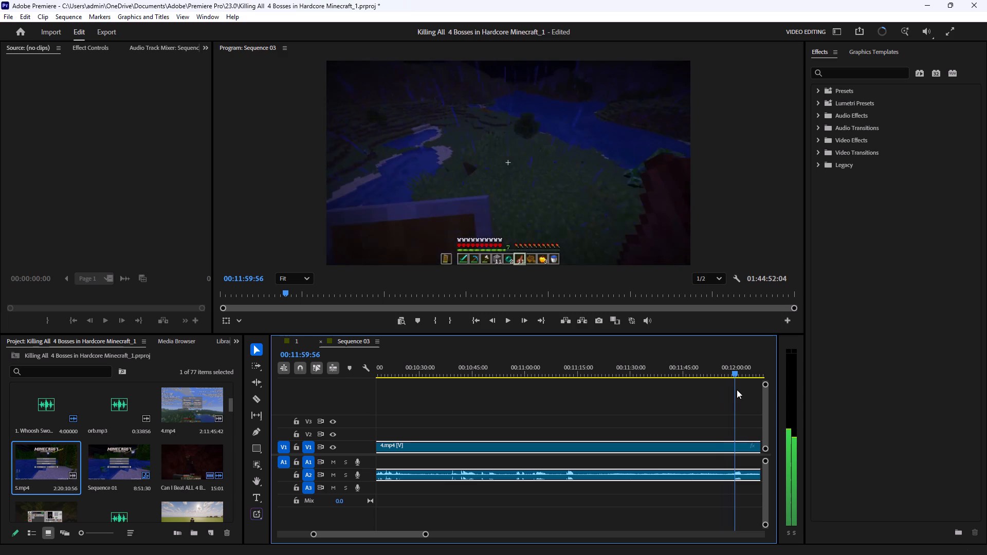
left_click_drag(737, 390, 707, 408)
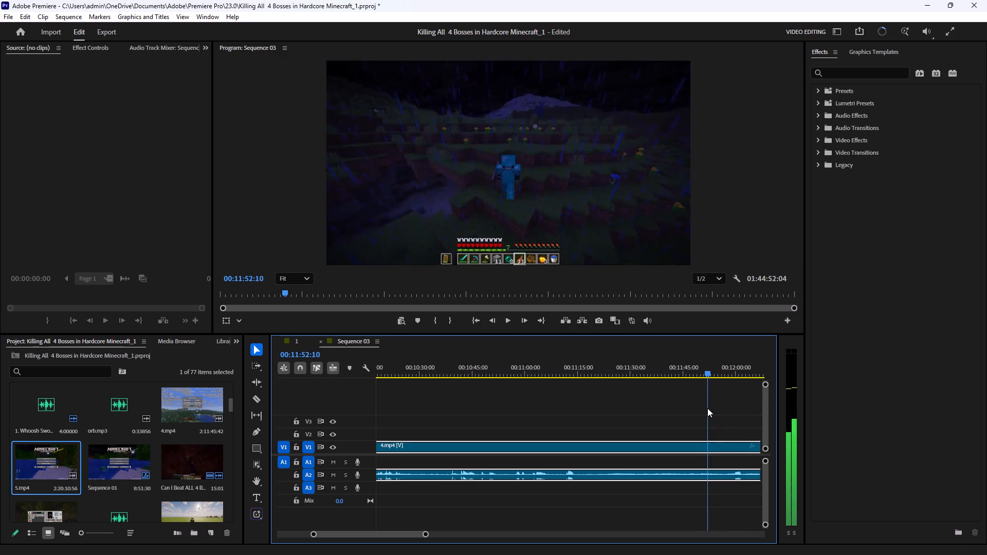
left_click_drag(707, 408, 712, 409)
Split the long 4.mp4 clip at 00:11:52:54, delete the part before the cut, and close the gap.
key("c")
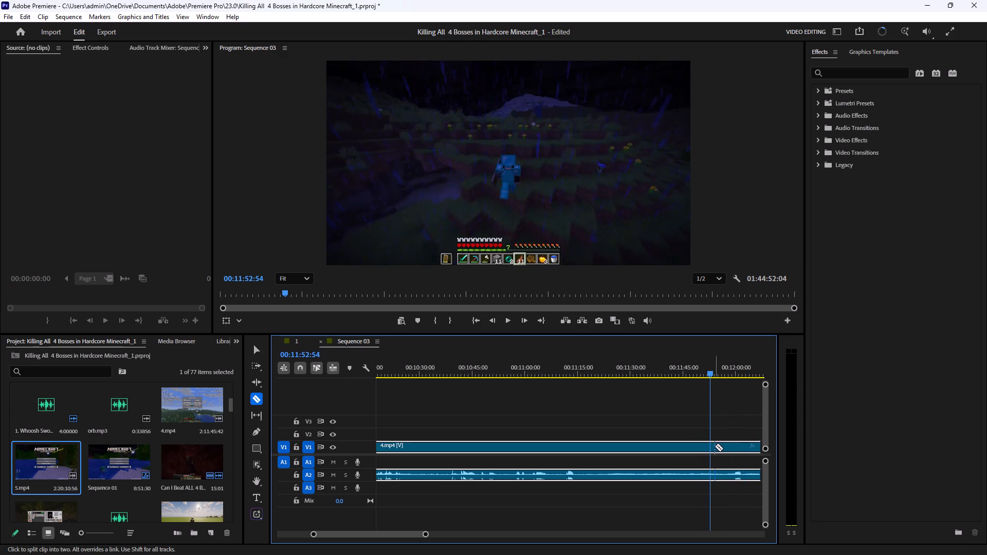
left_click(710, 446)
left_click(258, 354)
left_click_drag(596, 416, 562, 510)
key("BackSpace")
left_click(591, 447)
key("BackSpace")
Delete the three short 4.mp4 clips between about 00:00:20 and 00:01:13 and close the gap they leave.
left_click_drag(388, 533, 294, 544)
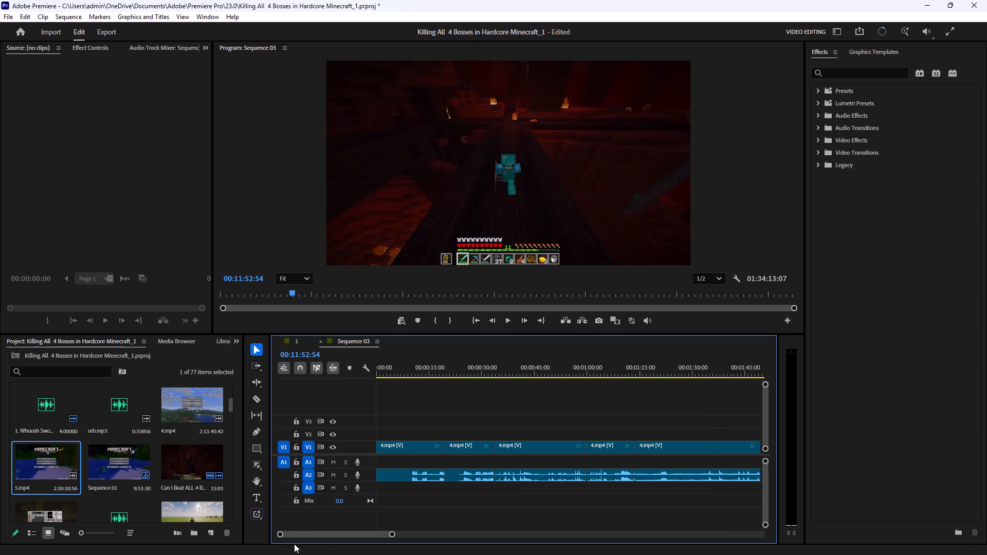
left_click_drag(294, 544, 274, 544)
left_click_drag(485, 414, 600, 504)
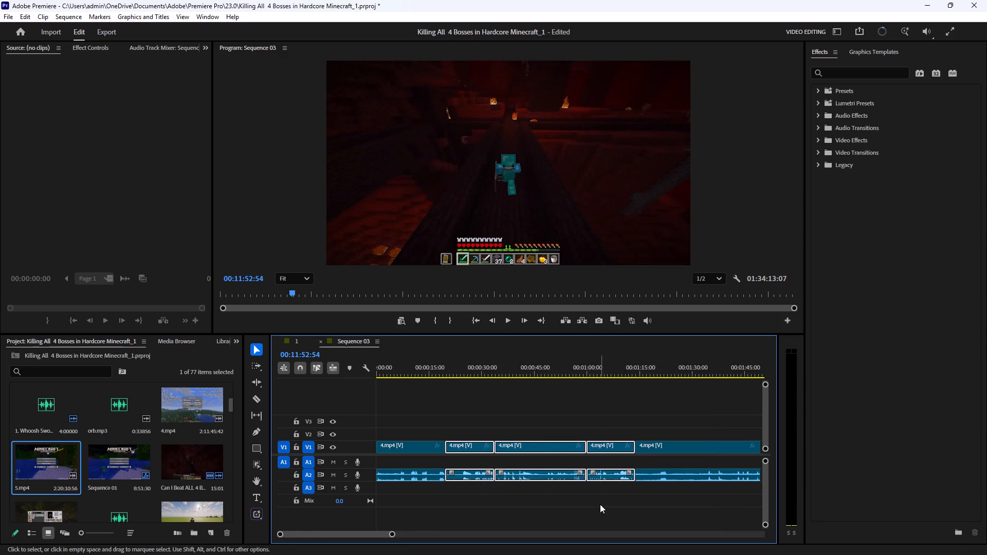
key("BackSpace")
left_click(470, 449)
key("BackSpace")
Review the first 4.mp4 clip from the sequence start by playing and skipping through it into the second clip.
left_click_drag(432, 375, 374, 398)
left_click(507, 326)
left_click(553, 392)
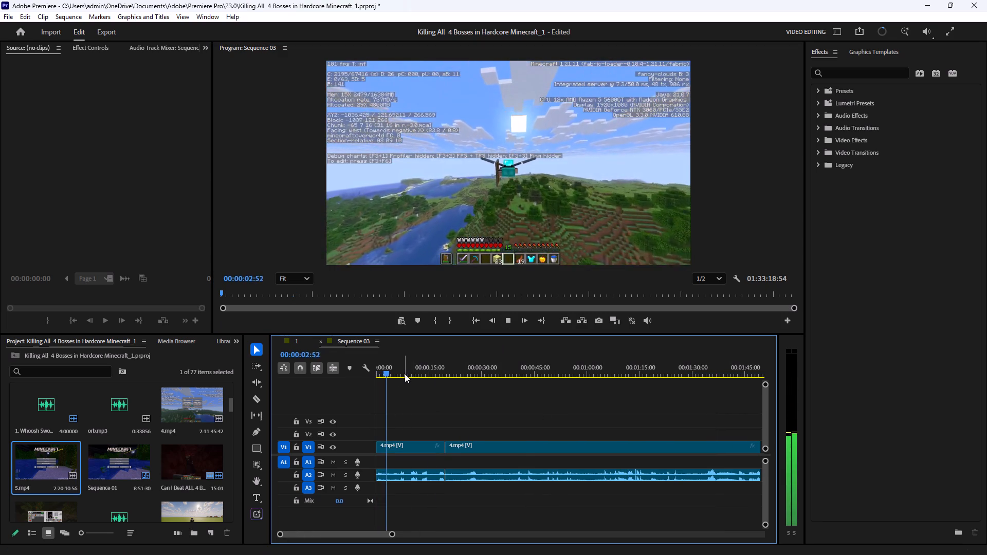
left_click_drag(404, 374, 421, 377)
left_click(506, 323)
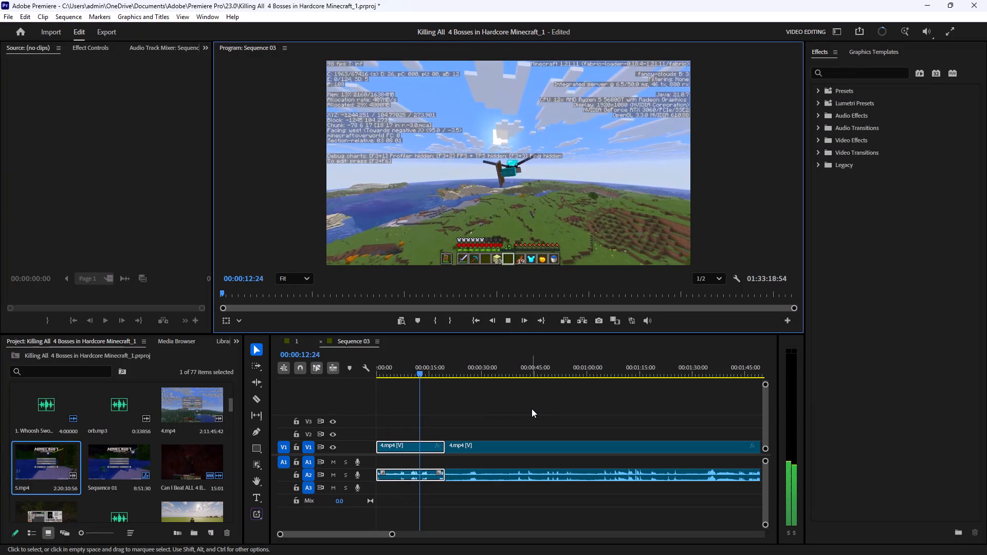
left_click(532, 408)
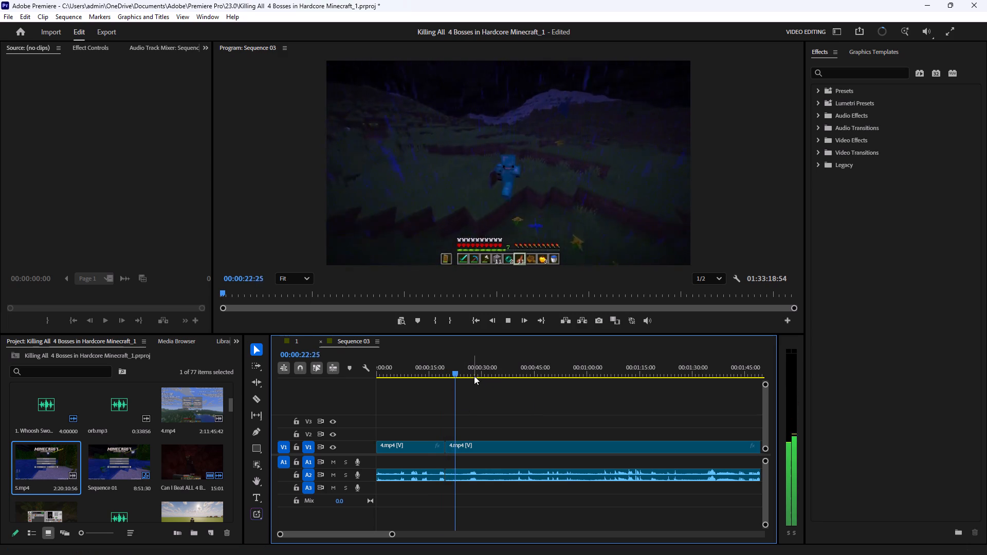
Trim the start of the second 4.mp4 clip to 00:01:01:30 and close the gap after the first clip.
left_click_drag(474, 375, 520, 369)
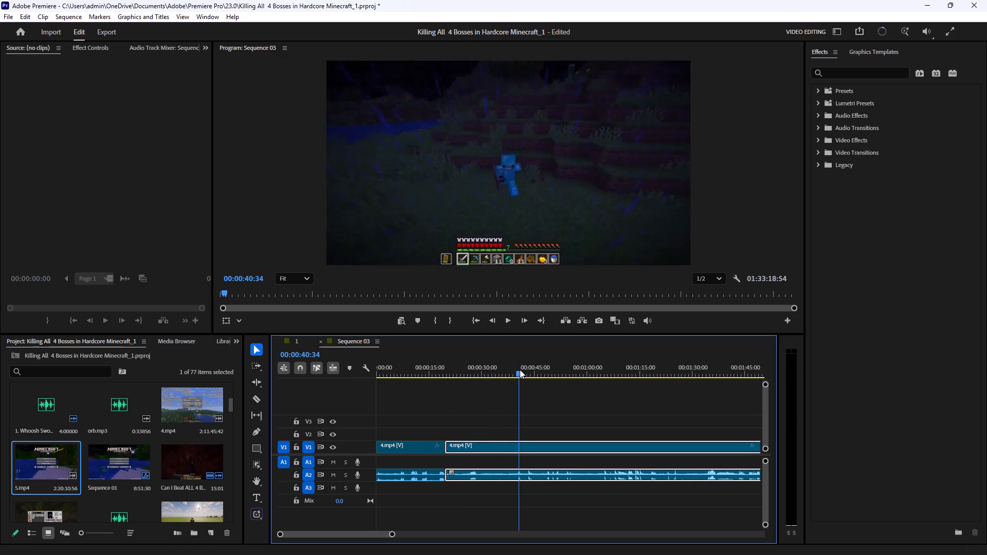
left_click_drag(520, 369, 586, 368)
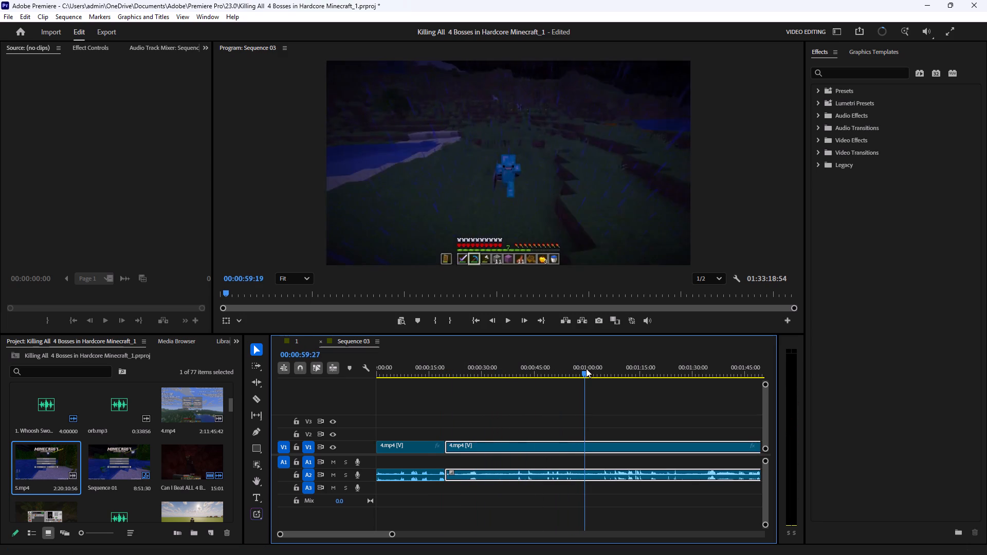
left_click_drag(586, 368, 593, 371)
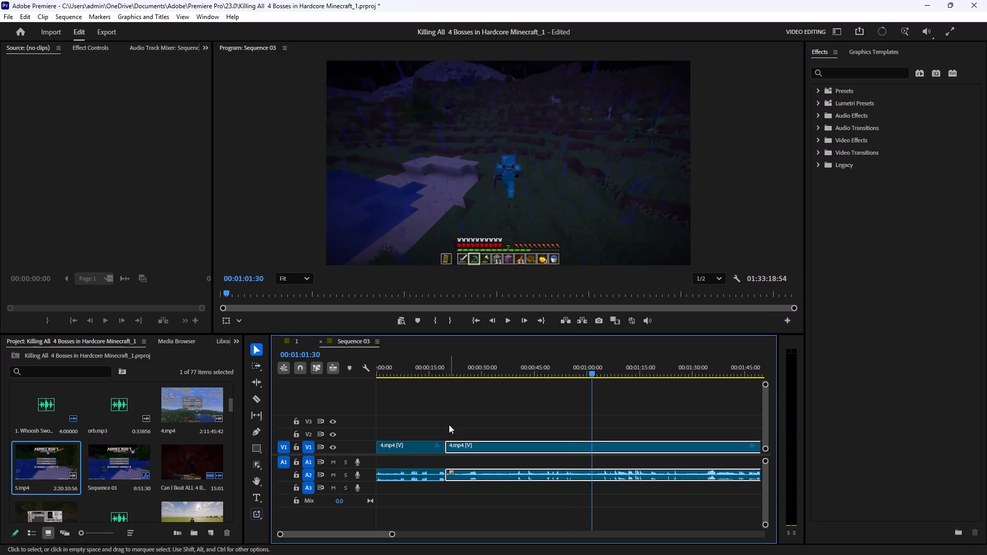
left_click_drag(450, 447, 595, 445)
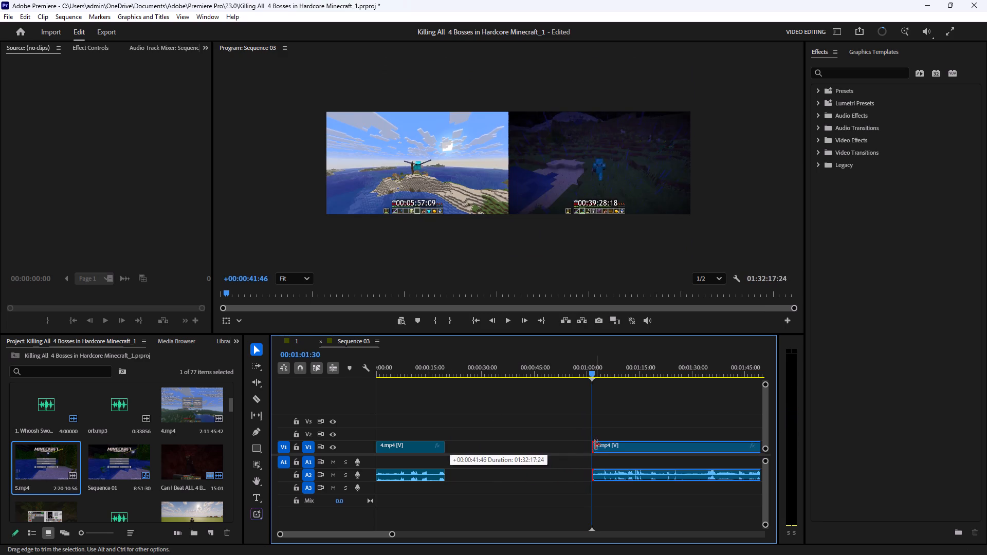
left_click_drag(595, 445, 595, 445)
left_click(537, 450)
key("BackSpace")
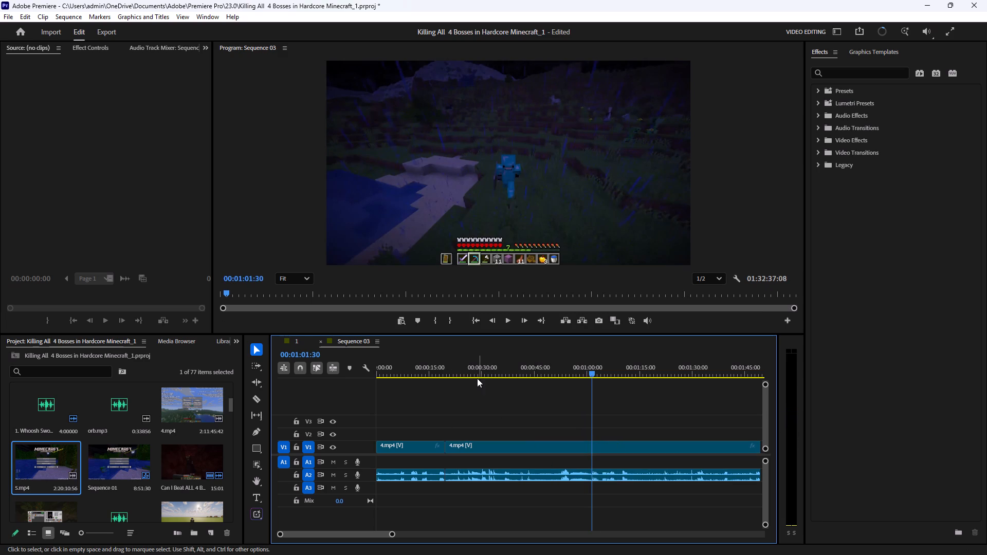
Play the end of the first 4.mp4 clip, trim it back to about 00:00:16, and close the gap before the second clip.
left_click_drag(457, 365, 438, 373)
left_click(505, 324)
left_click(539, 392)
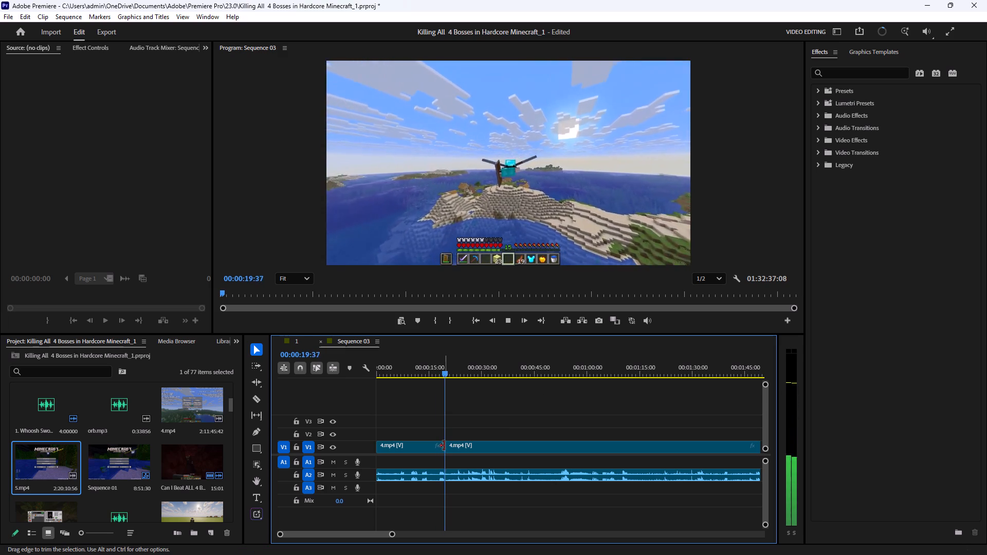
left_click_drag(444, 446, 431, 453)
left_click(405, 360)
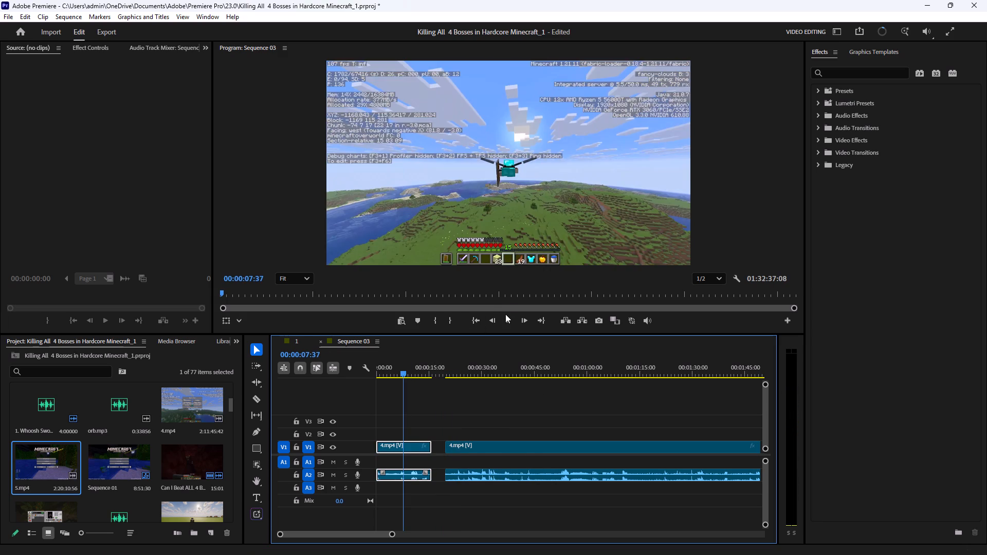
left_click(502, 321)
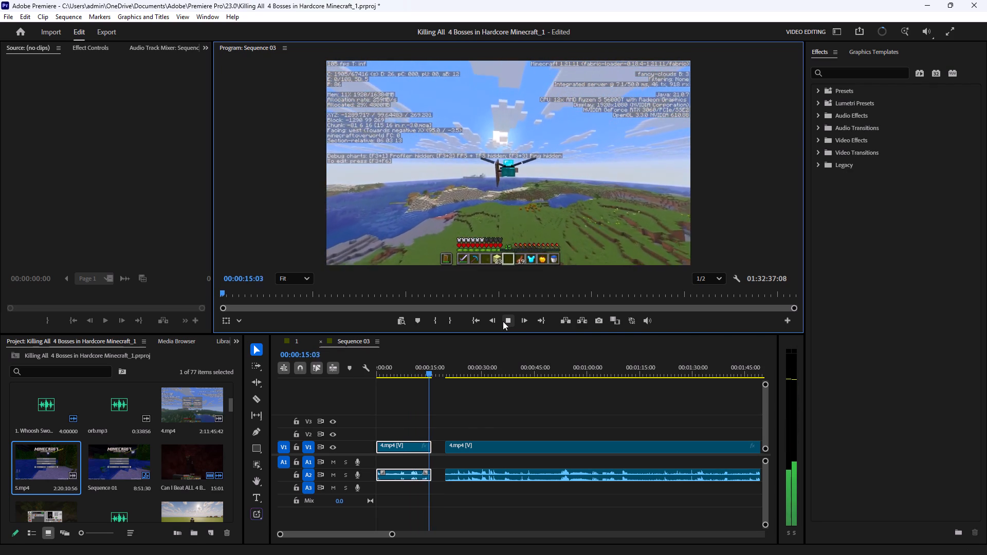
left_click(440, 450)
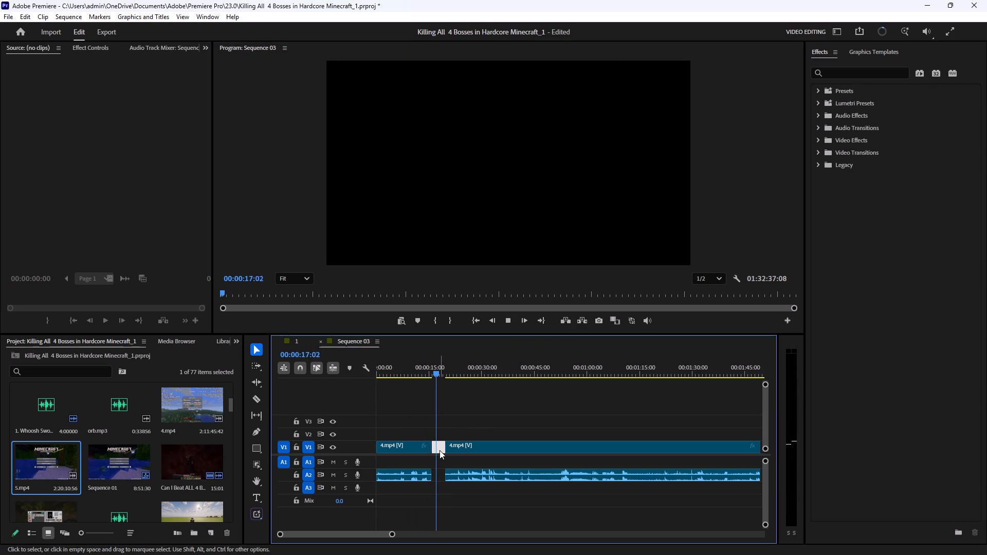
key("BackSpace")
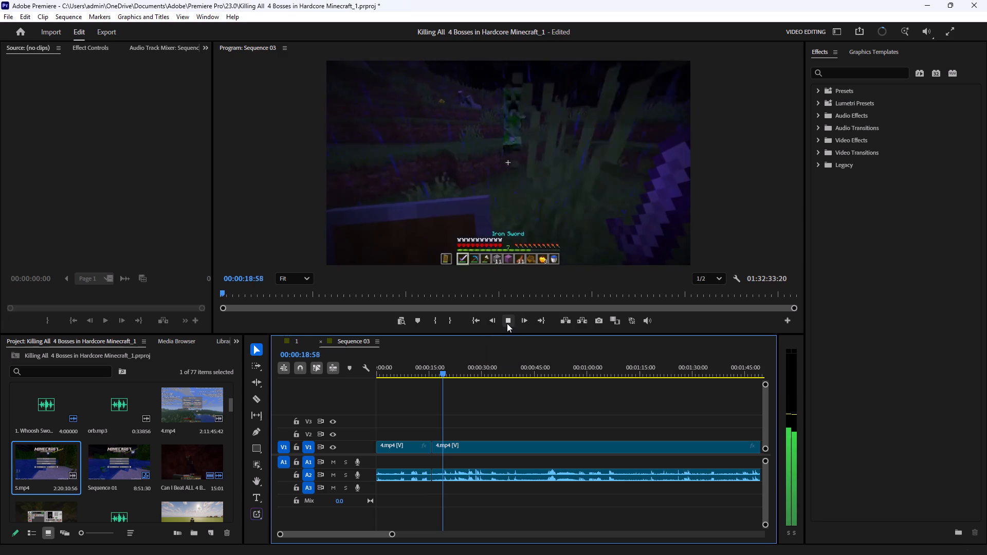
Review the second 4.mp4 clip, split it at 00:00:42:31, delete the part before the cut and close the gap.
double_click(507, 323)
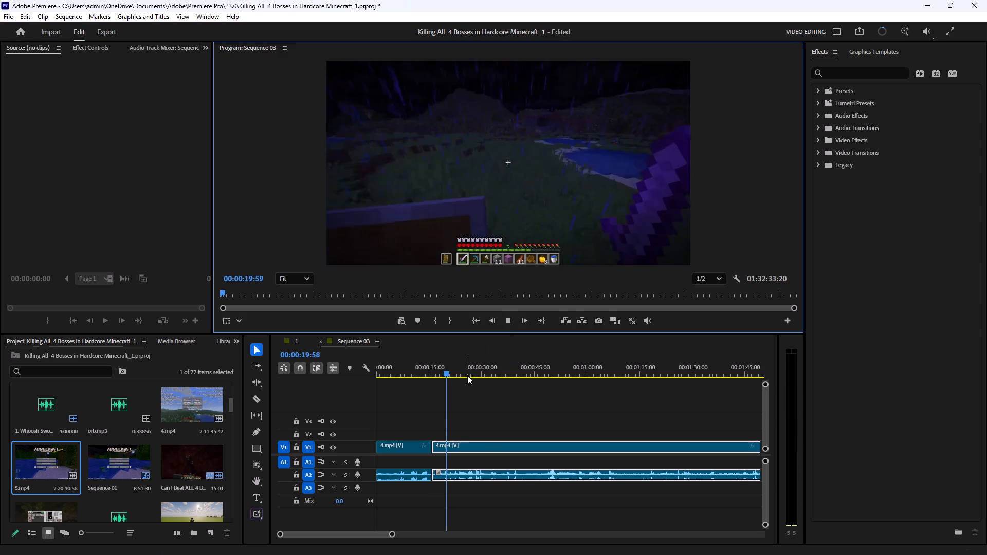
left_click_drag(467, 375, 520, 374)
left_click_drag(519, 373, 493, 385)
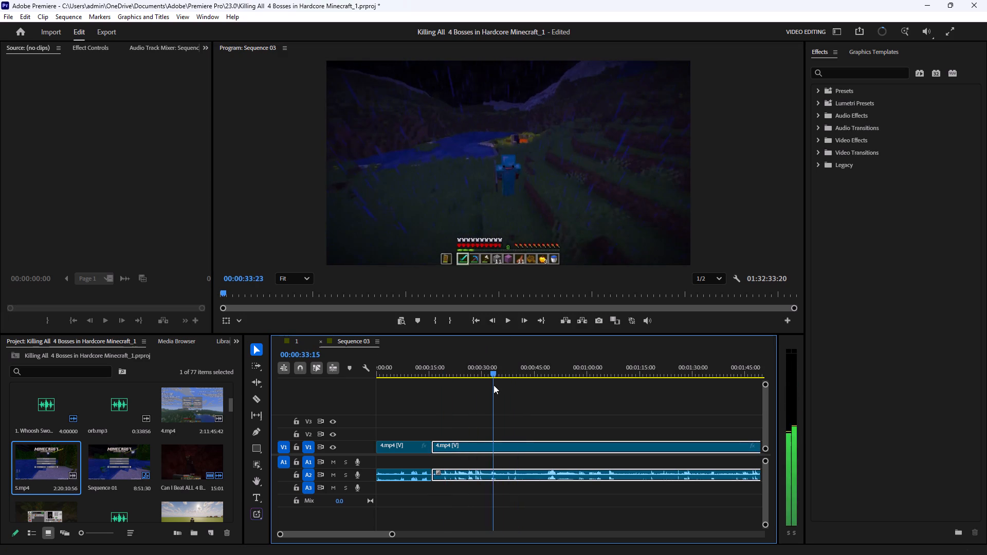
left_click_drag(493, 385, 488, 388)
left_click(502, 322)
left_click(505, 321)
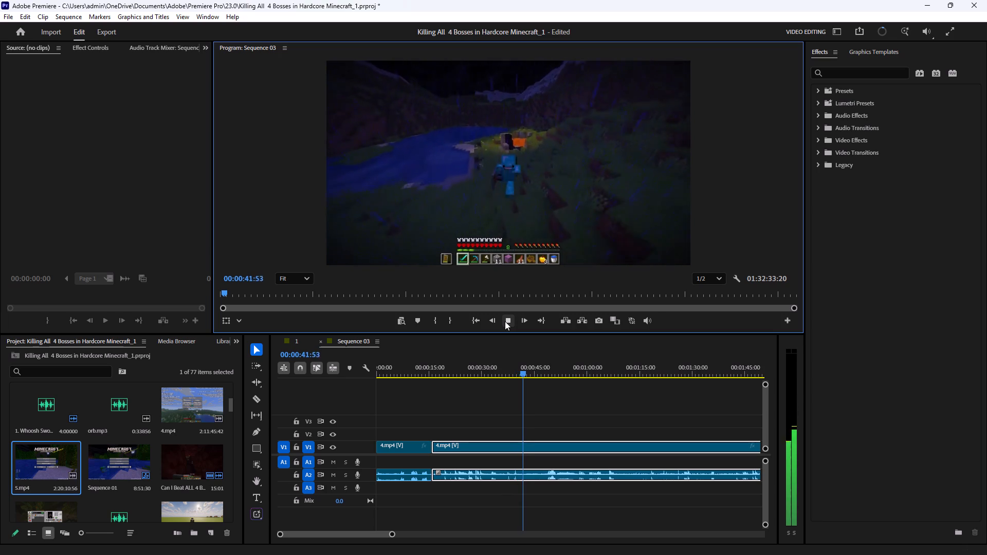
left_click(505, 321)
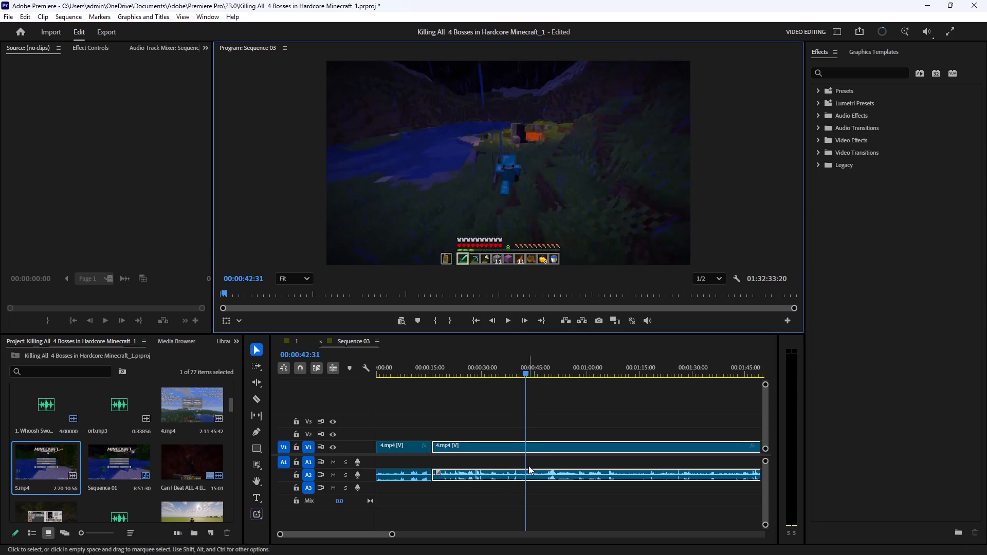
key("c")
left_click(527, 448)
left_click(251, 351)
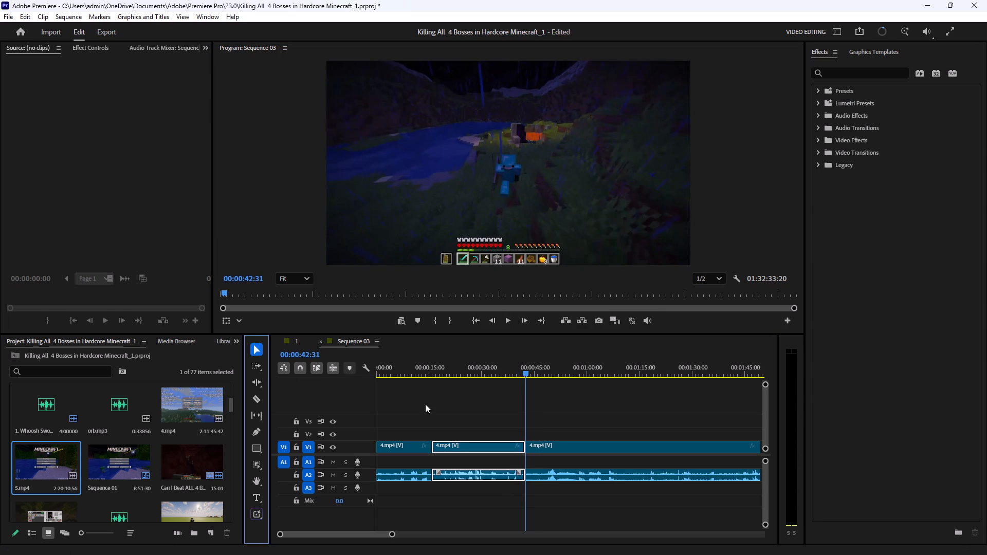
left_click_drag(460, 406, 460, 502)
key("BackSpace")
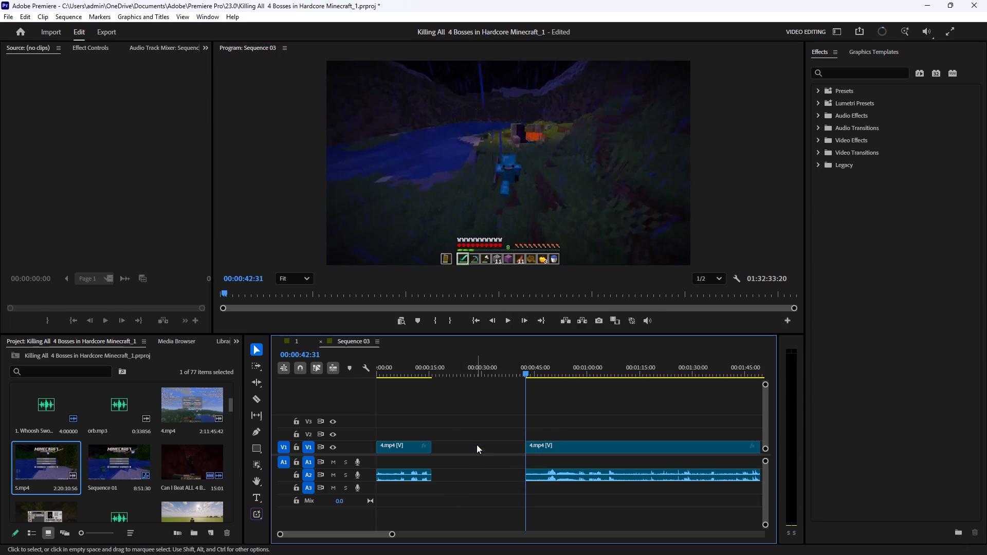
left_click(477, 445)
key("BackSpace")
Play across the join from about 00:00:15:49, trim about 8.5 seconds off the second 4.mp4 clip's start, and close the gap.
left_click(433, 371)
left_click(503, 322)
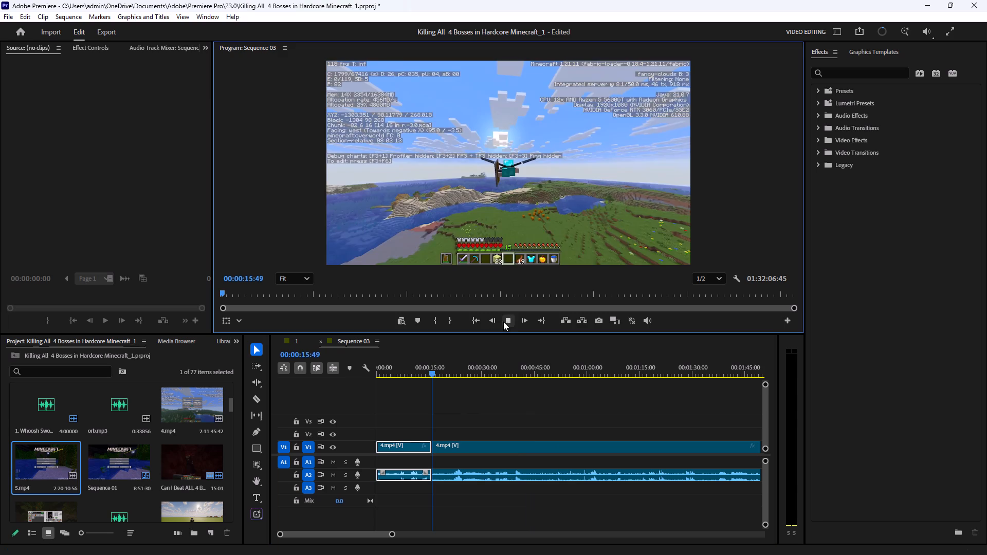
left_click(508, 410)
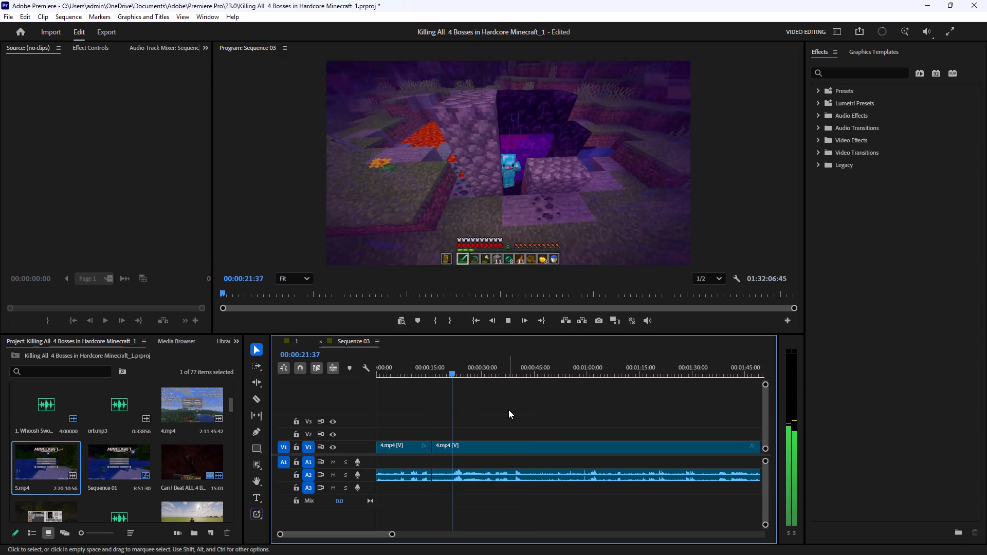
left_click(538, 410)
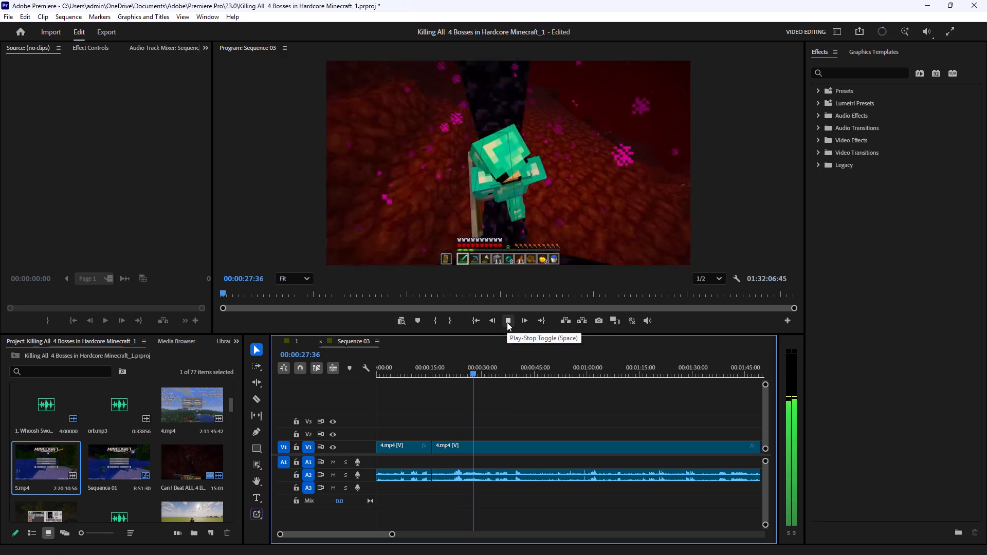
left_click(507, 322)
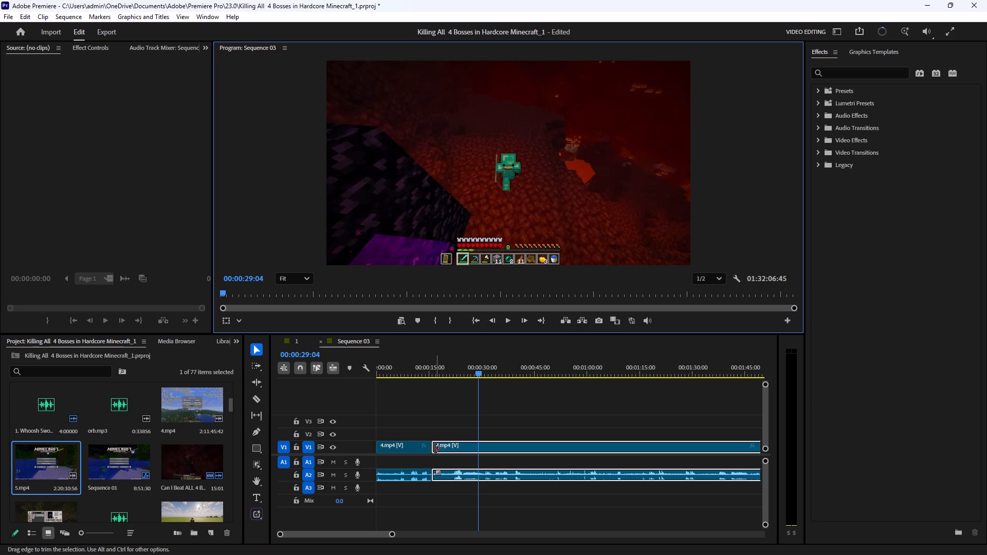
left_click_drag(435, 449, 465, 453)
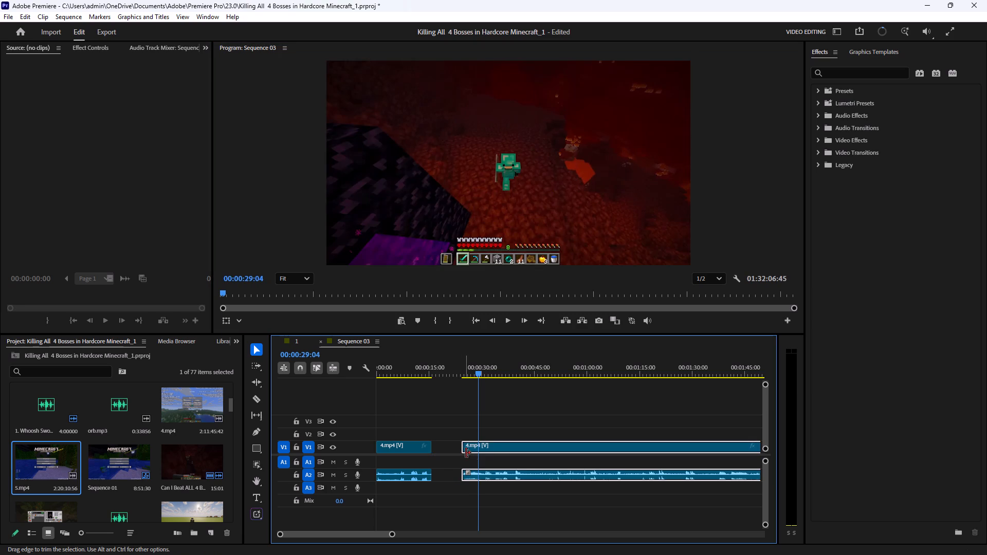
left_click_drag(496, 447, 468, 449)
Delete the short first 4.mp4 clip with its audio and close the gap at the sequence start.
left_click_drag(397, 400, 404, 498)
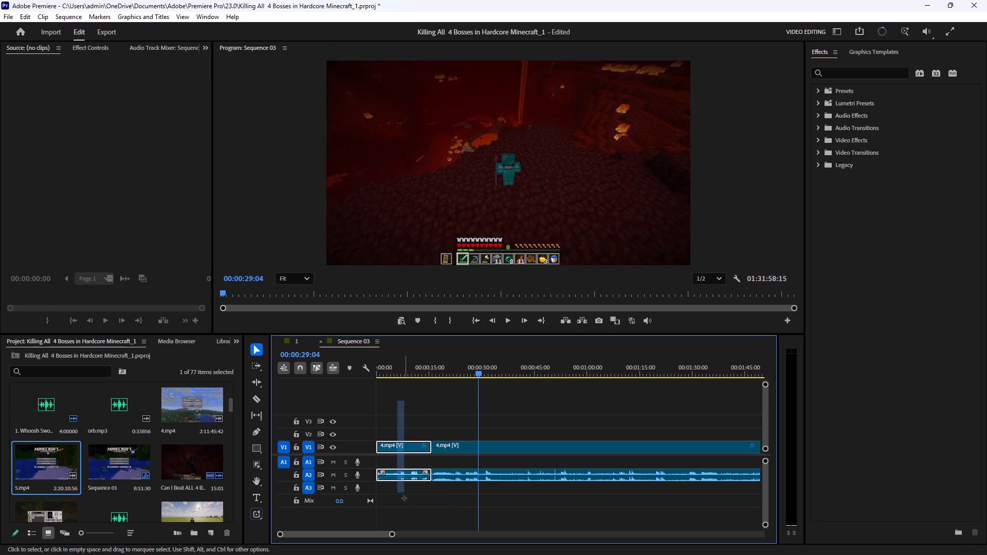
left_click_drag(404, 498, 405, 514)
key("BackSpace")
left_click(408, 448)
key("BackSpace")
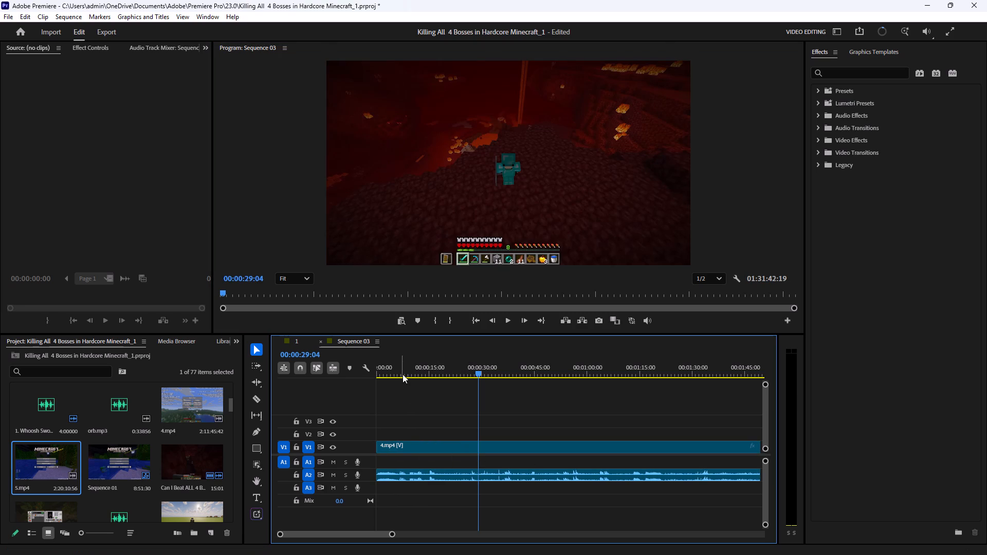
Scrub through the remaining 4.mp4 clip from the sequence start to about 00:00:41 to examine the Nether footage.
left_click_drag(408, 373, 386, 386)
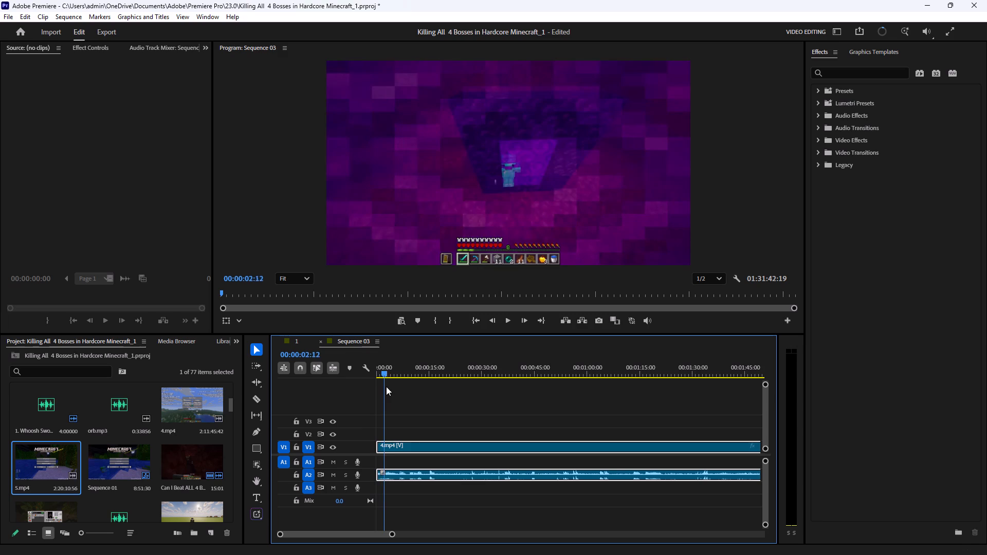
left_click_drag(386, 386, 388, 387)
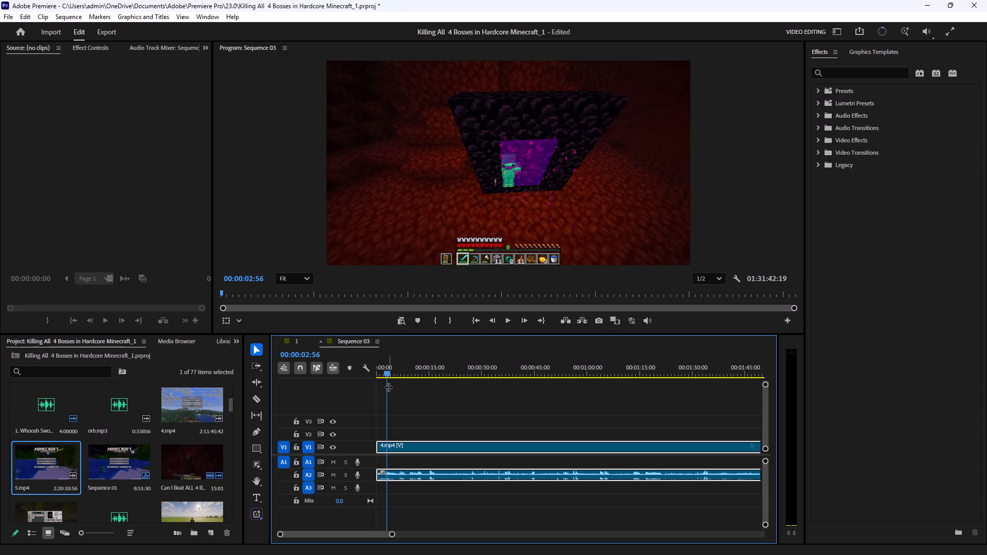
left_click_drag(389, 373, 407, 375)
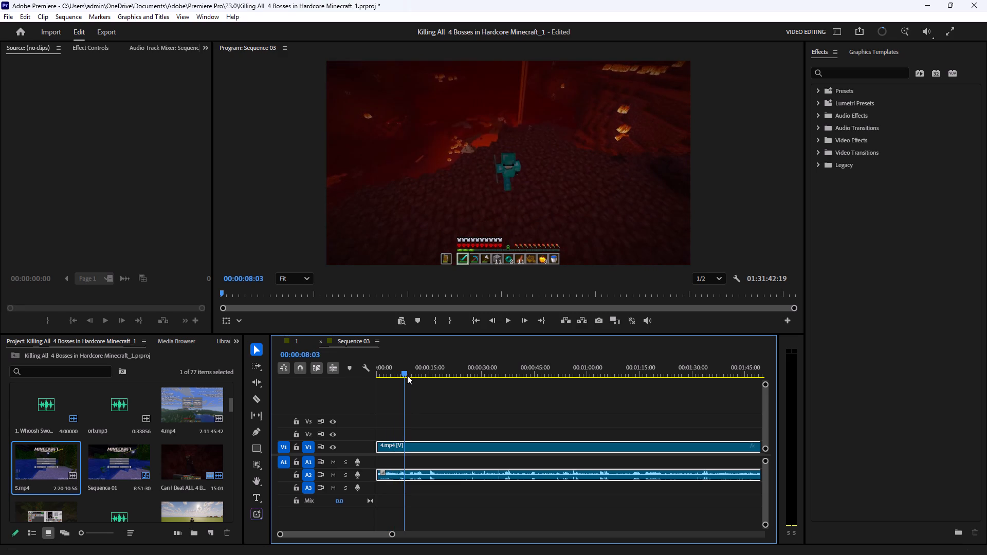
left_click_drag(407, 375, 419, 375)
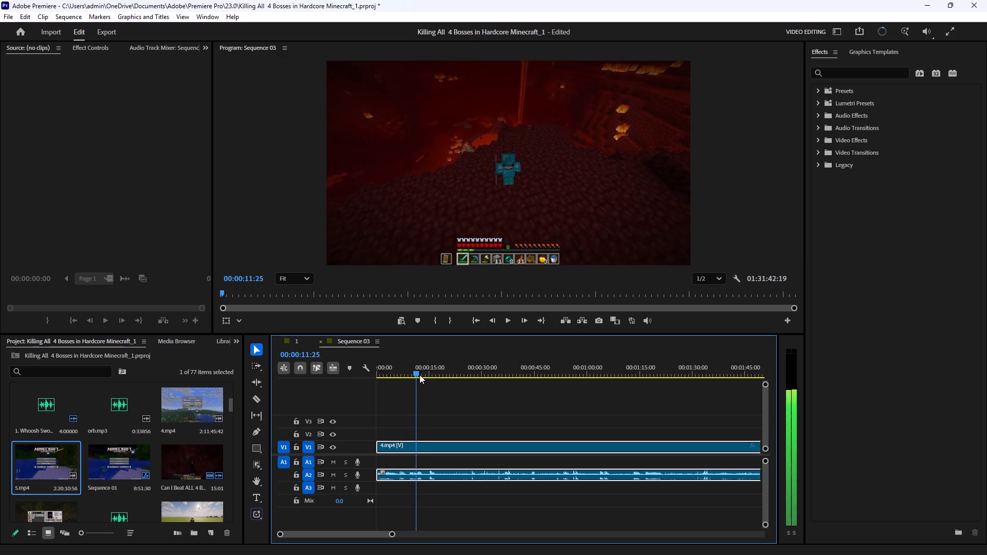
left_click_drag(419, 375, 428, 375)
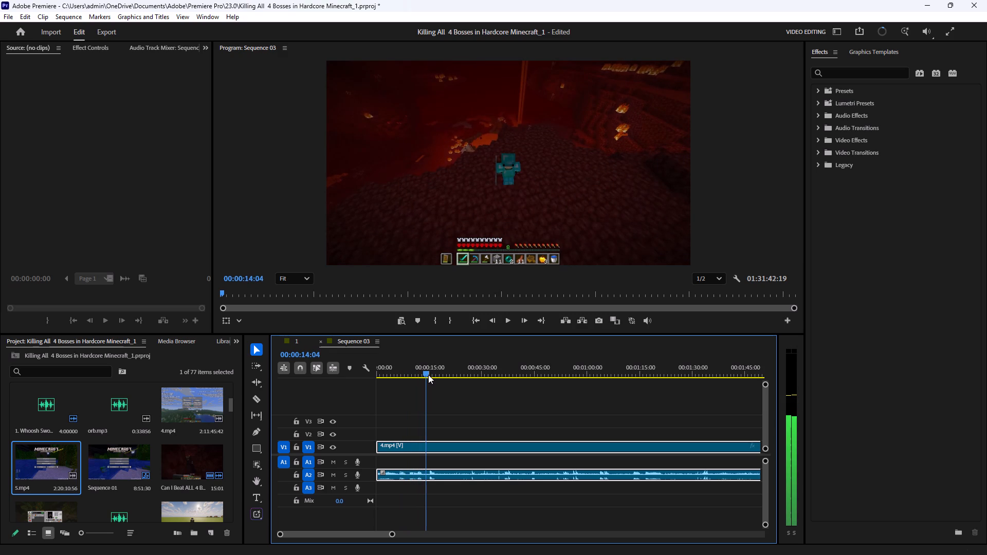
left_click_drag(428, 375, 437, 375)
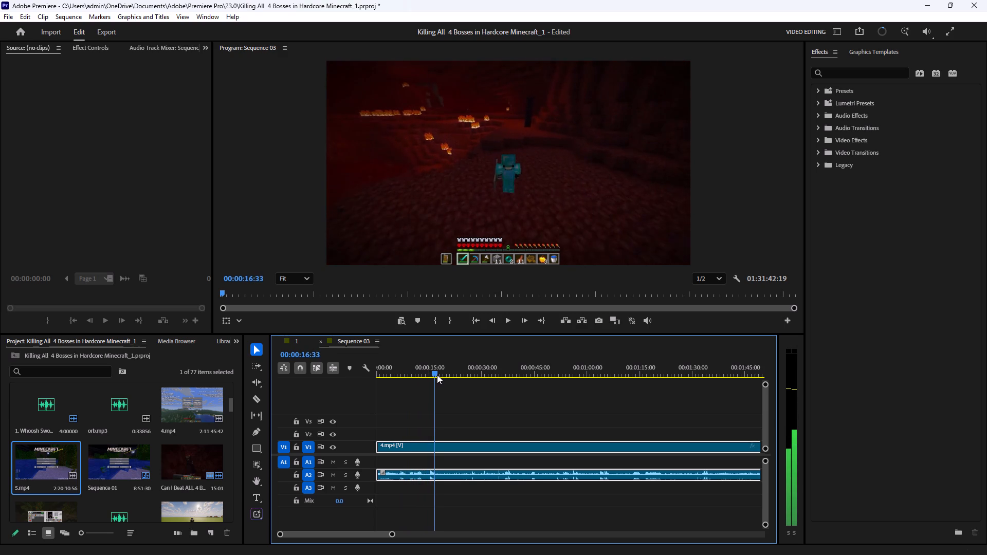
left_click_drag(437, 375, 448, 374)
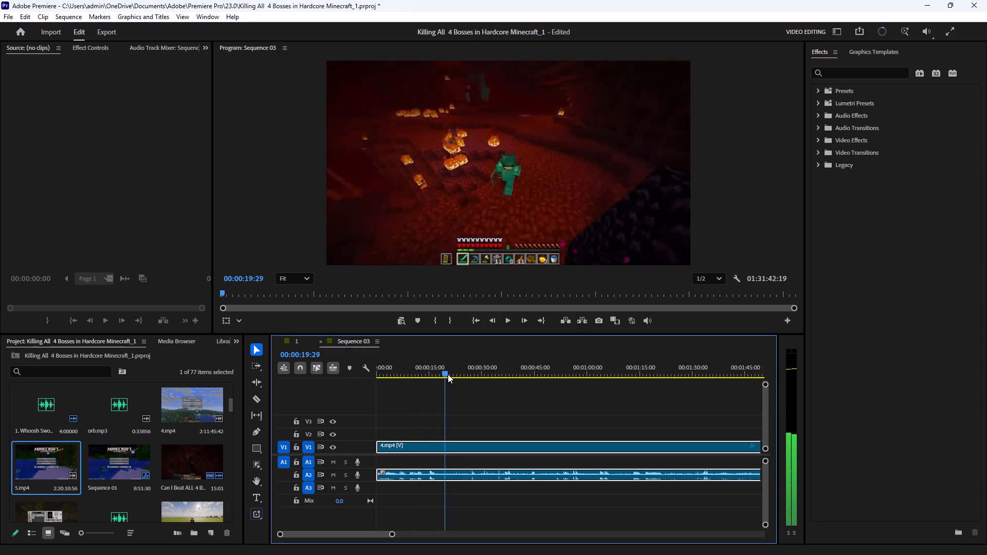
left_click_drag(448, 374, 461, 374)
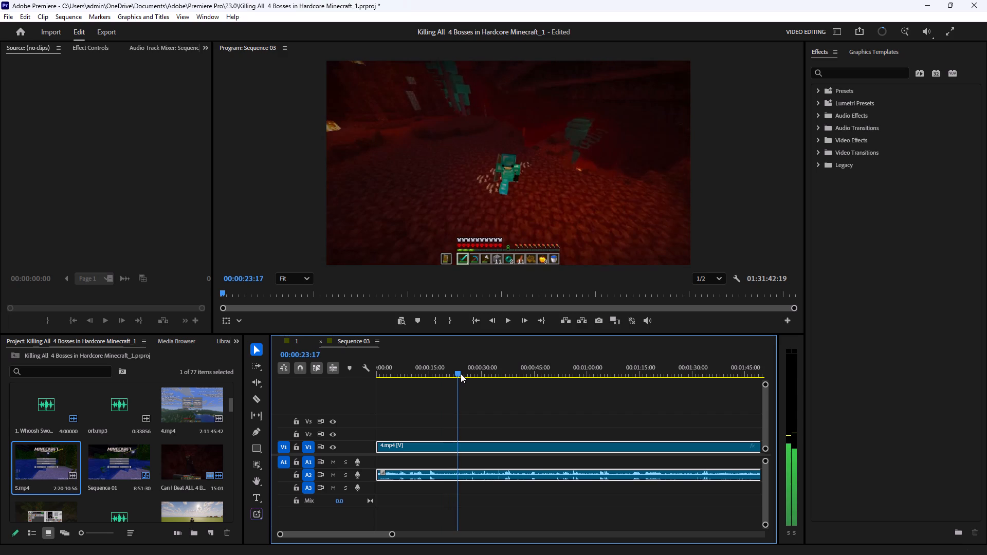
left_click_drag(461, 374, 464, 374)
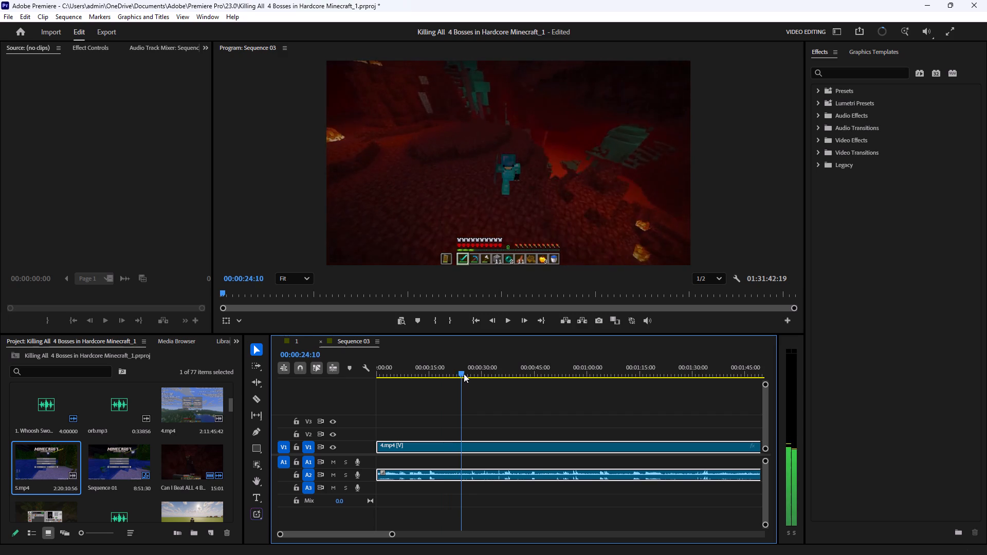
left_click_drag(464, 374, 468, 374)
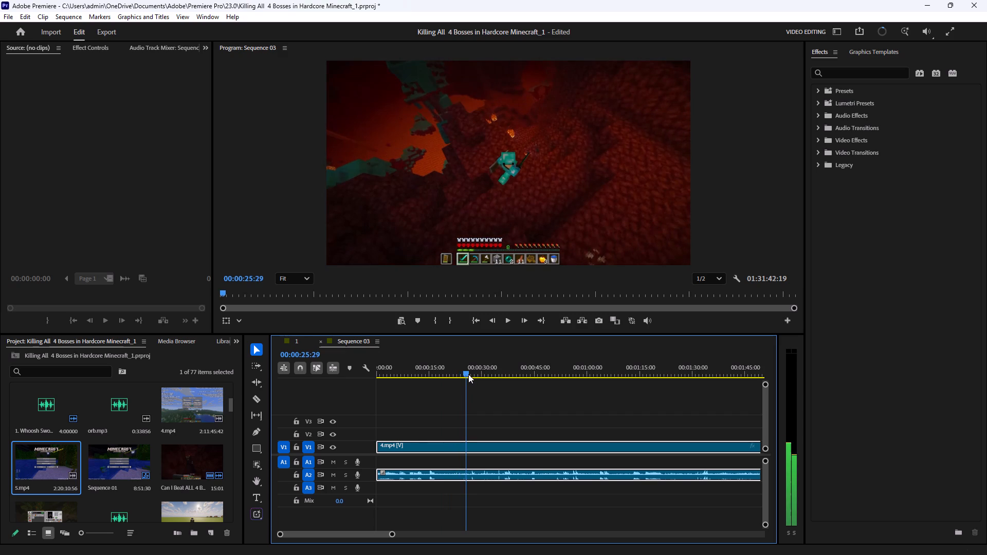
left_click_drag(468, 374, 469, 374)
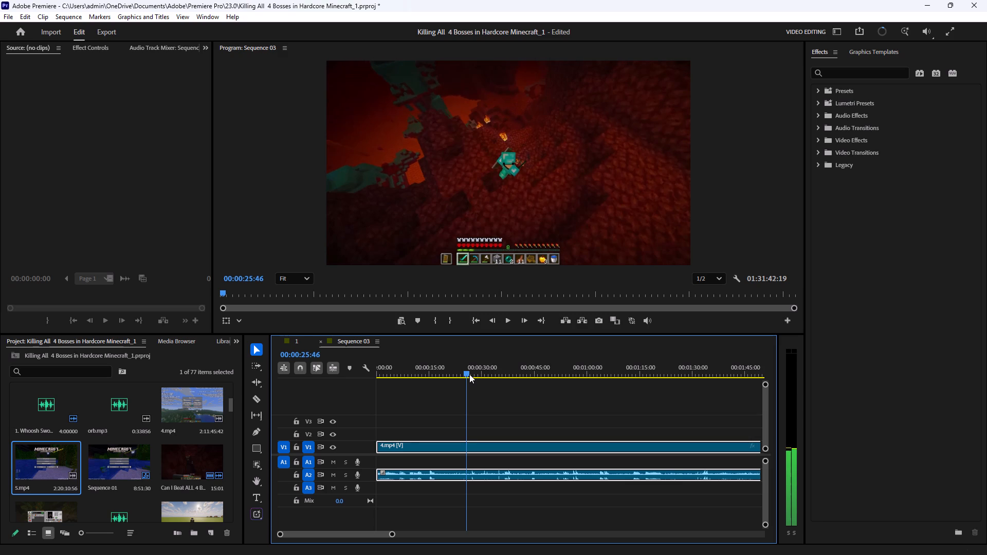
left_click_drag(469, 374, 482, 374)
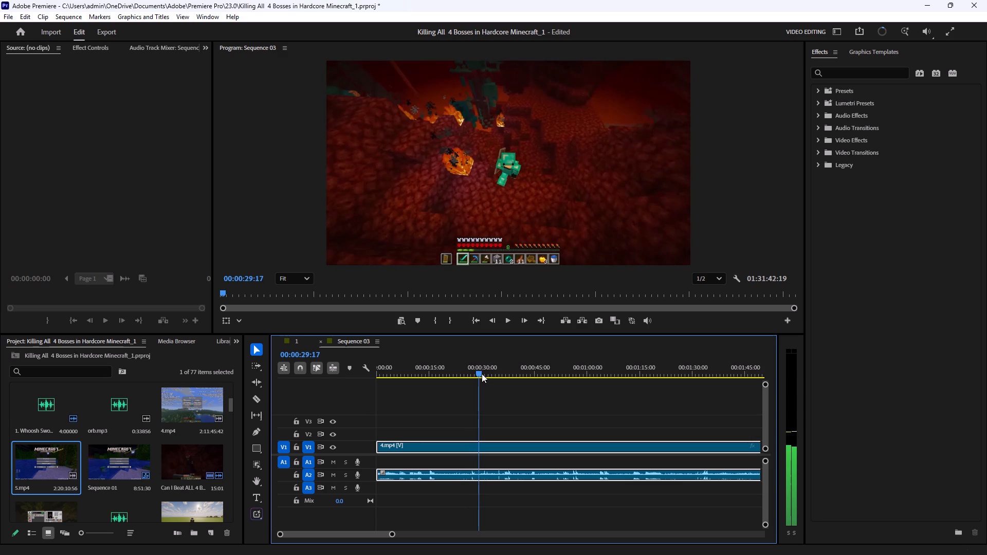
left_click_drag(482, 374, 498, 372)
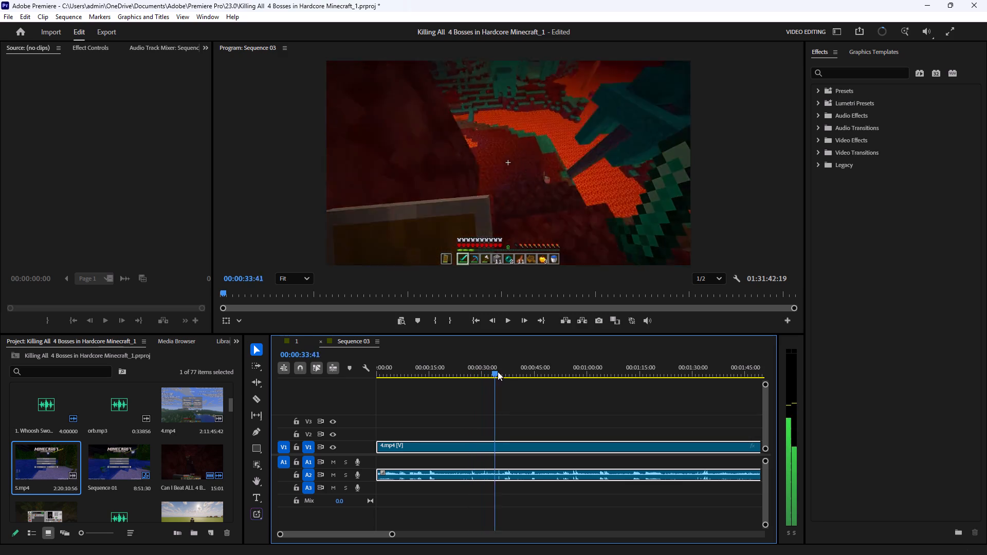
left_click_drag(498, 372, 513, 371)
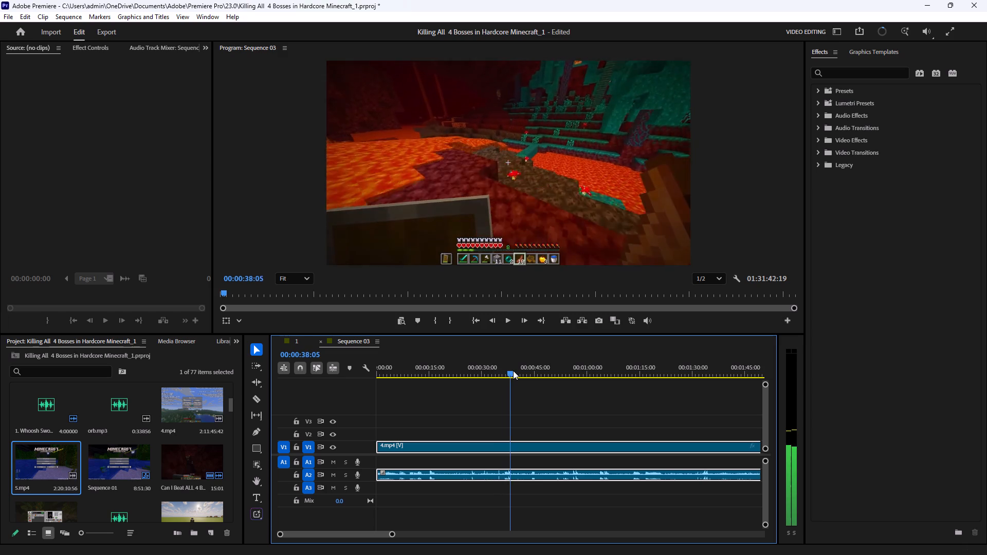
left_click_drag(513, 371, 519, 371)
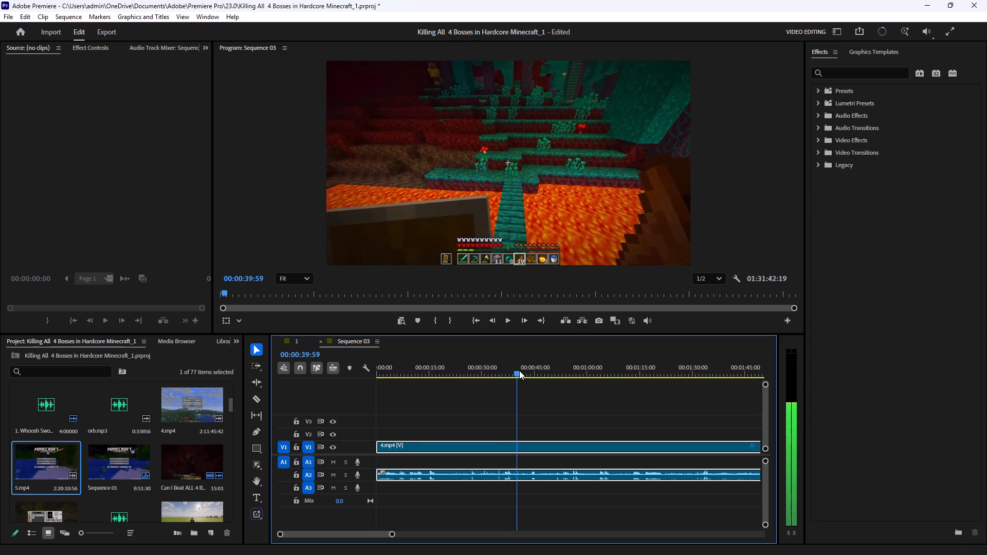
left_click_drag(519, 371, 521, 370)
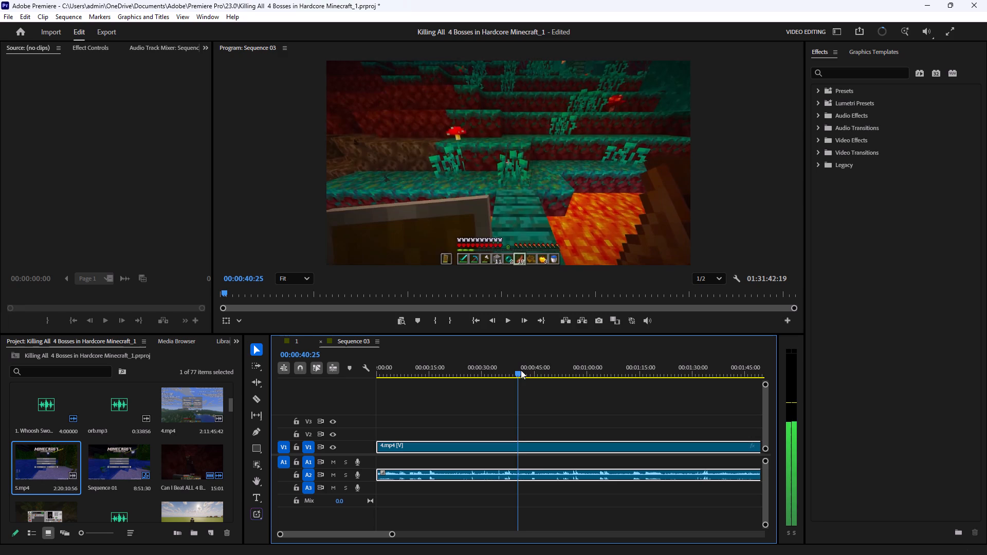
left_click_drag(521, 370, 521, 370)
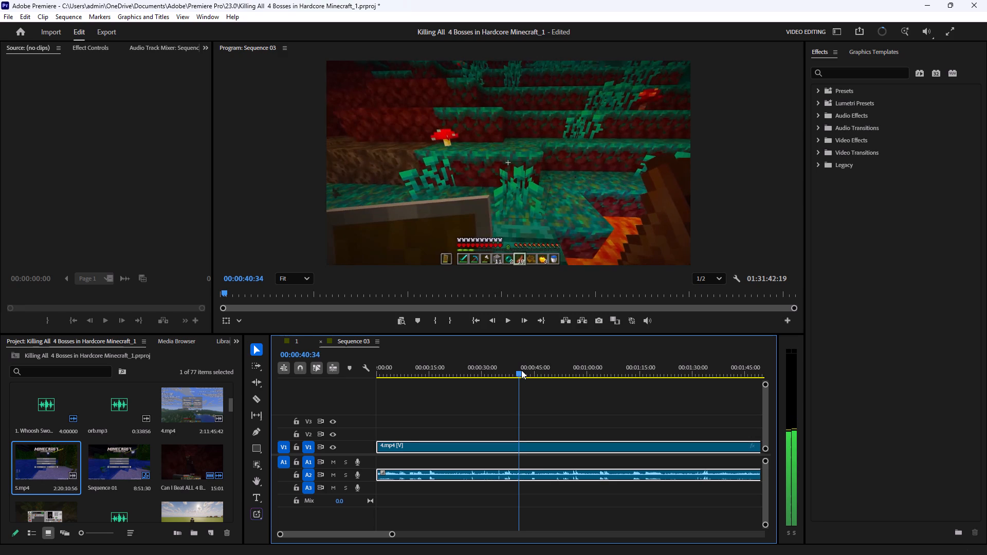
left_click_drag(521, 370, 522, 369)
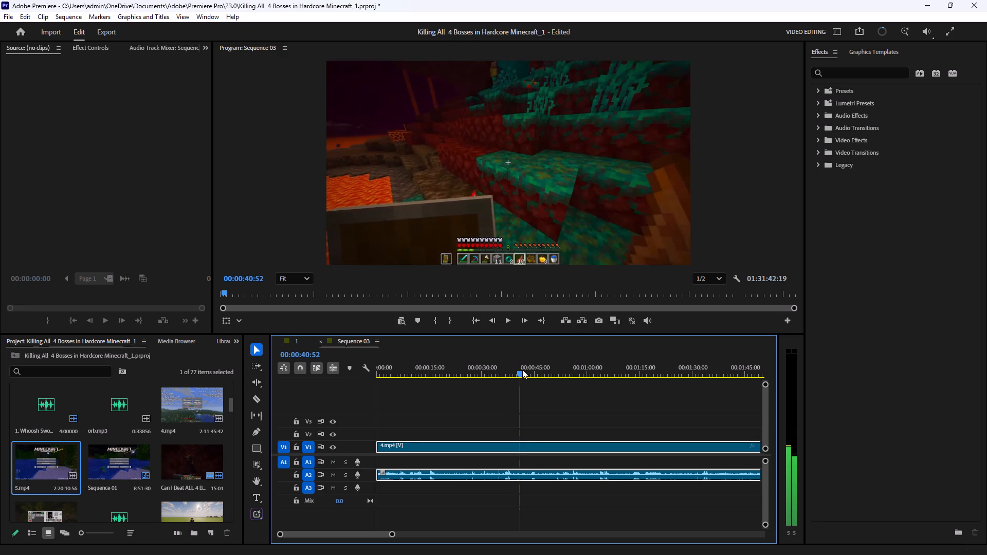
Return to the sequence start and shift the 4.mp4 clip about 23 seconds later, leaving empty space before it.
left_click_drag(522, 369, 256, 330)
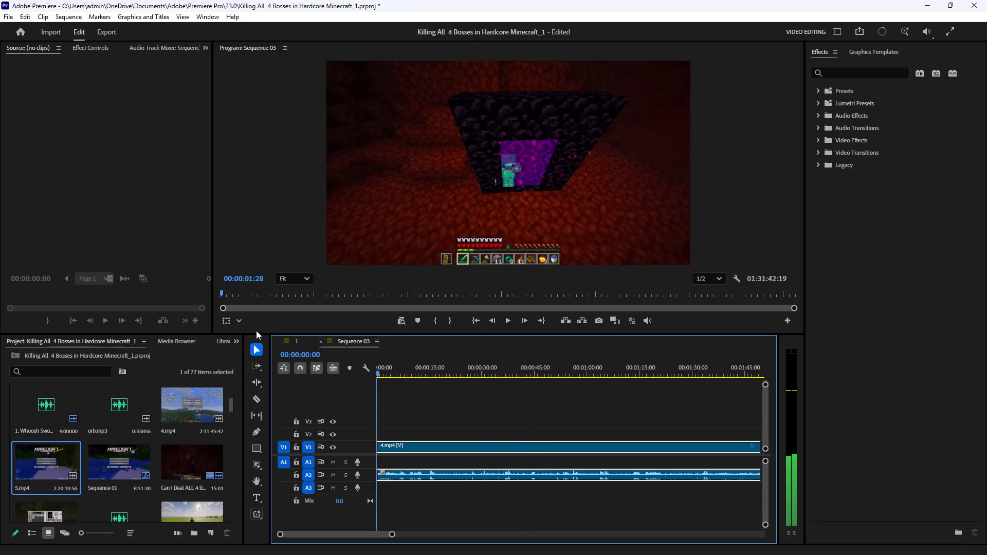
left_click_drag(256, 330, 246, 334)
left_click_drag(428, 448, 490, 448)
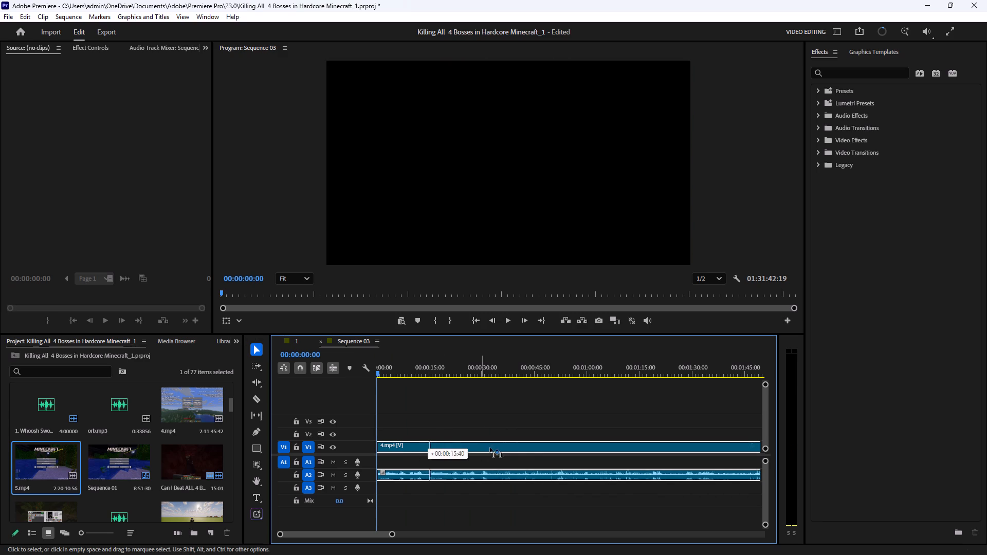
left_click_drag(490, 448, 509, 444)
left_click(540, 408)
Look through the project's media items for footage to fill the empty opening of Sequence 03.
scroll(106, 449, "up", 4)
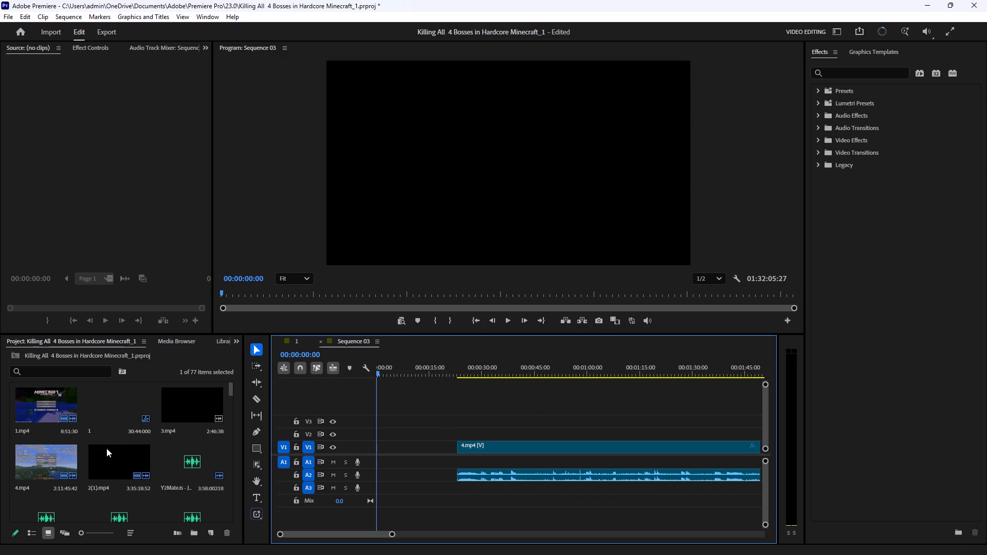
scroll(106, 448, "up", 2)
scroll(100, 417, "down", 12)
scroll(103, 471, "down", 2)
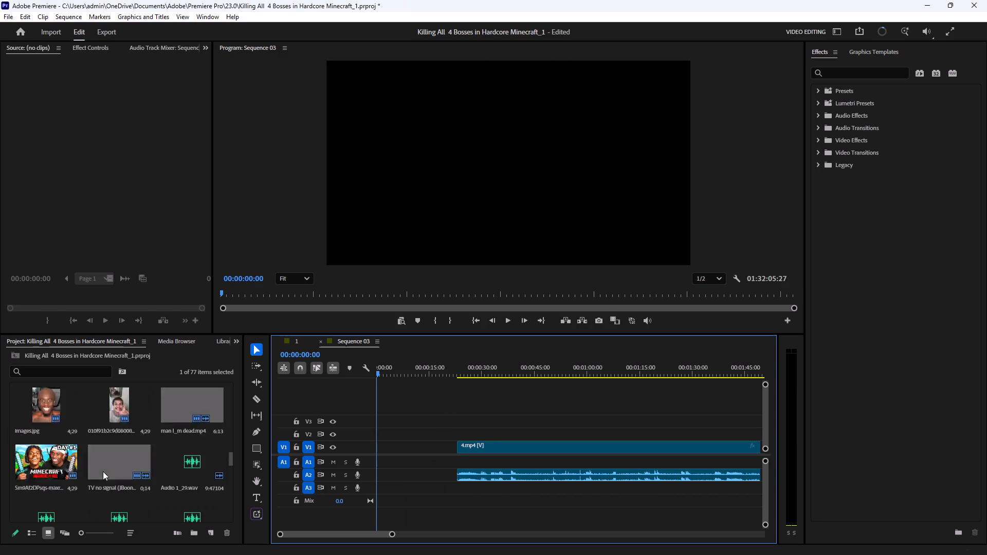
scroll(103, 471, "down", 10)
scroll(103, 471, "up", 7)
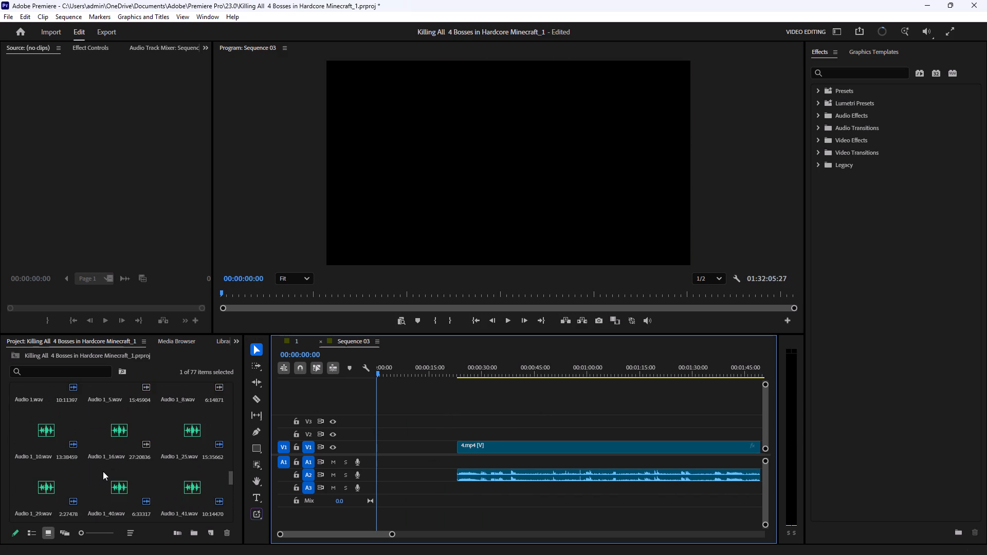
scroll(103, 471, "up", 4)
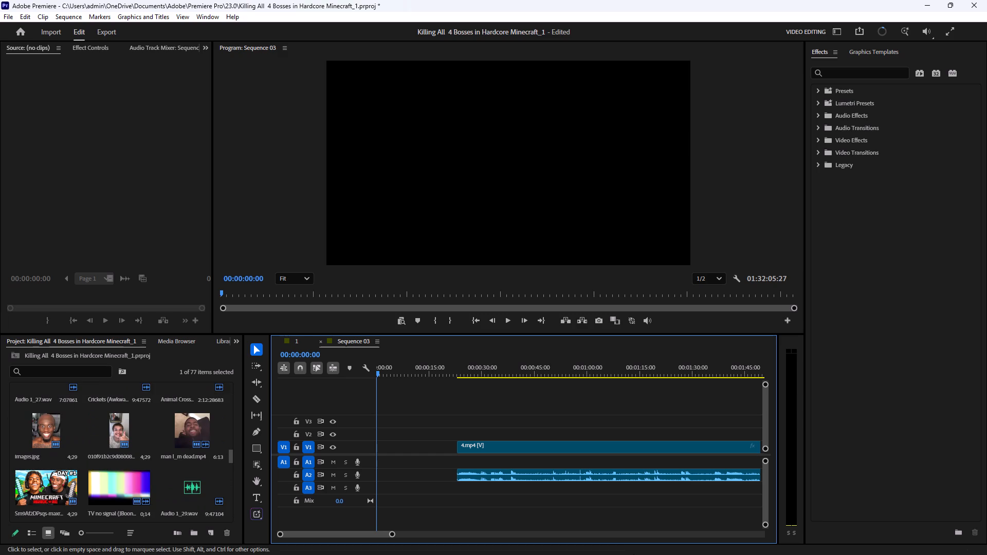
Switch to File Explorer and open the Minecraft recordings folder inside Videos > NVIDIA.
left_click(492, 542)
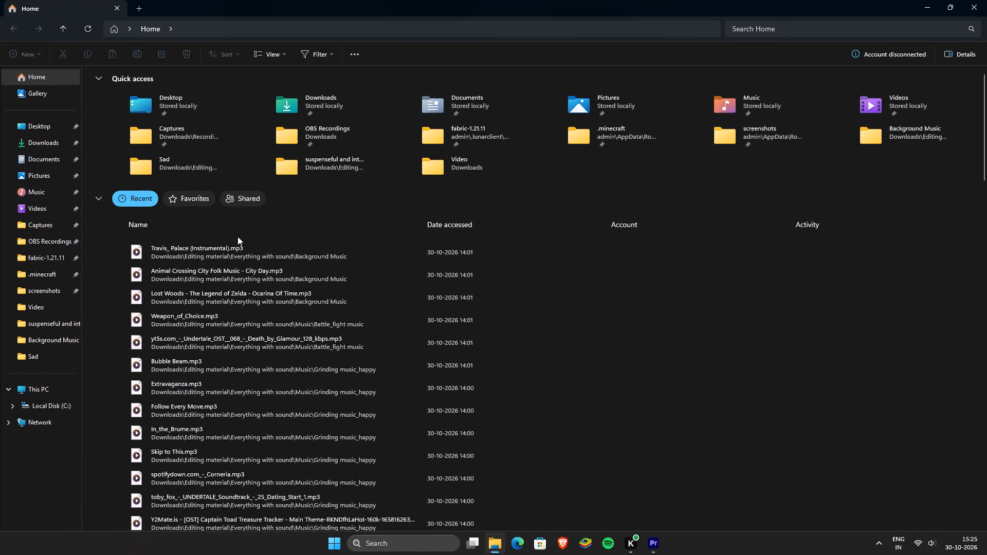
left_click(35, 199)
left_click(35, 202)
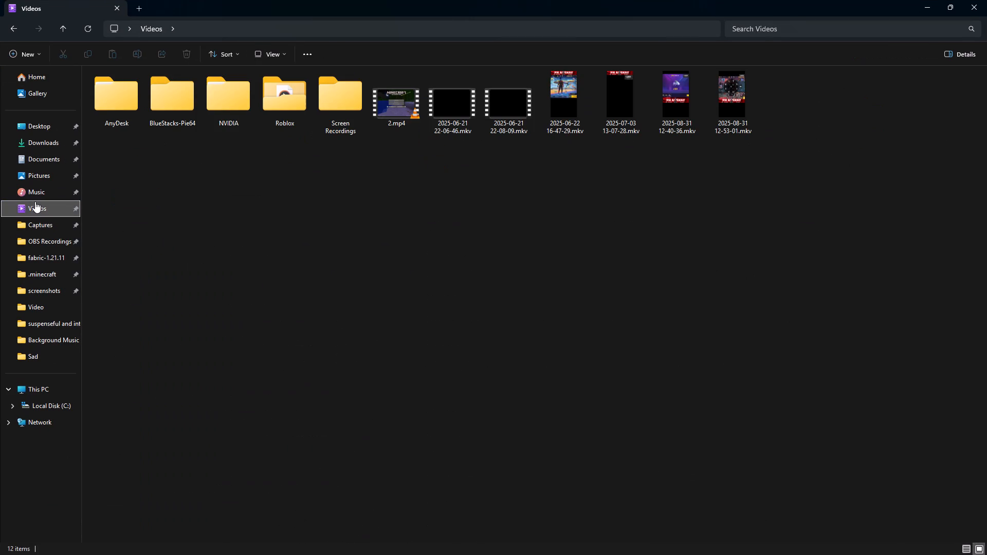
double_click(239, 119)
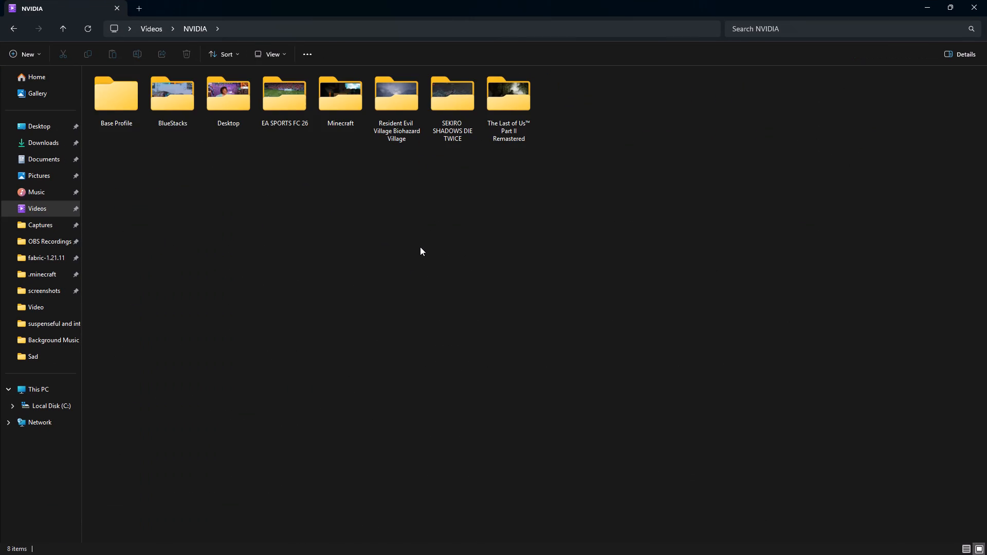
left_click(420, 247)
left_click(7, 31)
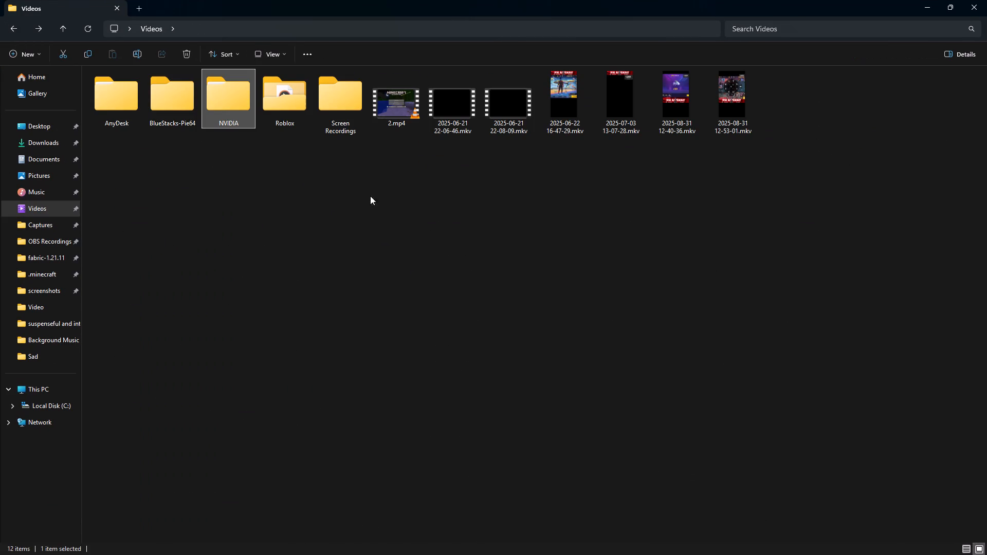
double_click(240, 110)
left_click(293, 183)
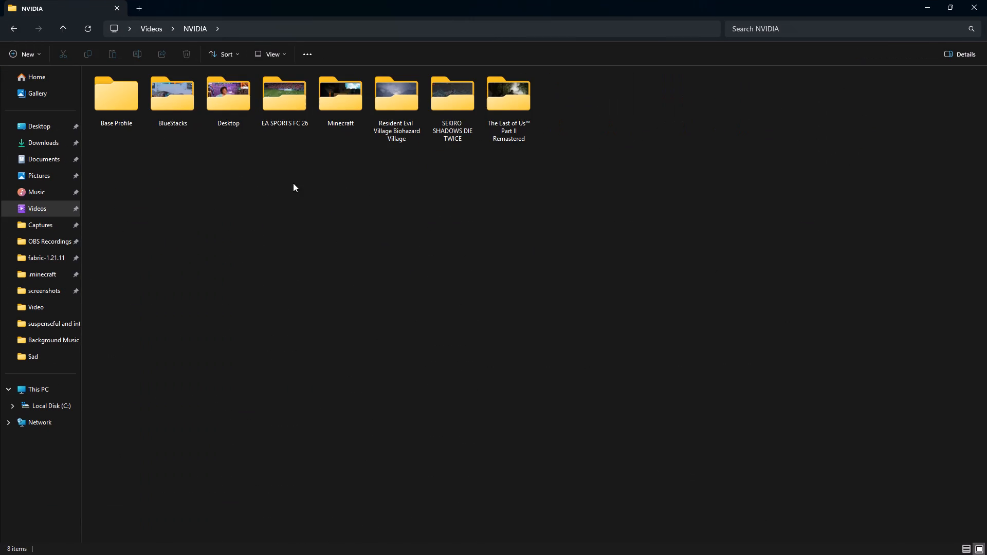
double_click(352, 110)
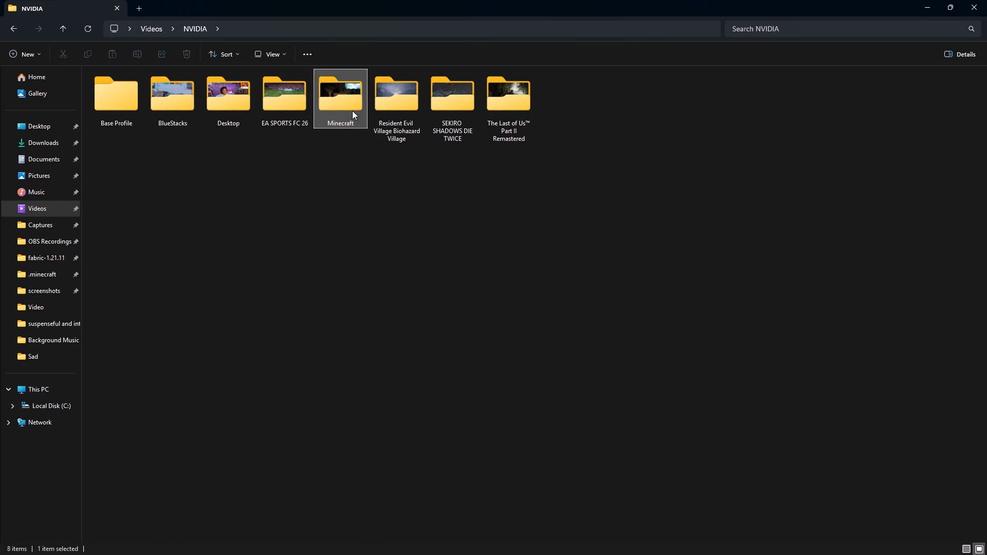
left_click(242, 224)
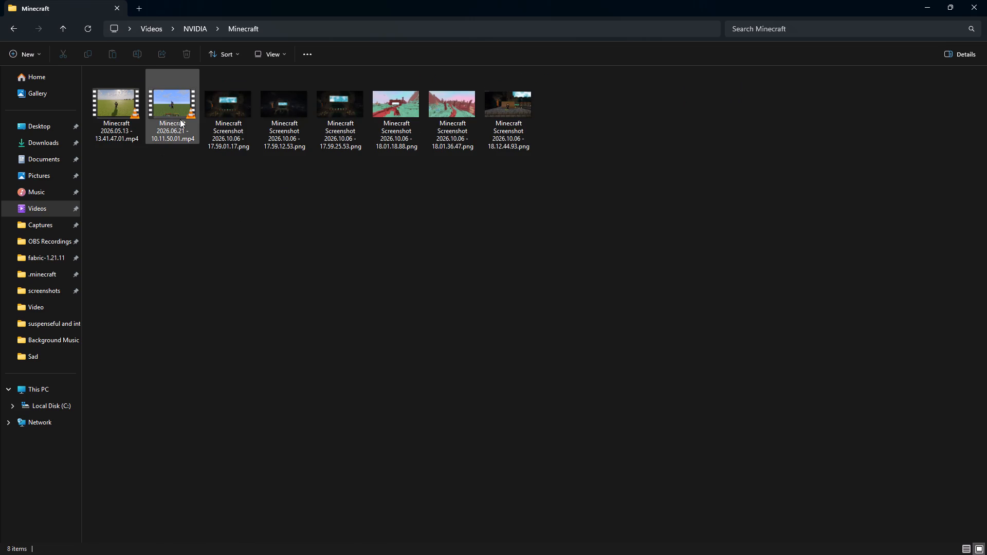
Preview the first 20 seconds or so of Minecraft 2026.06.21 - 10.11.50.01.mp4 in VLC, then return to Premiere.
double_click(180, 119)
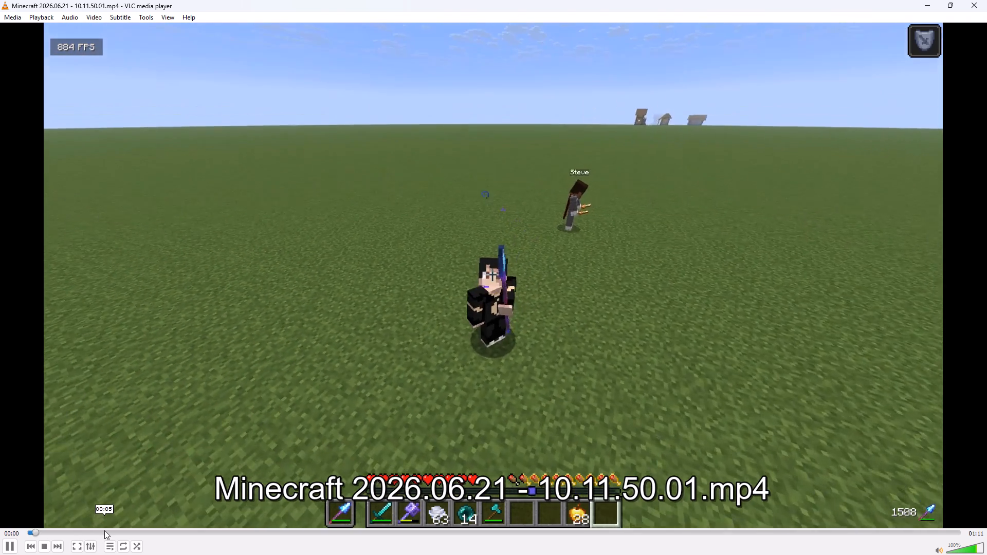
left_click_drag(105, 530, 326, 526)
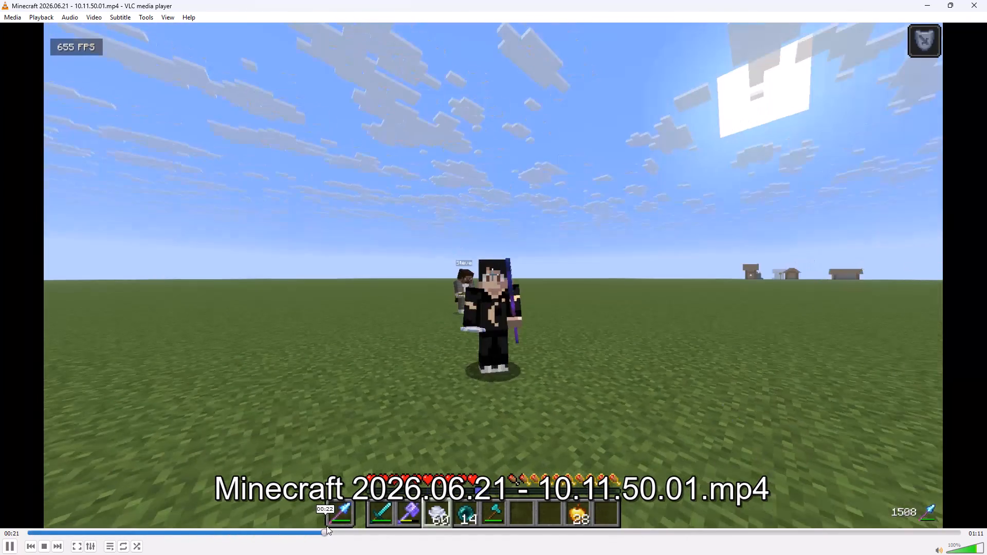
left_click_drag(326, 526, 150, 531)
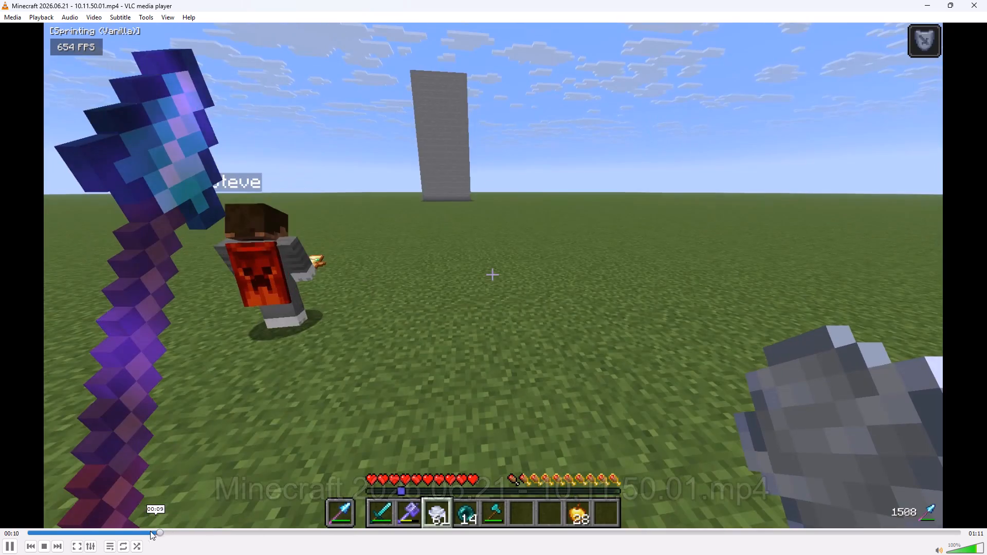
left_click_drag(150, 531, 261, 524)
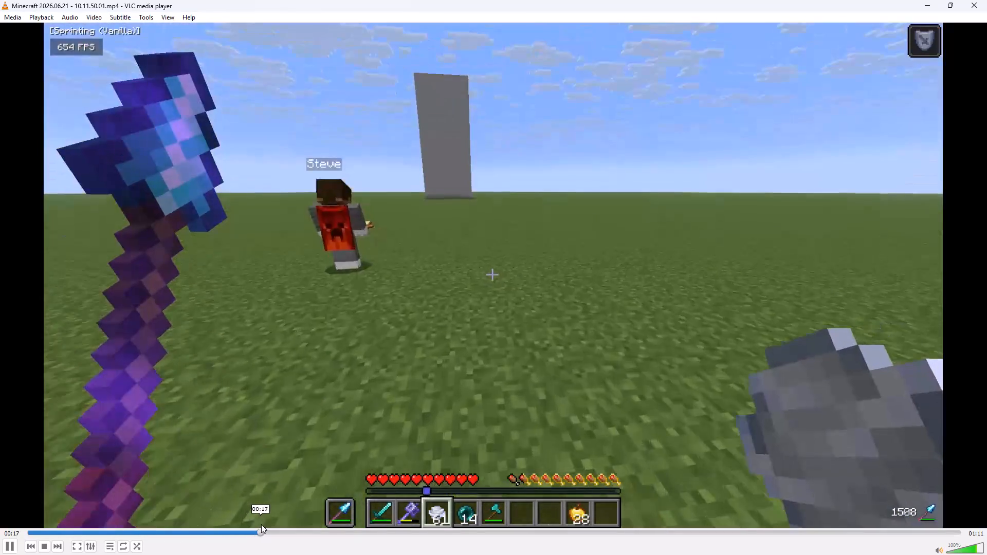
left_click_drag(261, 524, 83, 520)
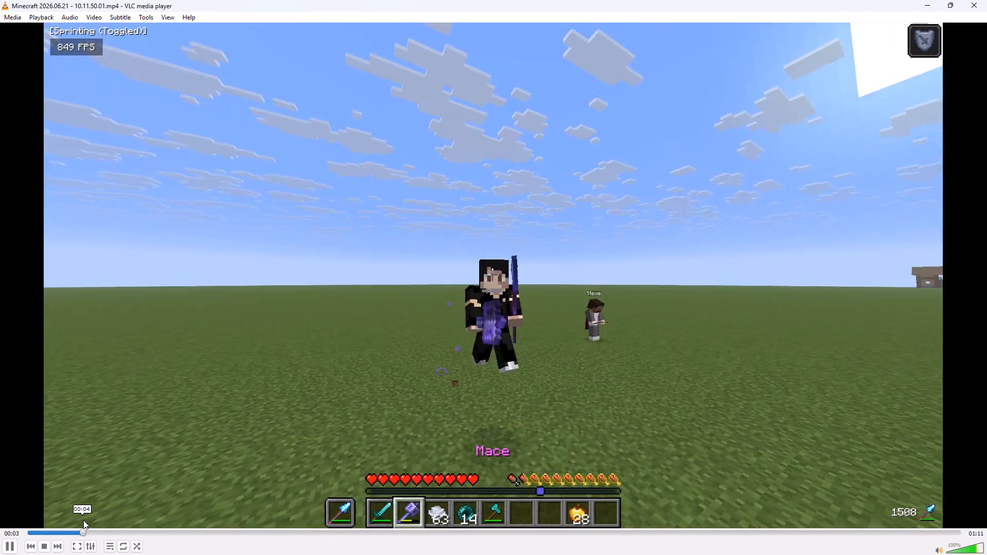
left_click_drag(83, 520, 99, 517)
left_click(986, 0)
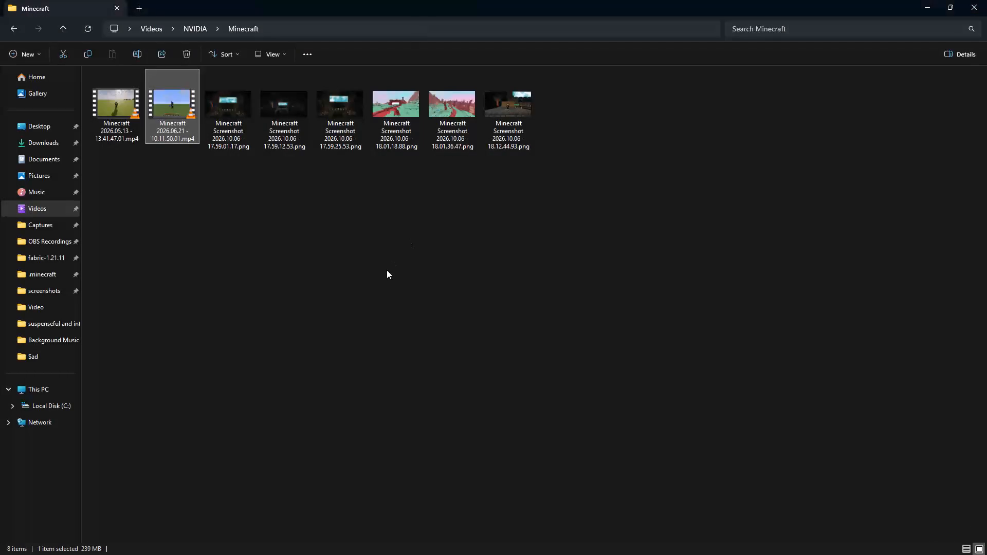
left_click(387, 270)
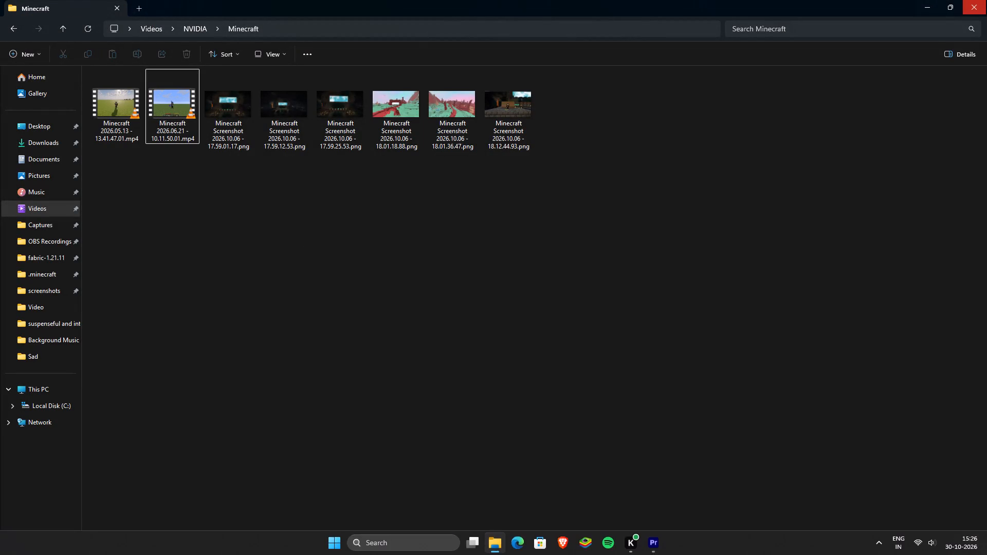
left_click(986, 0)
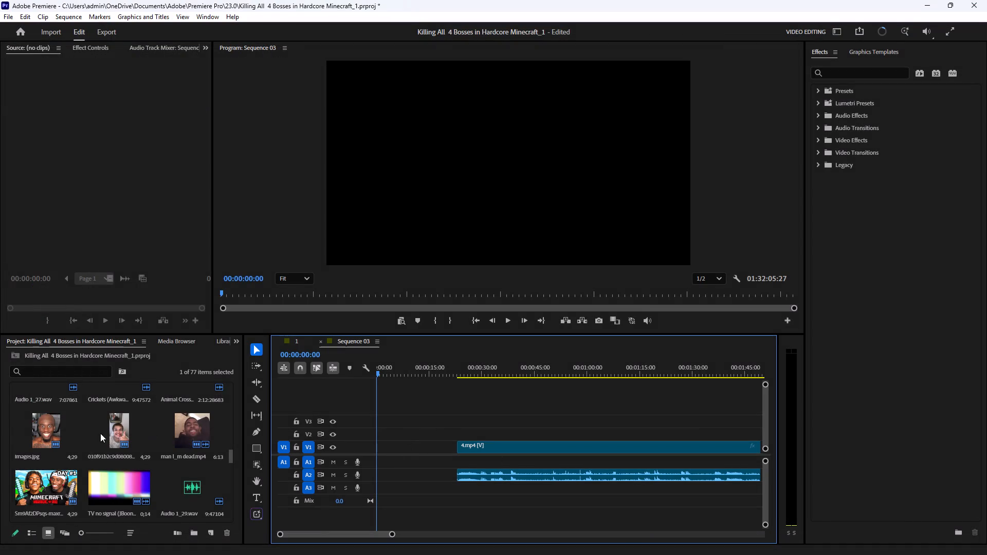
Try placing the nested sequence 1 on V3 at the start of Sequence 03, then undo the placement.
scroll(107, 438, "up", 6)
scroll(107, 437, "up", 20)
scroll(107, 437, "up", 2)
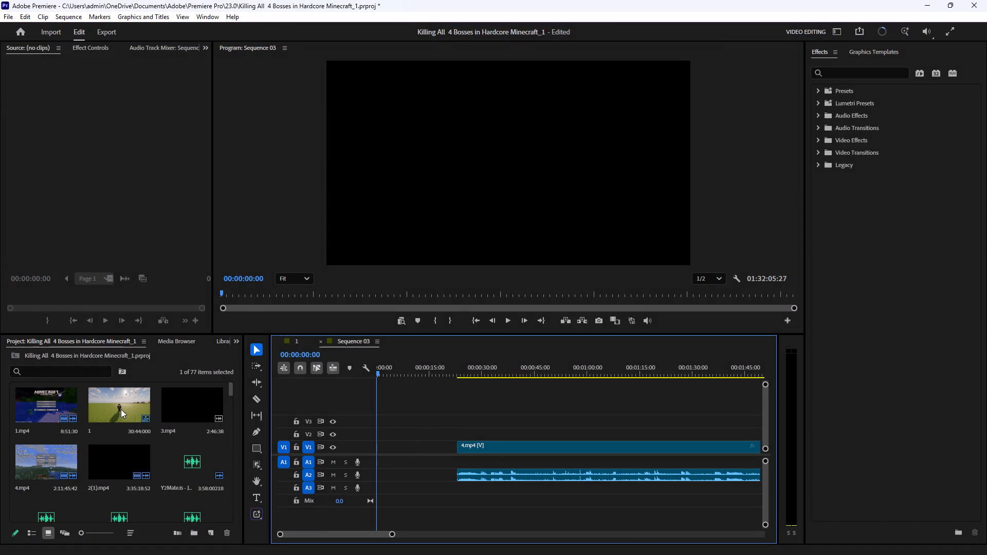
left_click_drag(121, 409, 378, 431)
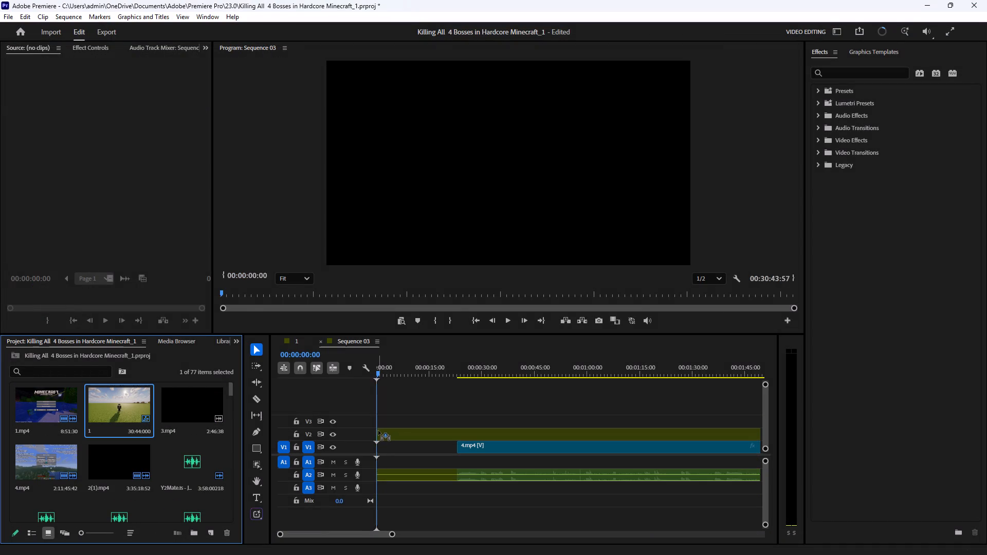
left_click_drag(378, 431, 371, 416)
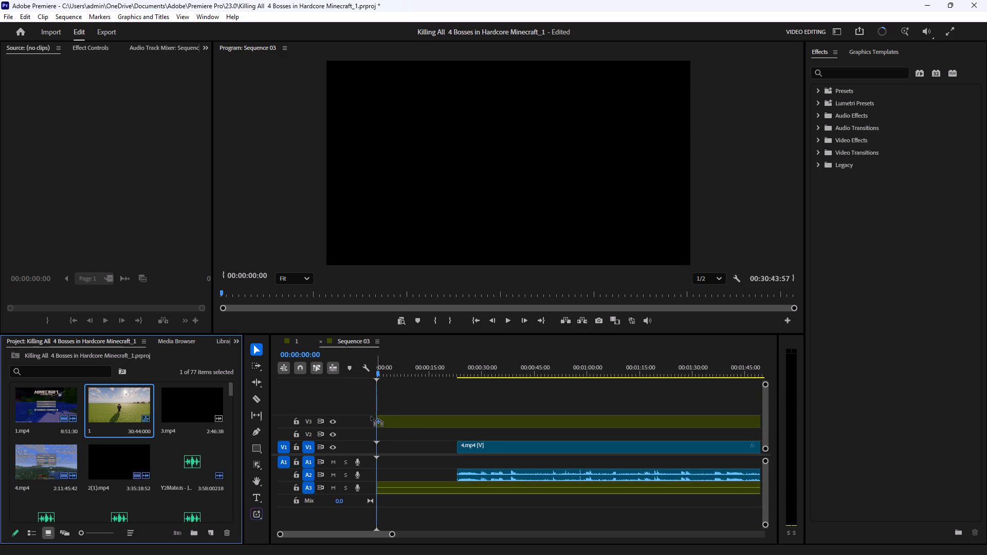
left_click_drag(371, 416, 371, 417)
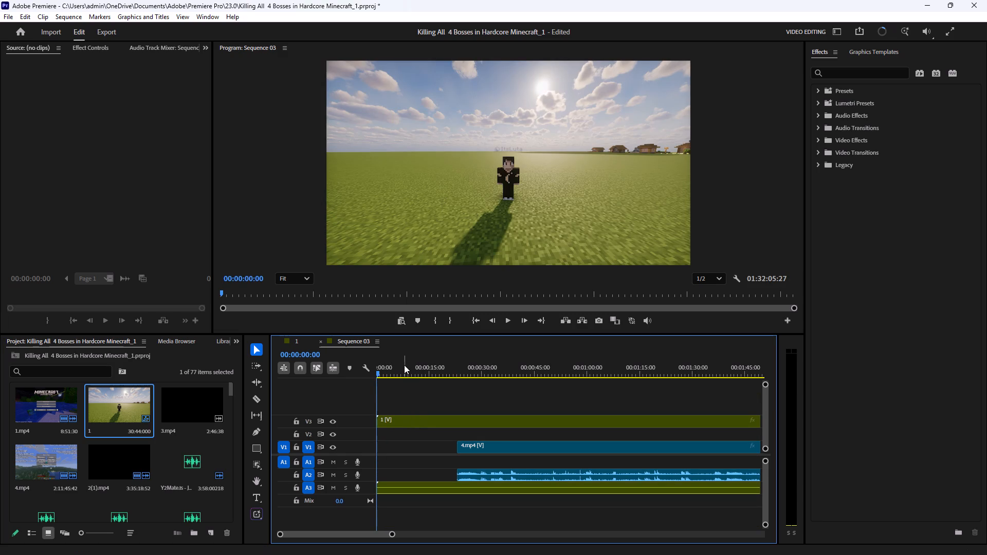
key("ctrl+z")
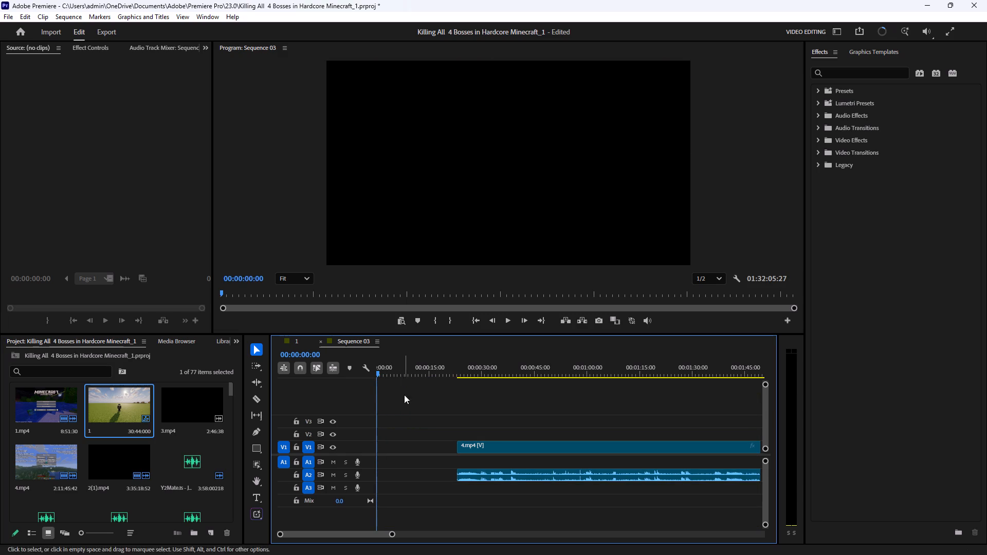
Place Minecraft 2026.05.13 - 13.41.47.01.mp4 at the start of Sequence 03, with video on V2 and audio on A3.
scroll(144, 436, "up", 5)
scroll(170, 433, "down", 1)
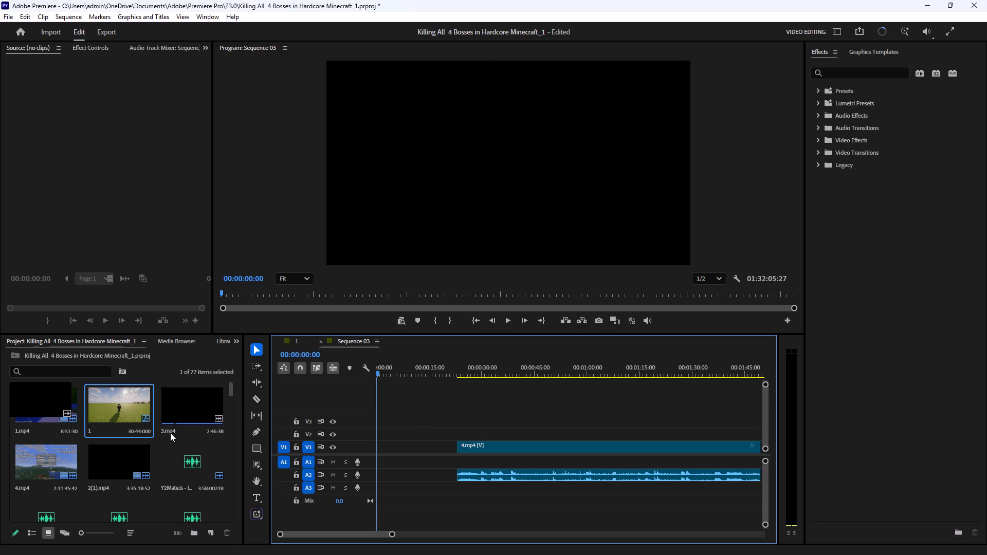
scroll(170, 433, "down", 1)
scroll(162, 495, "down", 3)
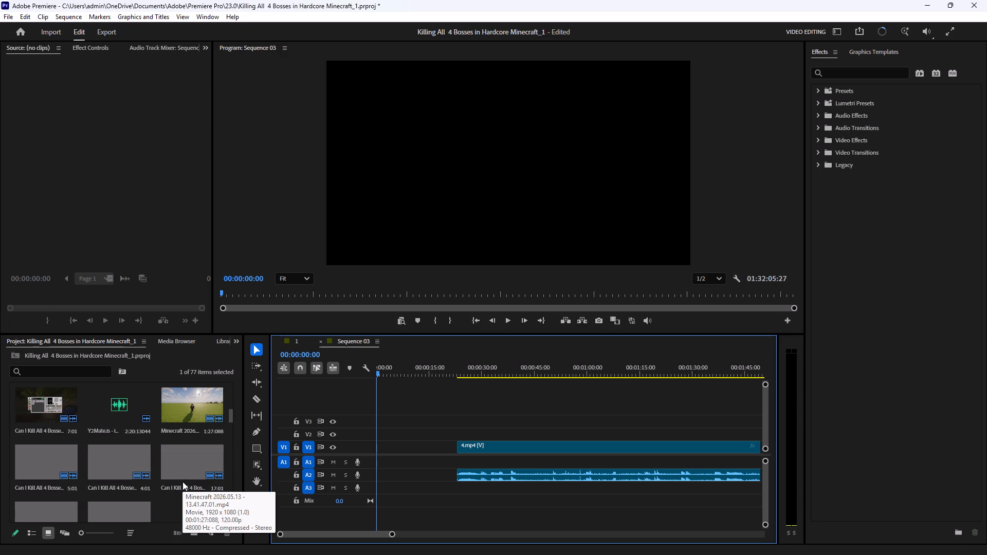
left_click_drag(187, 414, 391, 428)
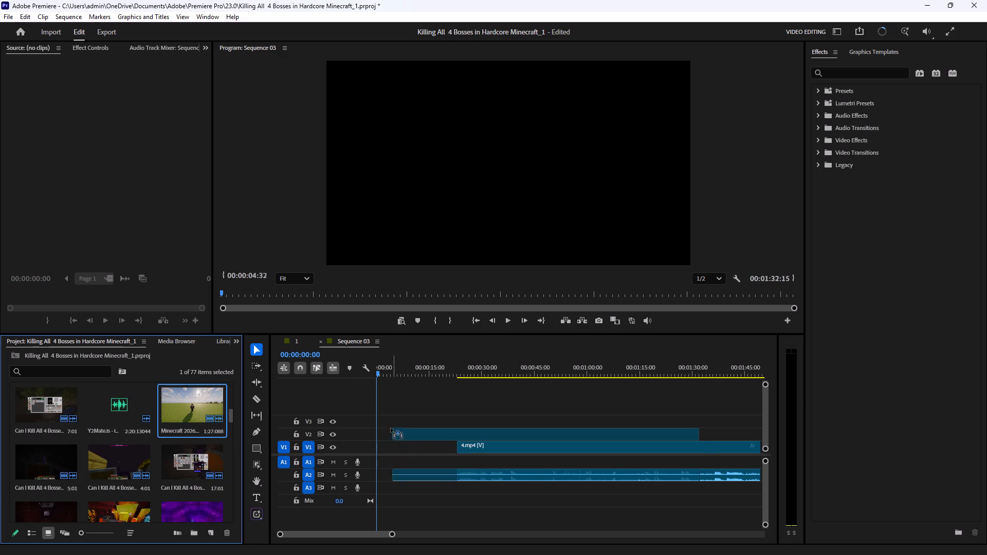
left_click_drag(391, 428, 376, 426)
left_click_drag(405, 424, 400, 435)
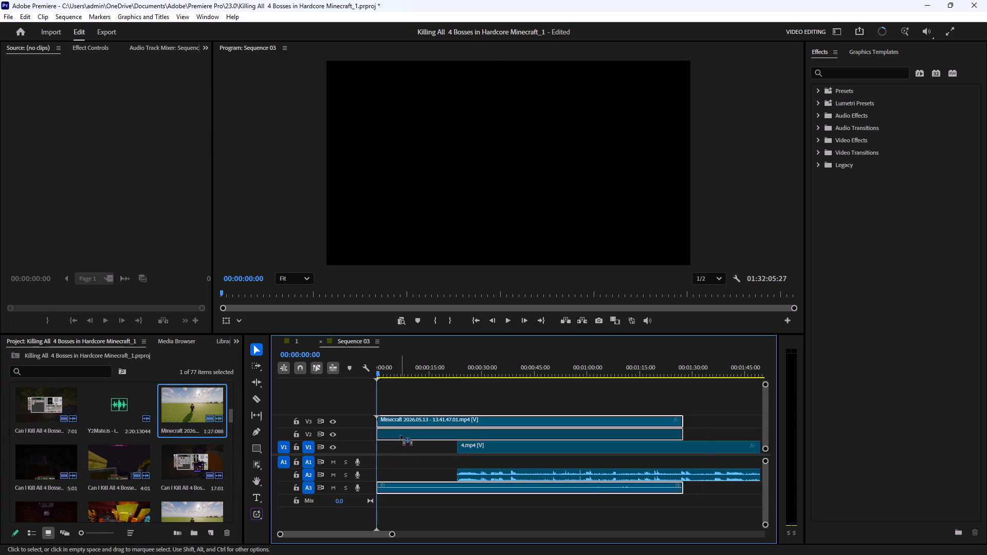
left_click_drag(400, 435, 400, 436)
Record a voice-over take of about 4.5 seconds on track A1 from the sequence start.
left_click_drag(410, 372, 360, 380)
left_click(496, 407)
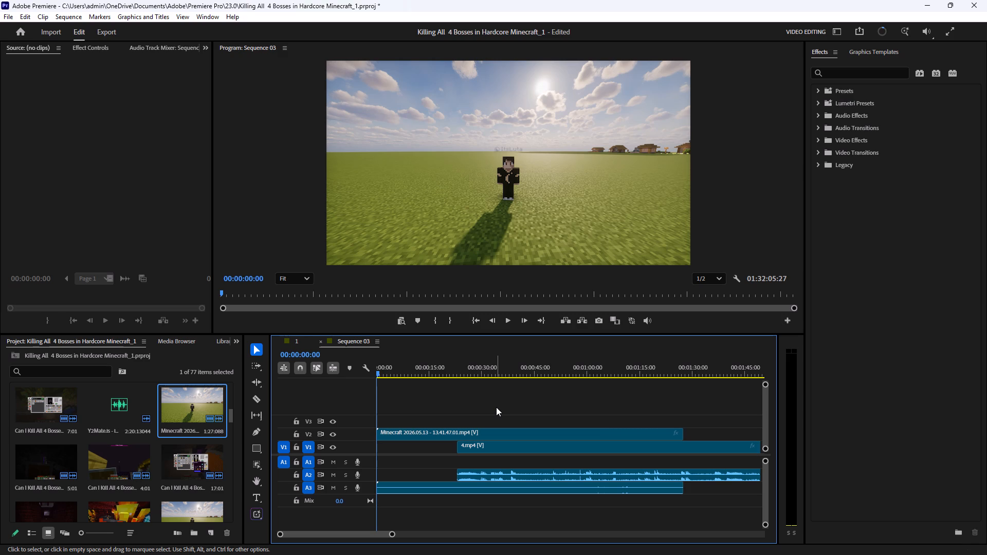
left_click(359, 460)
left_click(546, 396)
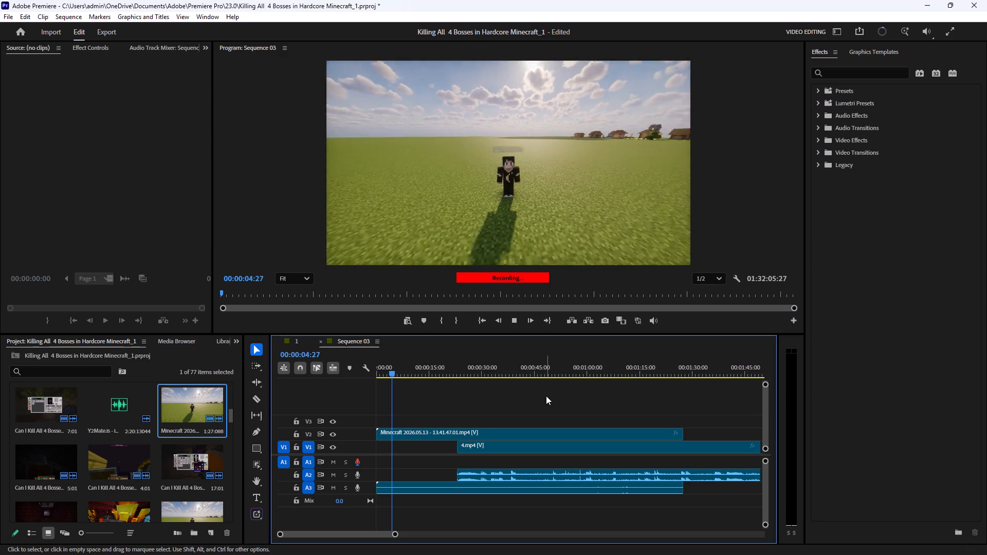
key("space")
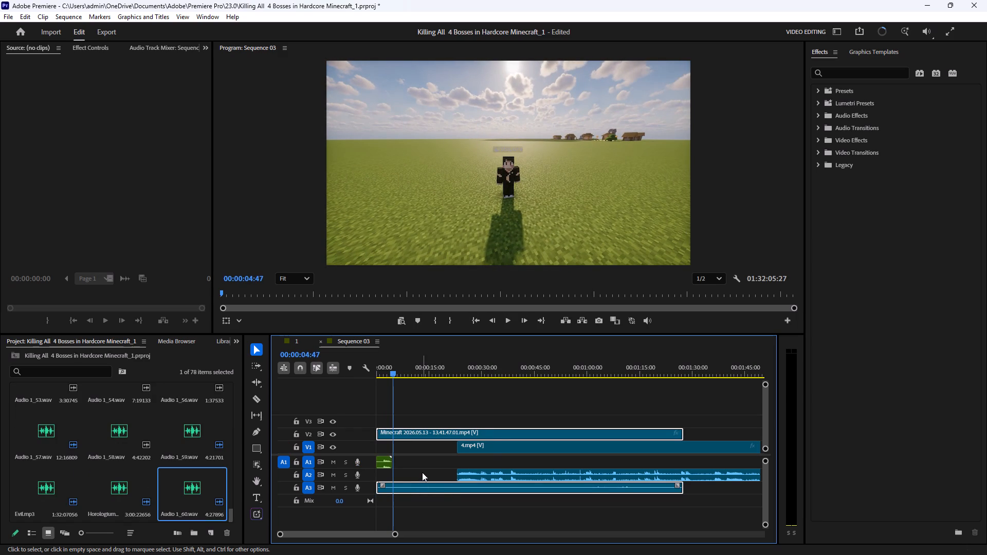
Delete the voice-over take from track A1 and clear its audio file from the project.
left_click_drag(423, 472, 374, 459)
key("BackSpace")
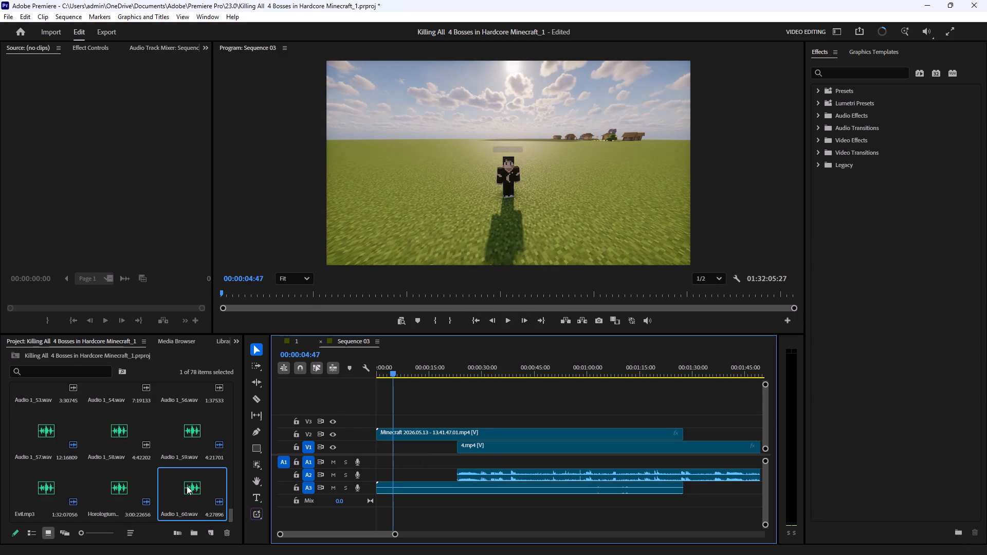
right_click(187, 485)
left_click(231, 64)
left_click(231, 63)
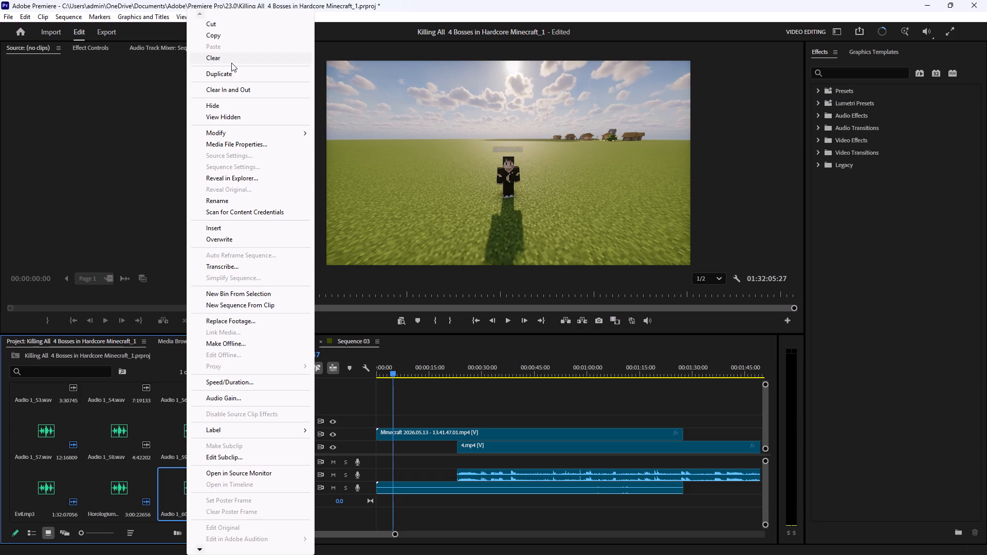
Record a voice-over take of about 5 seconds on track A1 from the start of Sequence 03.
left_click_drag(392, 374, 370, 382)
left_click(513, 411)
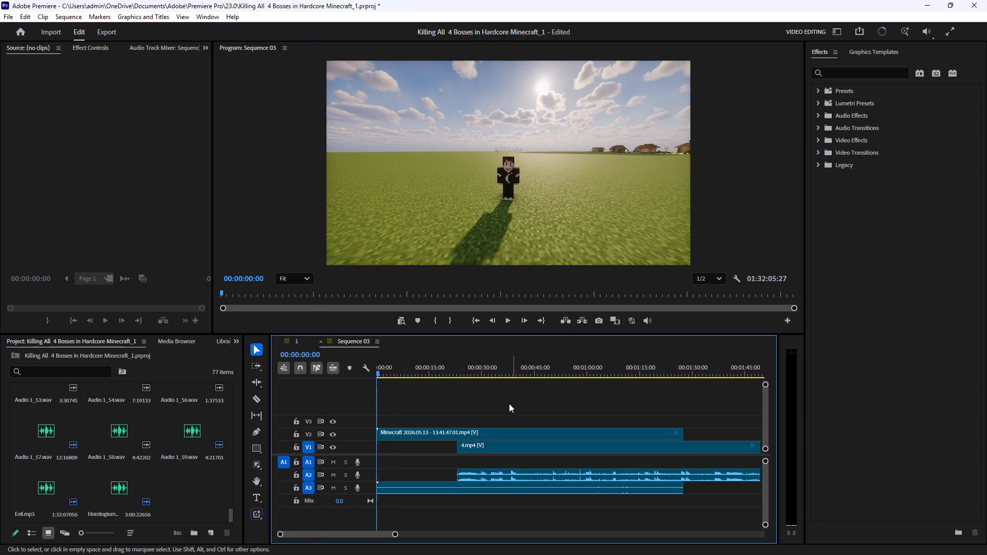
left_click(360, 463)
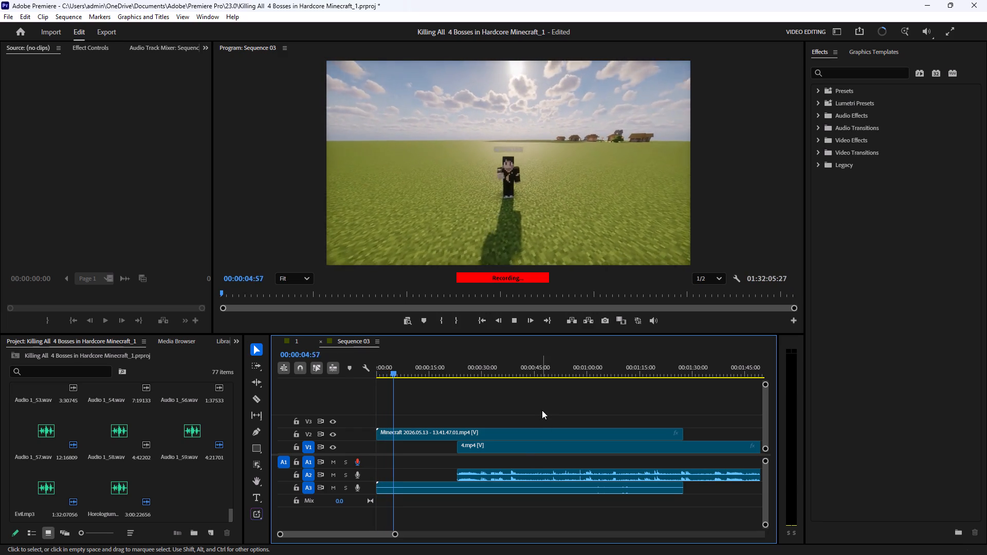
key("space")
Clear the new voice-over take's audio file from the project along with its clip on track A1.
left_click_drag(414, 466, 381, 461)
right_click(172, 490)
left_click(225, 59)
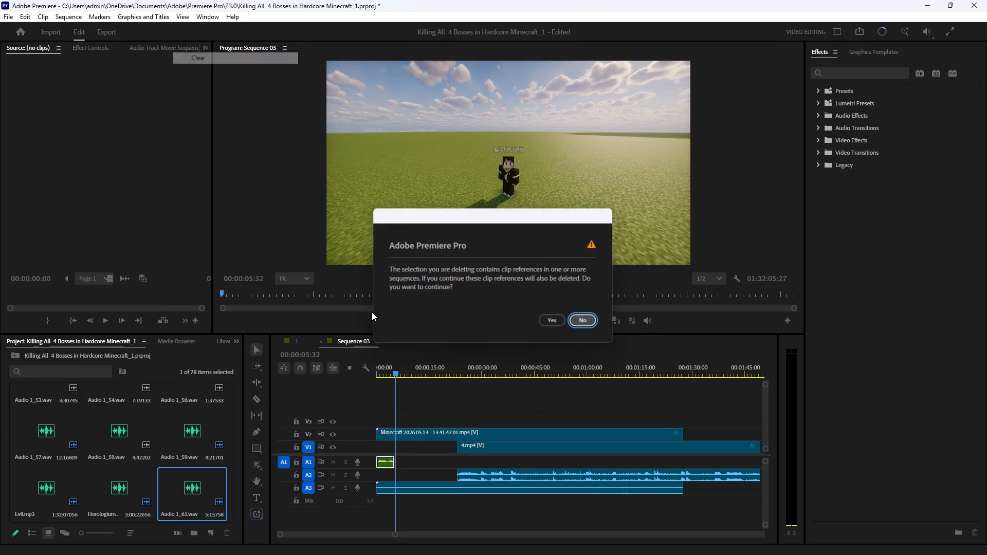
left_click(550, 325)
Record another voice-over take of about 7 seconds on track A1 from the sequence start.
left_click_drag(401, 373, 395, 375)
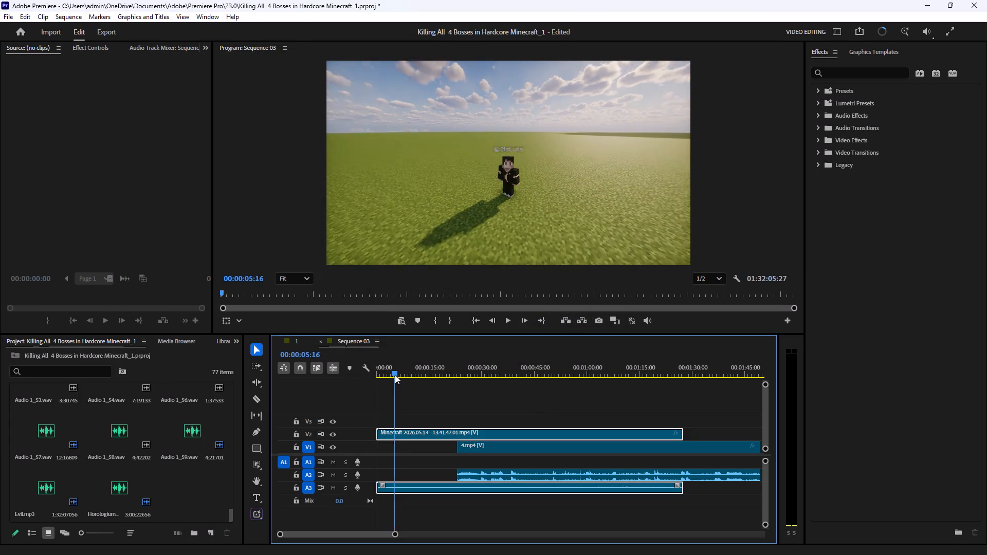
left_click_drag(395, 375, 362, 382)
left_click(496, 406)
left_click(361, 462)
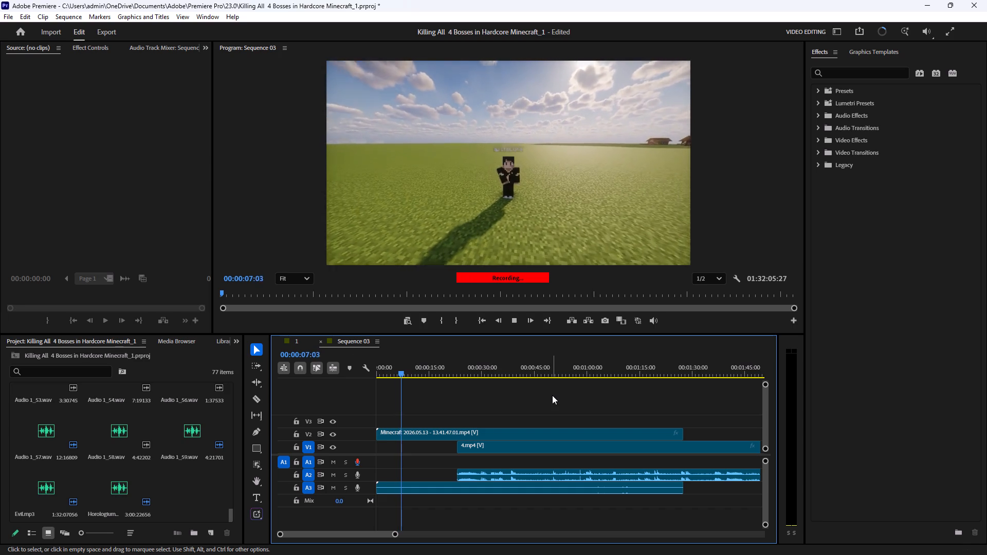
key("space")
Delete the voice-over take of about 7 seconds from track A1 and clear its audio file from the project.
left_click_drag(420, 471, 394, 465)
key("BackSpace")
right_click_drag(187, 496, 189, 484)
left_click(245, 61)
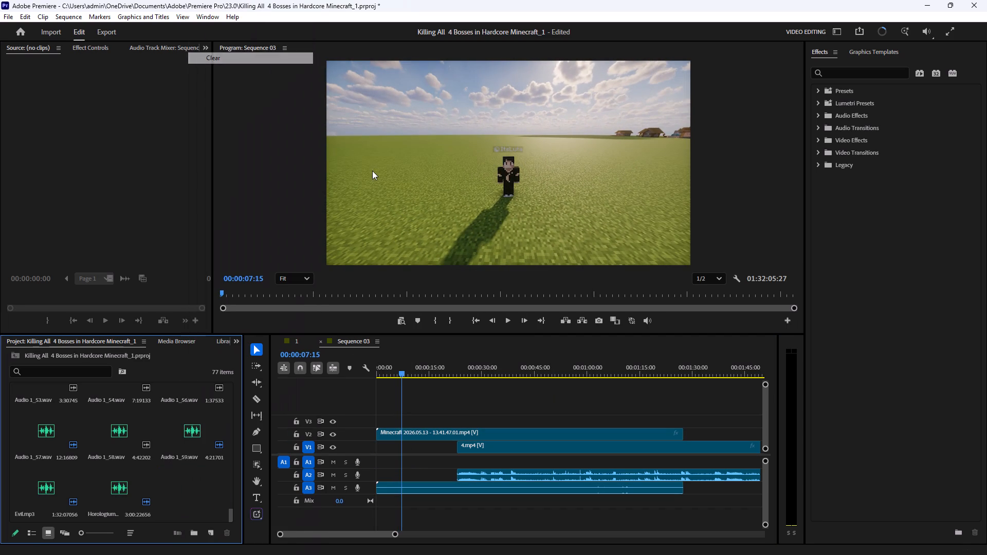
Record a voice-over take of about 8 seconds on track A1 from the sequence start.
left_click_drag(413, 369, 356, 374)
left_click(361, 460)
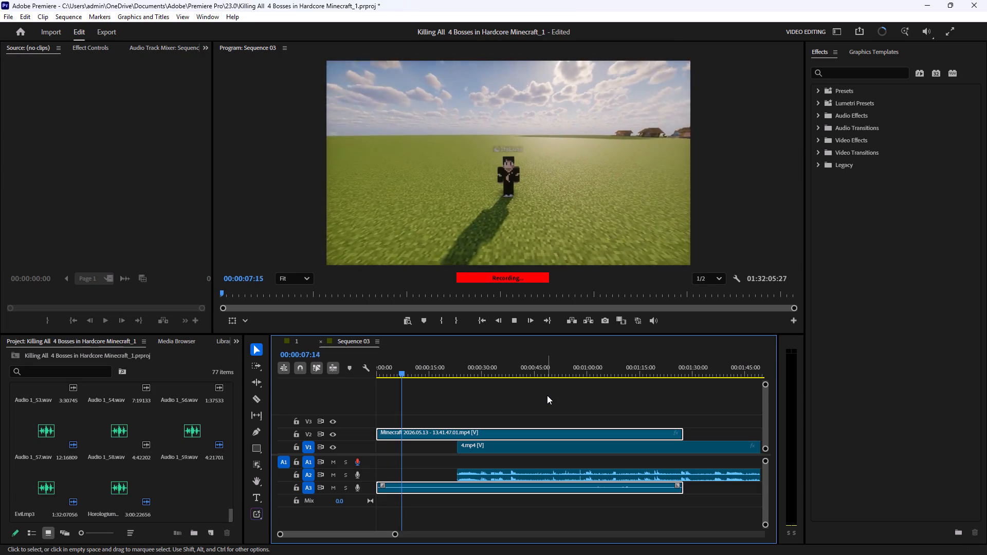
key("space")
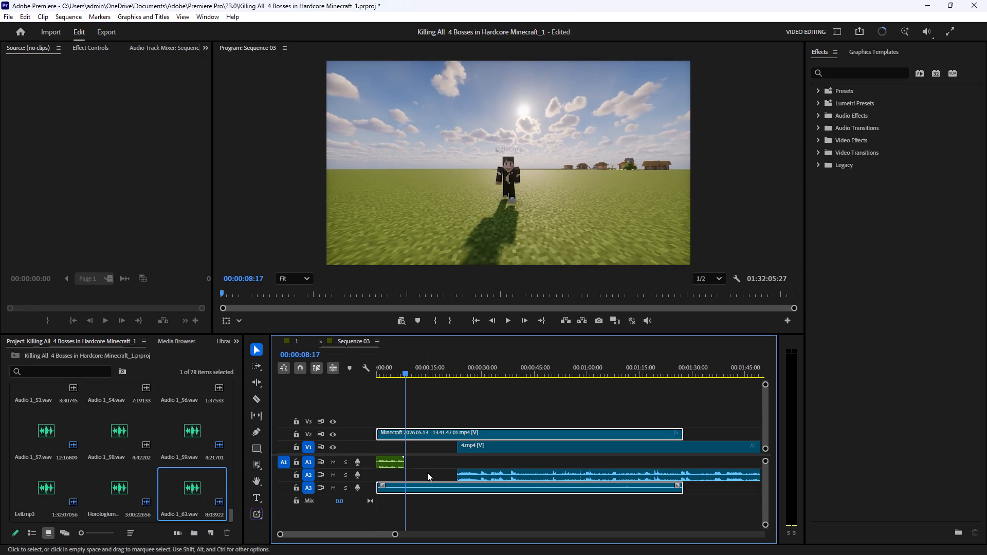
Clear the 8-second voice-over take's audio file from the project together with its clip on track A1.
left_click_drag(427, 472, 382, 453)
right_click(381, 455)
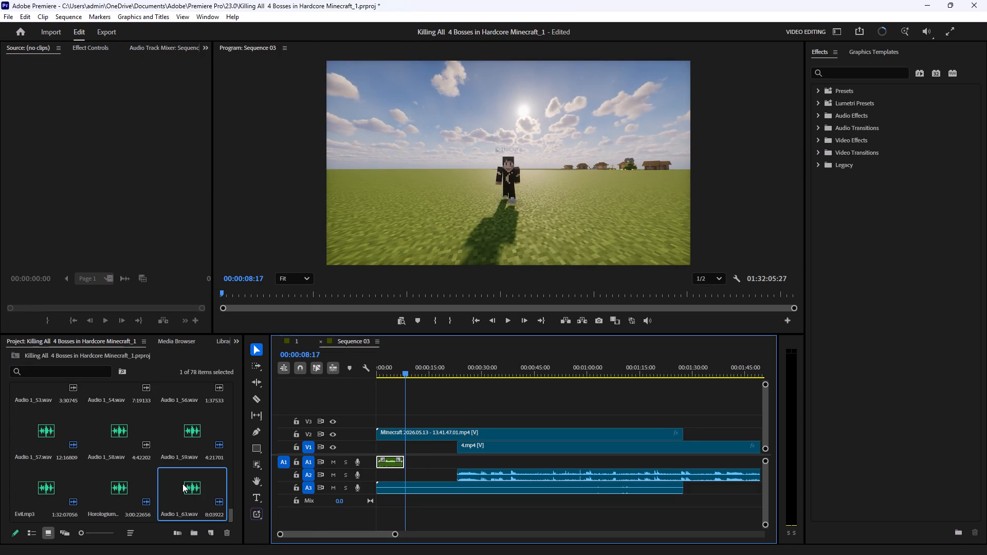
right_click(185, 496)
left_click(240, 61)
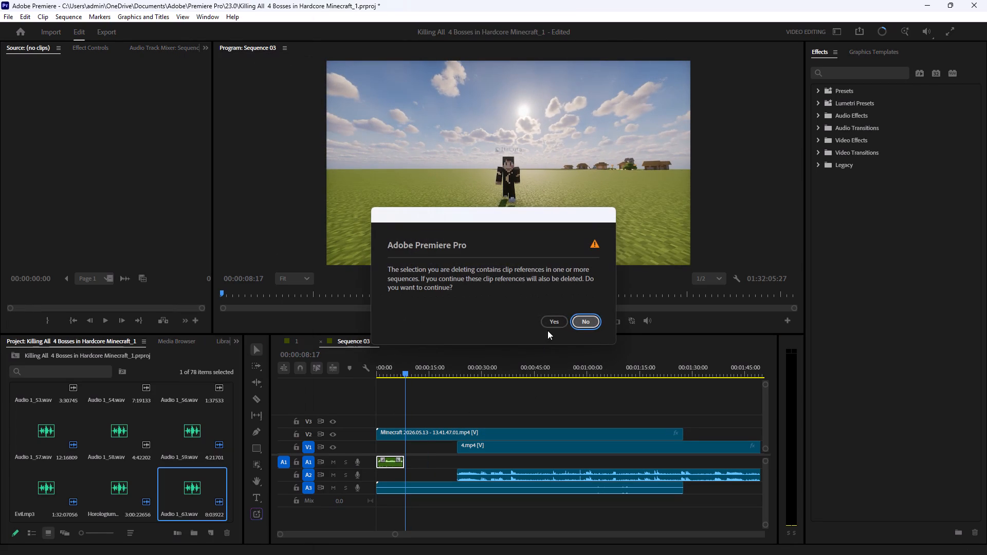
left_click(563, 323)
Record a voice-over take of about 6 seconds on track A1 from the sequence start.
left_click_drag(411, 374, 357, 380)
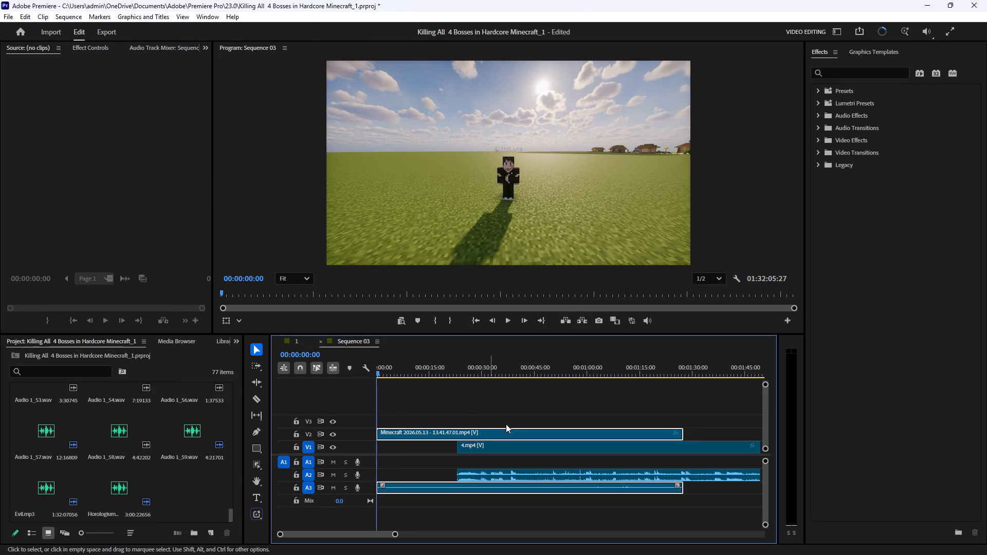
left_click(519, 408)
left_click(353, 464)
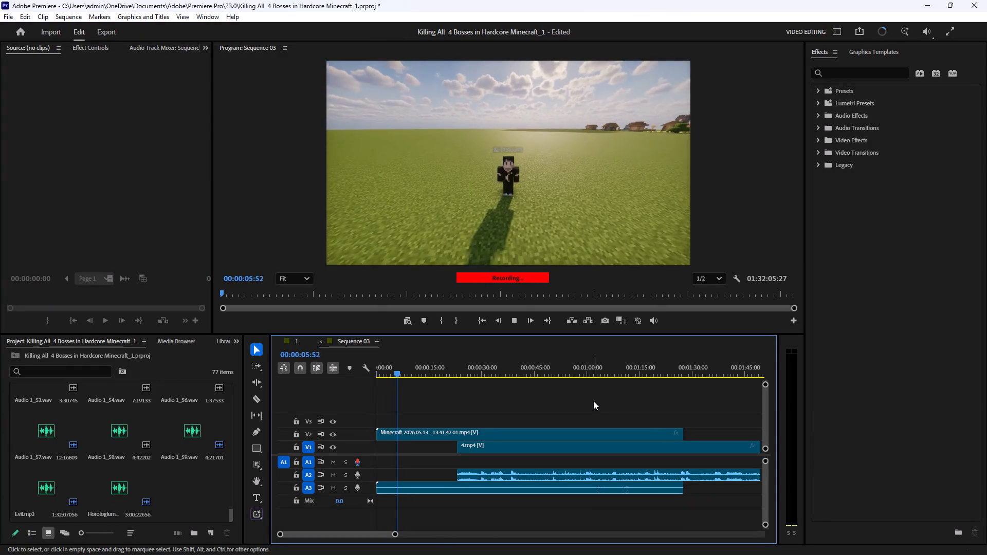
key("space")
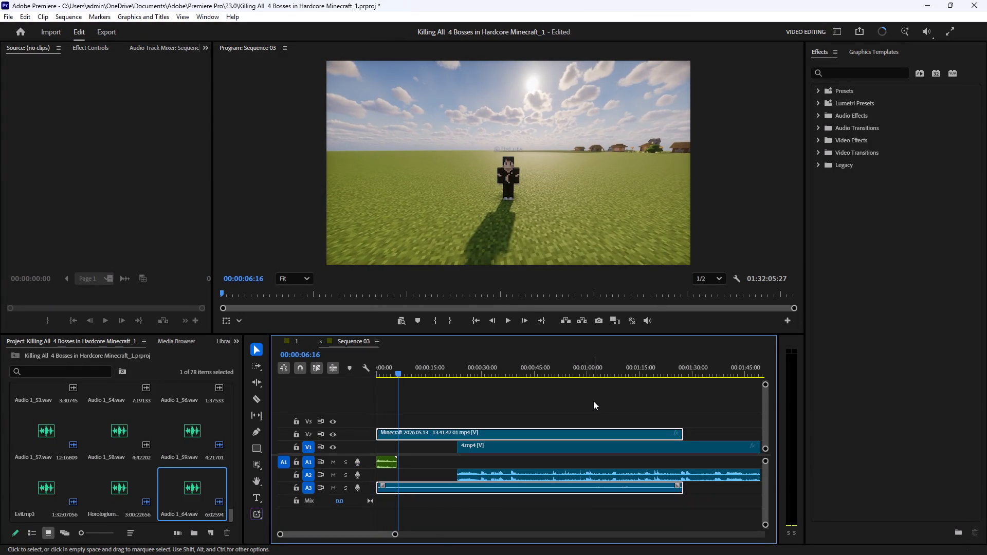
Move the 6-second voice-over take along track A1 so it starts at the playhead, 00:00:06:16.
left_click(593, 401)
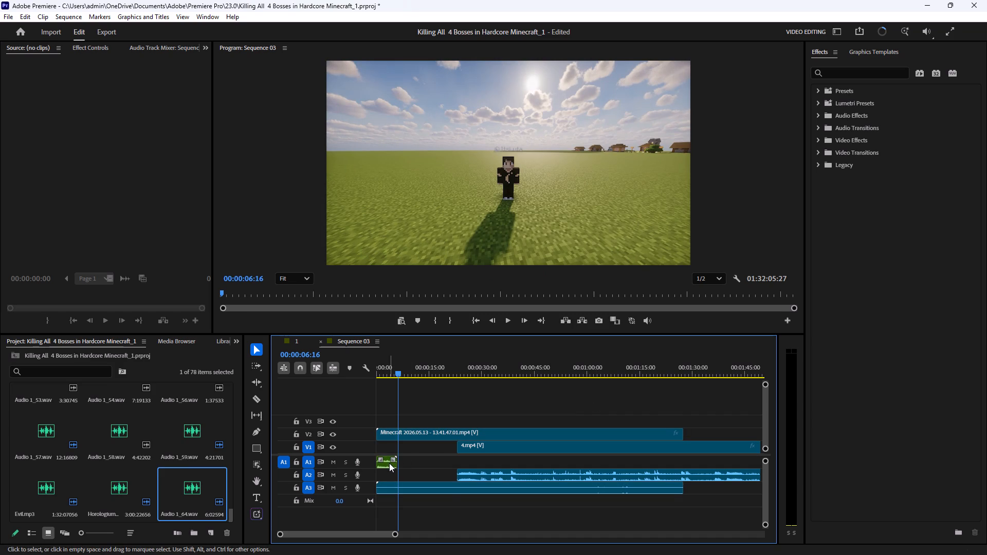
left_click_drag(389, 463, 409, 467)
left_click(465, 403)
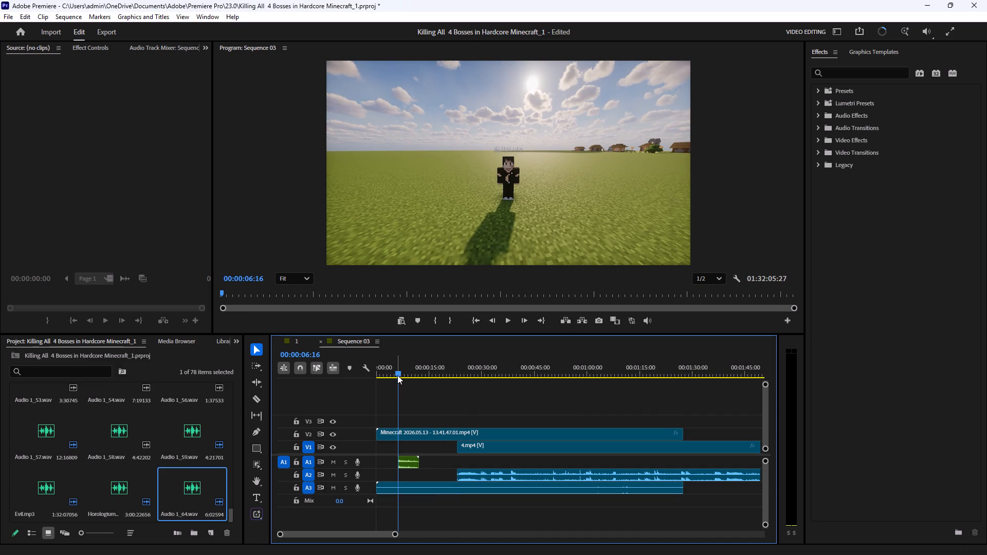
Record a voice-over take of about 3 seconds on track A1 from the sequence start, ahead of the moved take.
left_click_drag(397, 375, 356, 377)
left_click(453, 387)
left_click(359, 462)
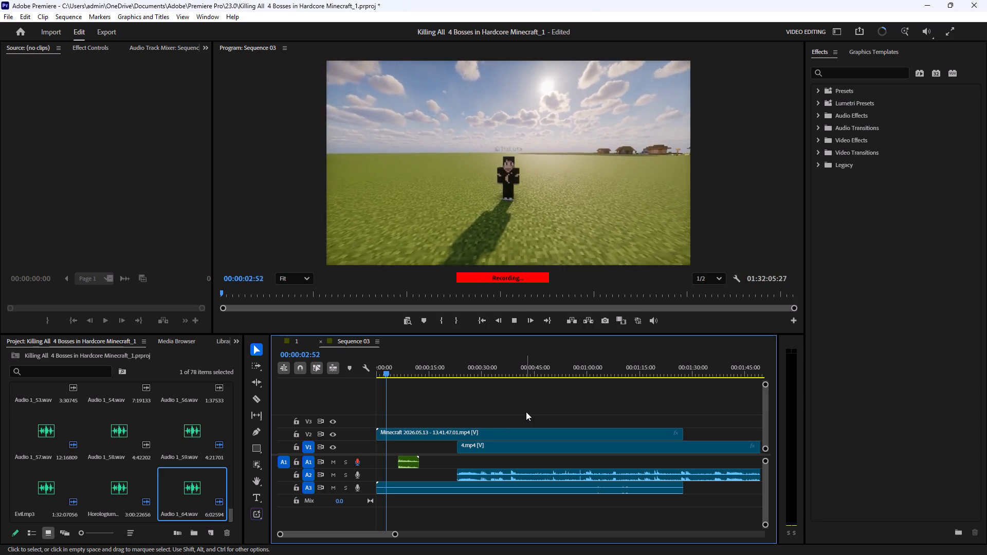
key("space")
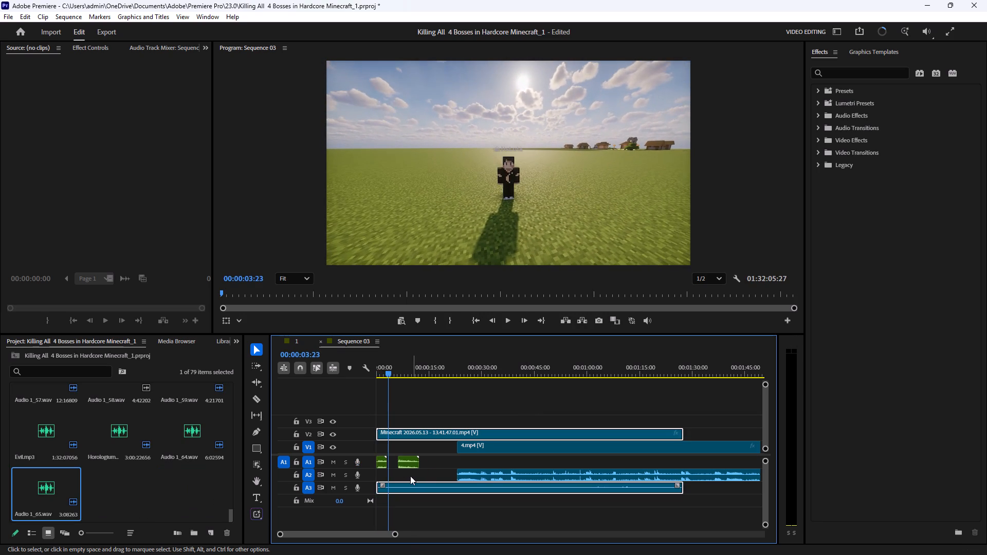
Ripple-delete the empty gap between the two voice-over takes on track A1.
left_click(395, 467)
left_click(393, 464)
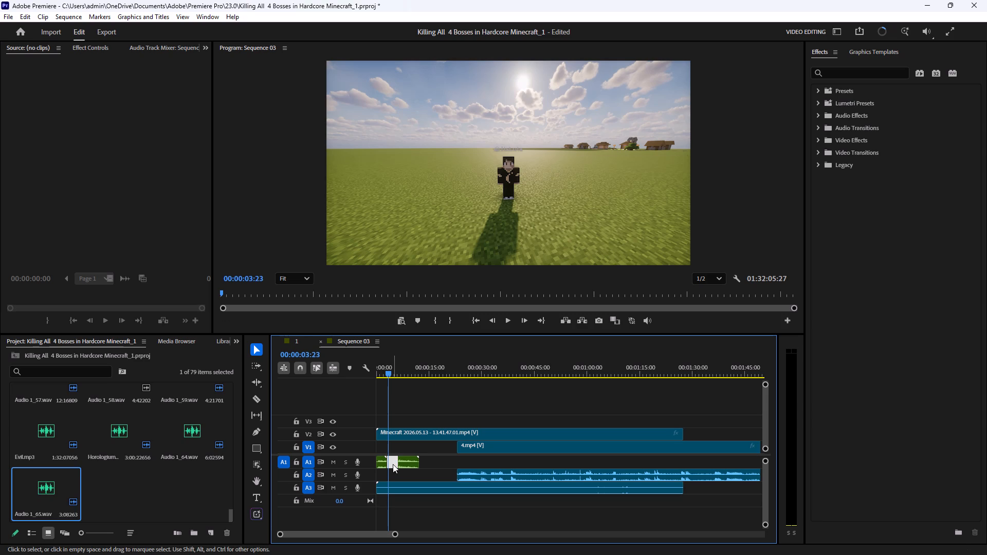
key("BackSpace")
Play back both voice-over takes from the sequence start and set the first take's volume level to 5 dB.
left_click_drag(389, 372, 348, 375)
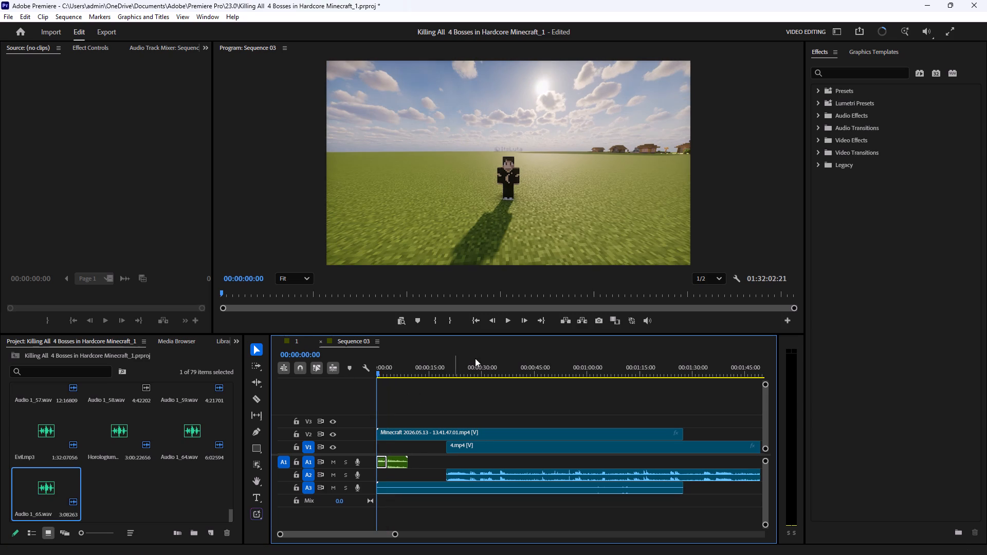
left_click(504, 323)
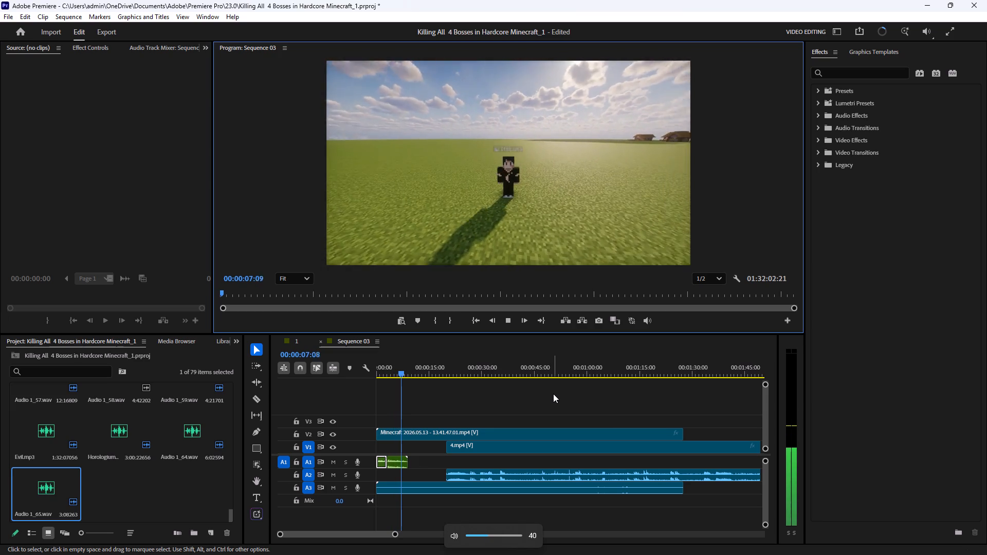
key("space")
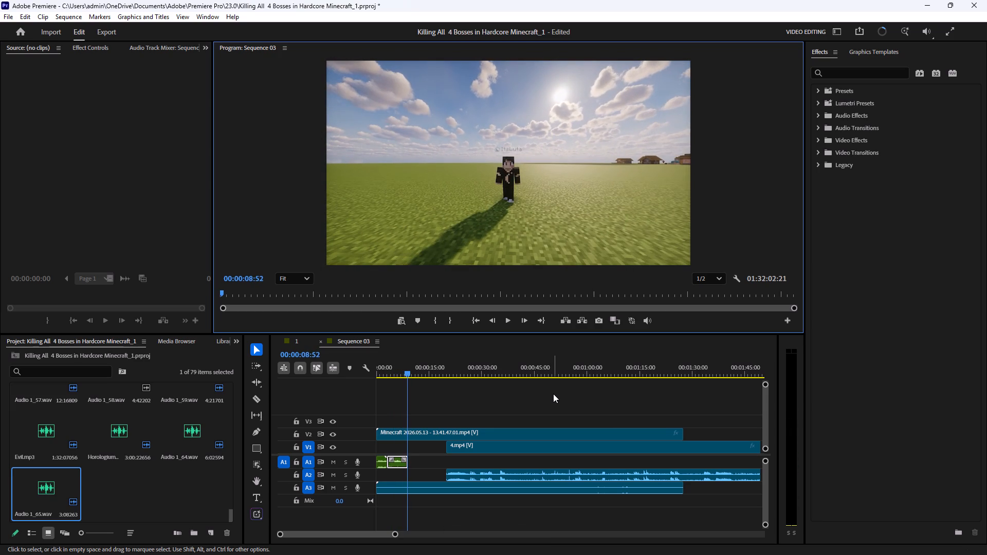
left_click(423, 462)
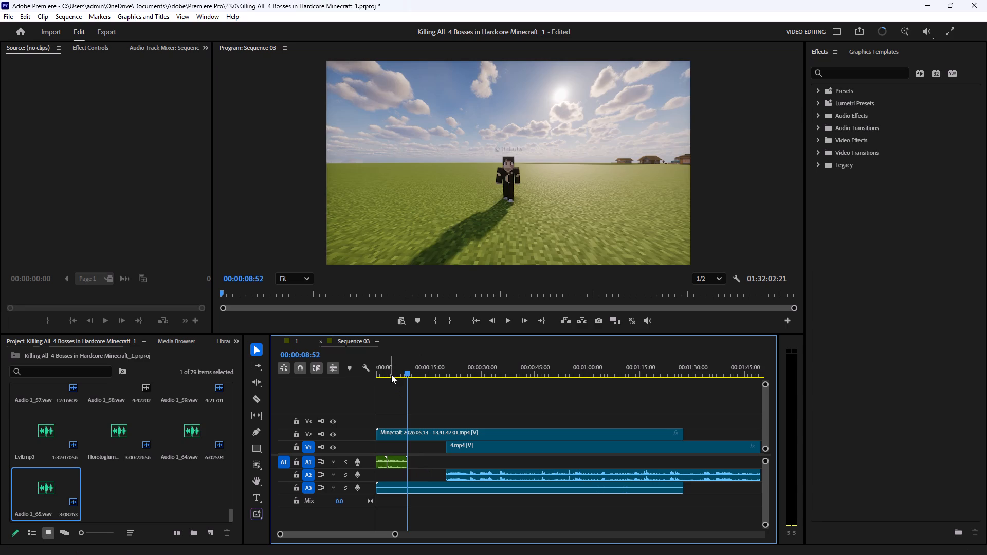
left_click_drag(391, 375, 358, 386)
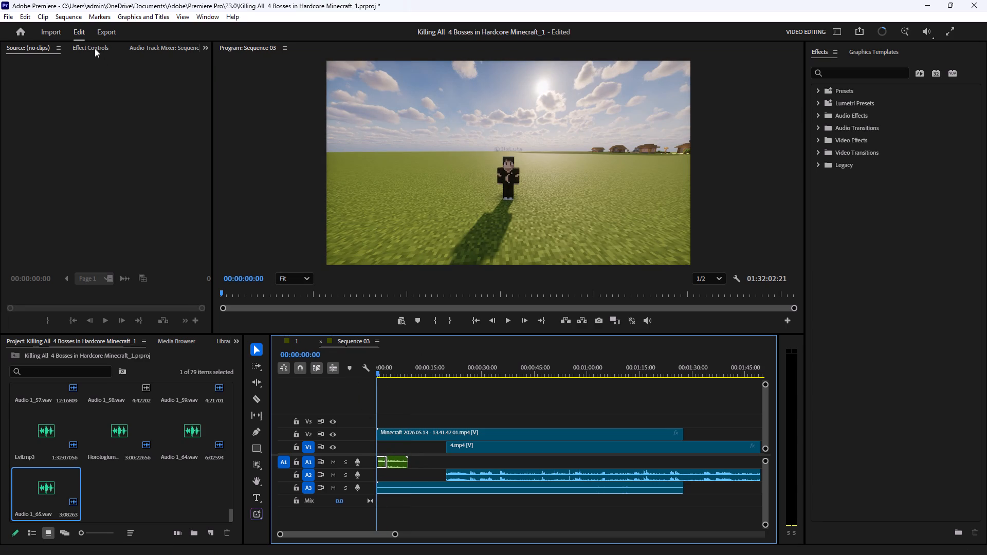
left_click(95, 48)
left_click(90, 112)
left_click(98, 110)
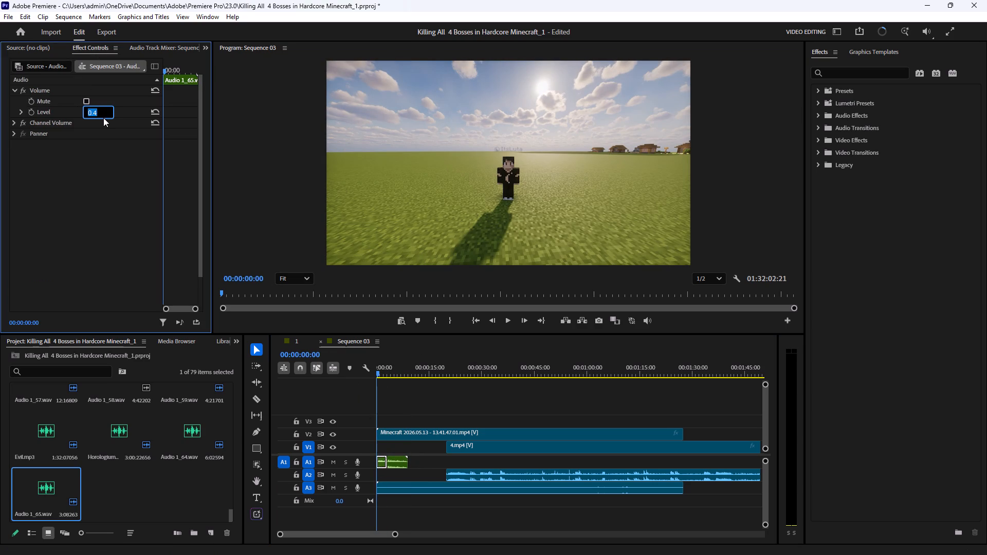
key("5")
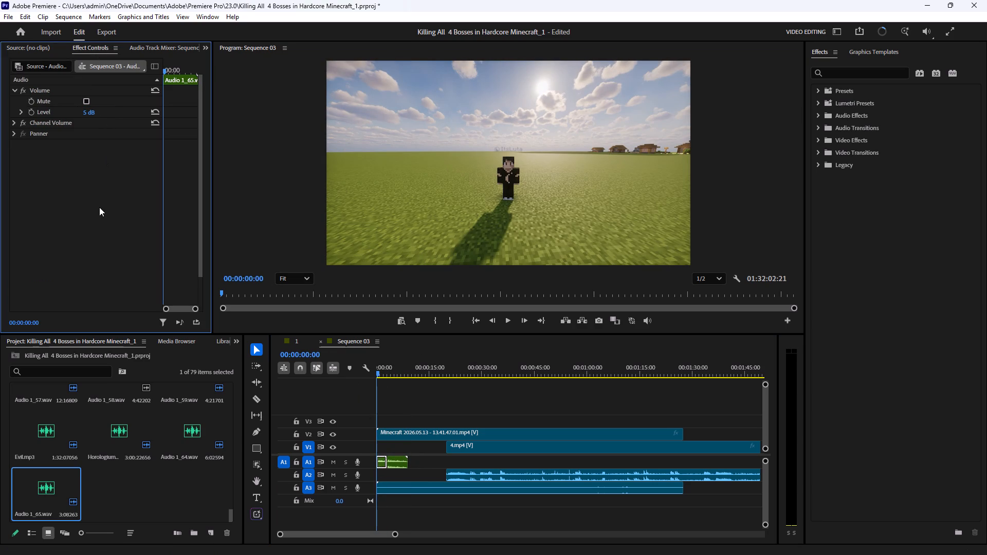
left_click(99, 207)
Set the volume level of the second voice-over take, Audio 1_64.wav, to 5 dB.
double_click(392, 463)
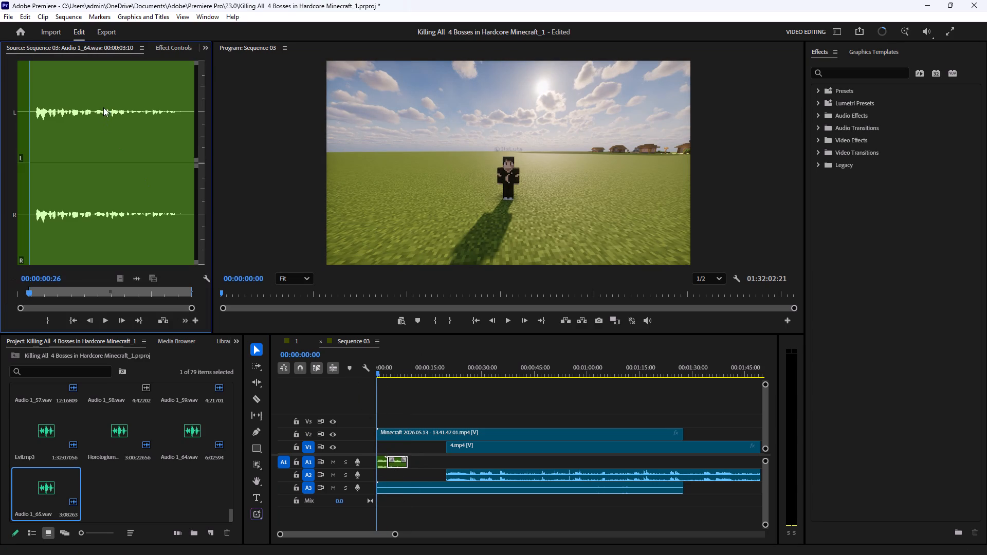
left_click(173, 48)
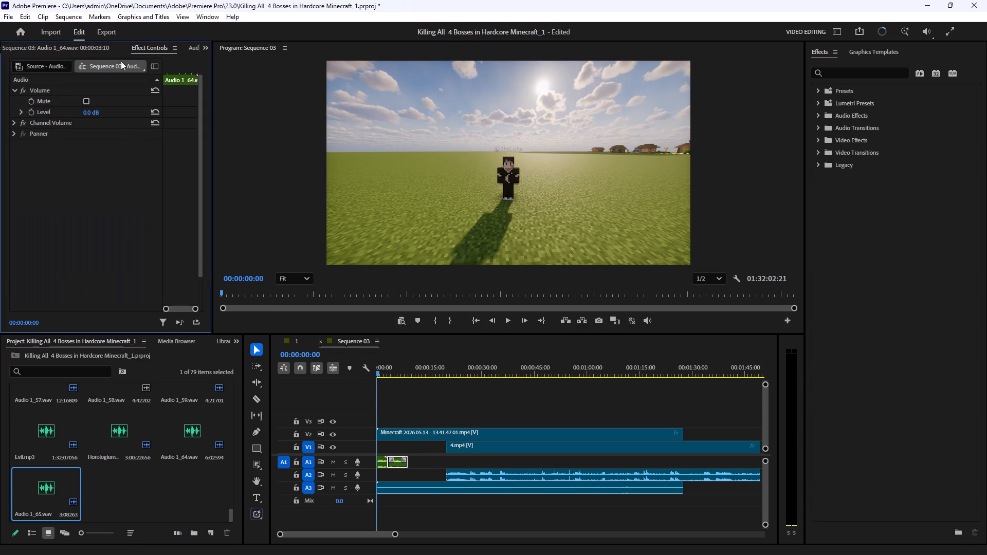
left_click(88, 113)
left_click(98, 110)
key("BackSpace")
key("BackSpace")
key("BackSpace")
key("5")
left_click(96, 198)
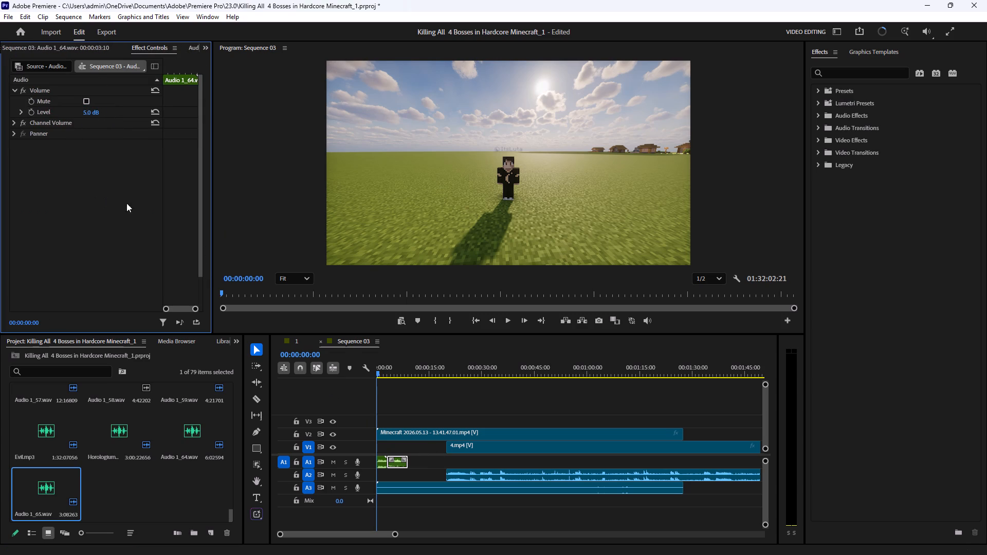
Split the Minecraft intro clip with its audio where the voice-over ends, at about 00:00:08:55, and delete the remainder.
left_click(404, 413)
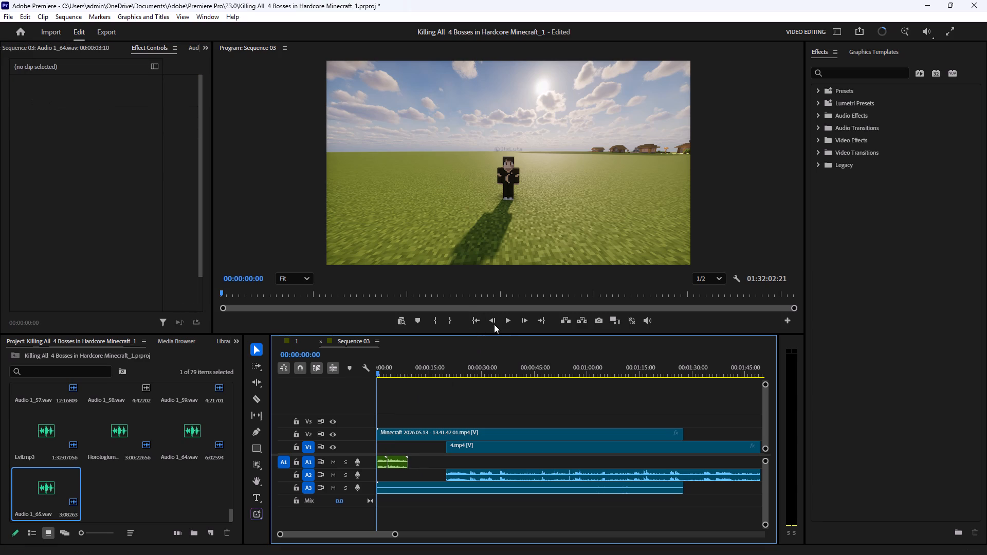
left_click(506, 322)
left_click(510, 398)
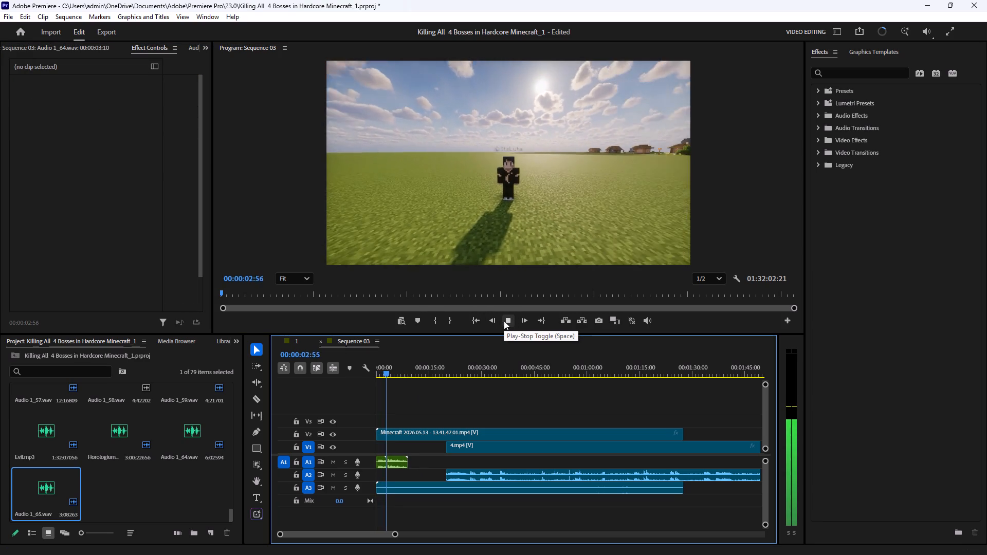
left_click(495, 390)
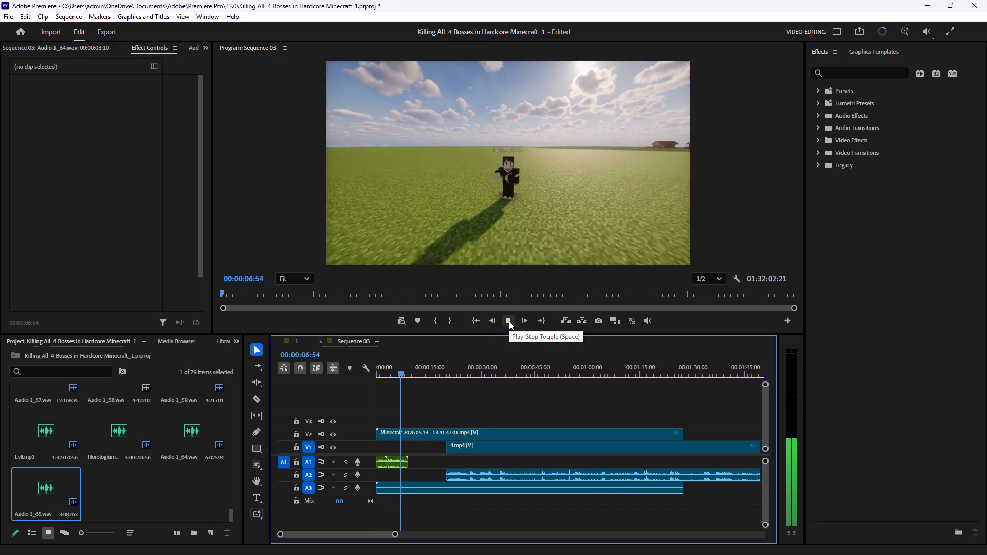
left_click(509, 321)
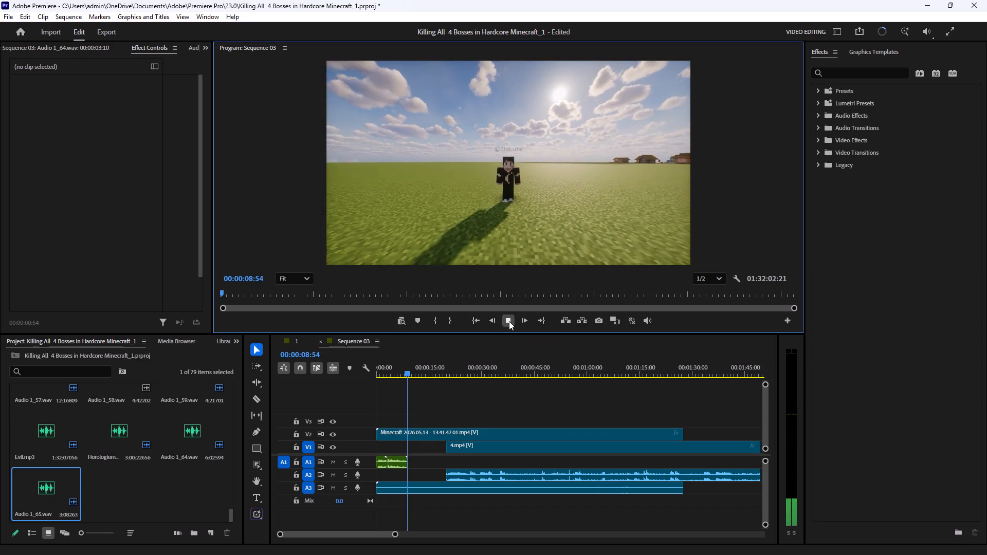
left_click(429, 432)
key("c")
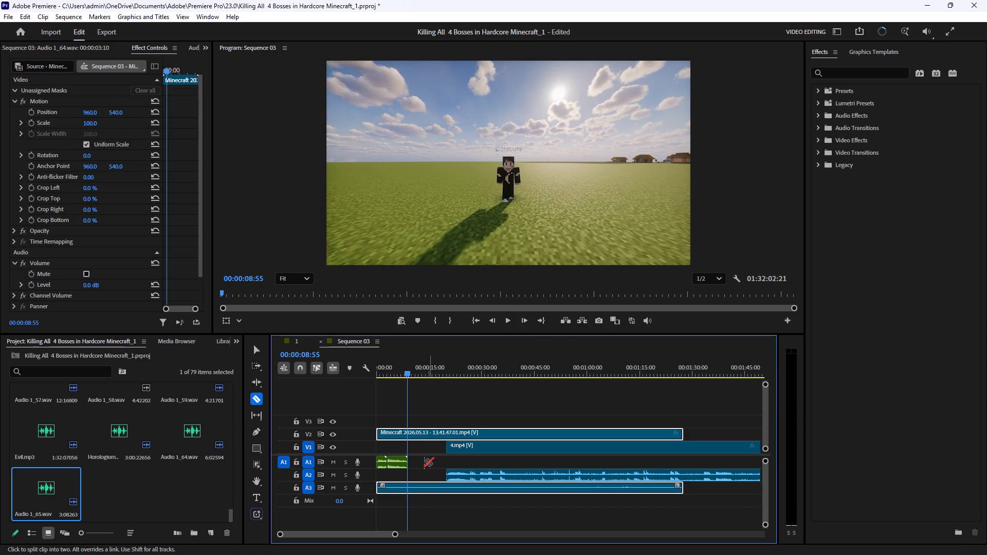
left_click(408, 432)
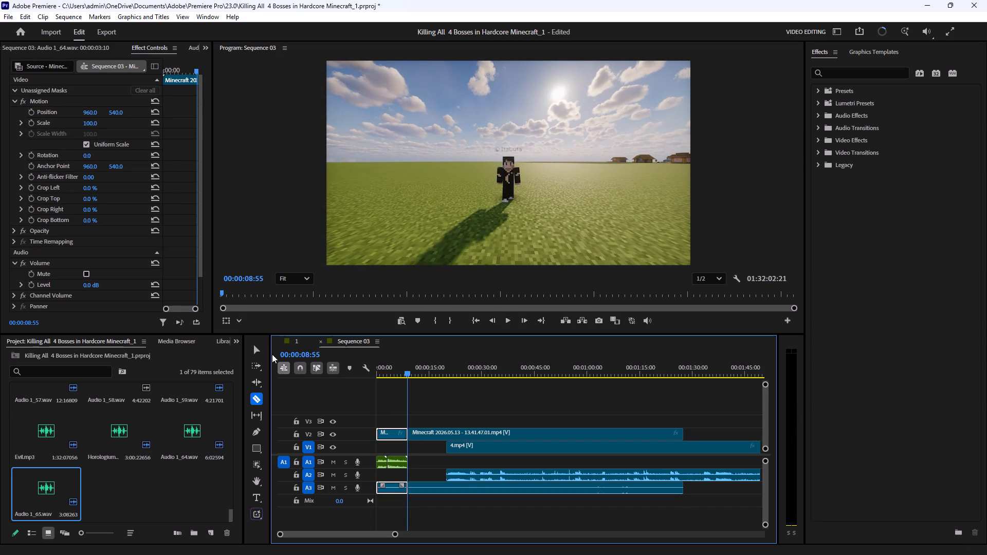
left_click(259, 350)
left_click_drag(442, 401, 436, 438)
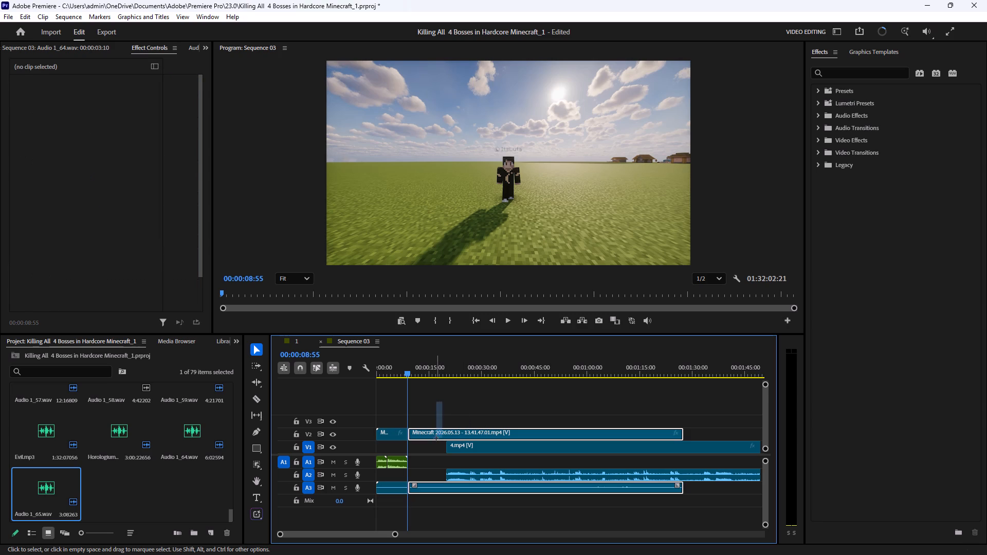
left_click_drag(436, 438, 436, 437)
key("BackSpace")
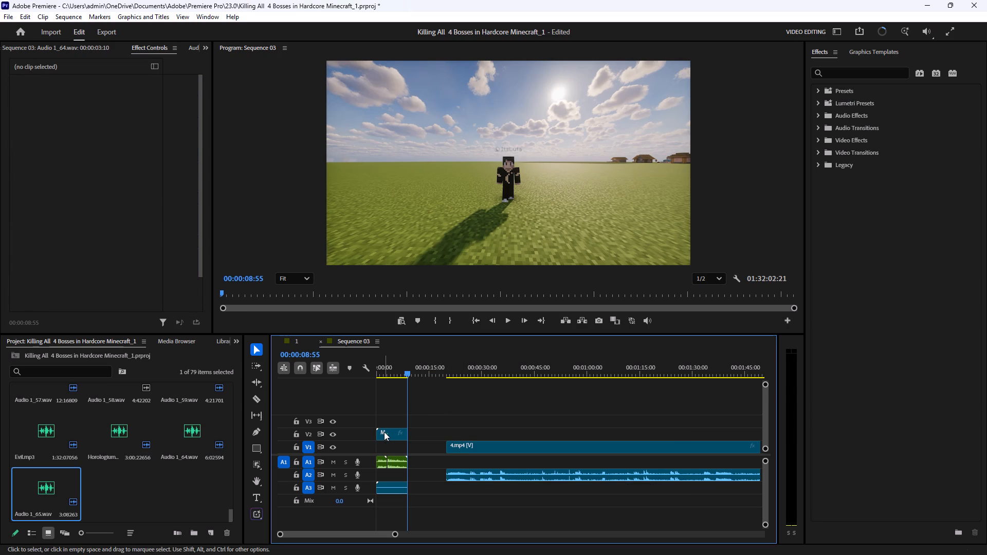
Move the trimmed intro clip to V1 with its audio on A2, and shift 4.mp4 back to start directly at its end.
left_click_drag(384, 432, 384, 449)
left_click_drag(393, 490, 391, 473)
left_click(460, 386)
left_click_drag(459, 445, 417, 452)
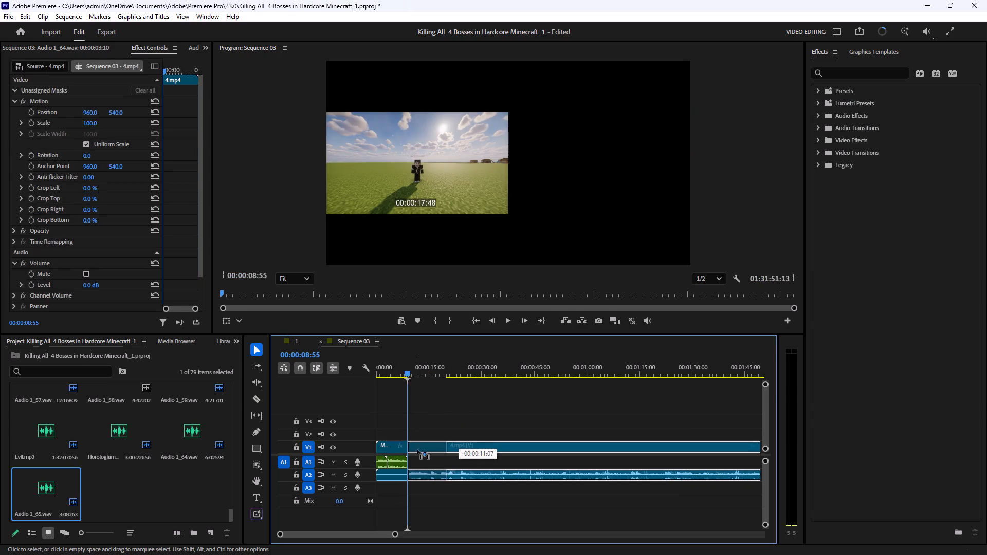
Play 4.mp4 from its start and split it with its audio at about 00:00:18:01.
left_click(510, 319)
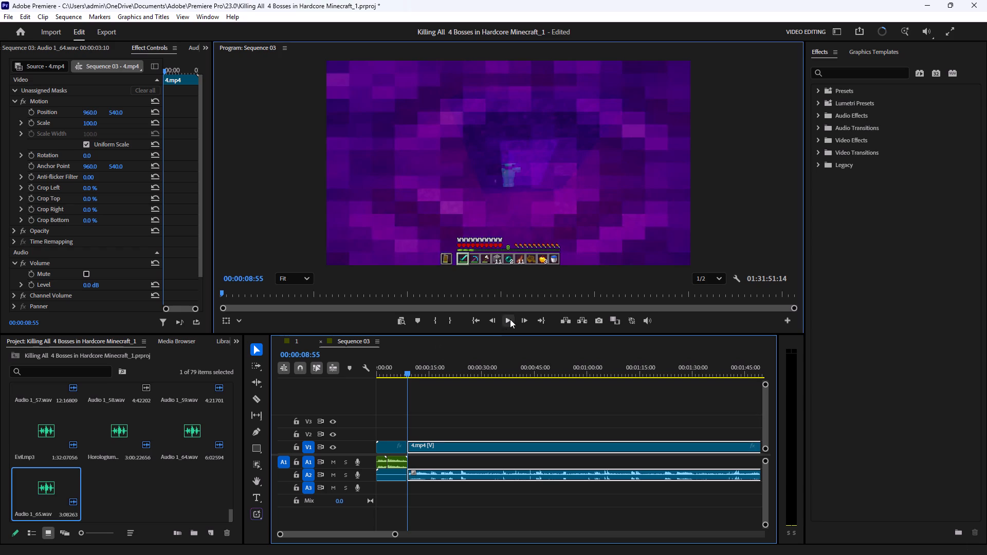
left_click(500, 424)
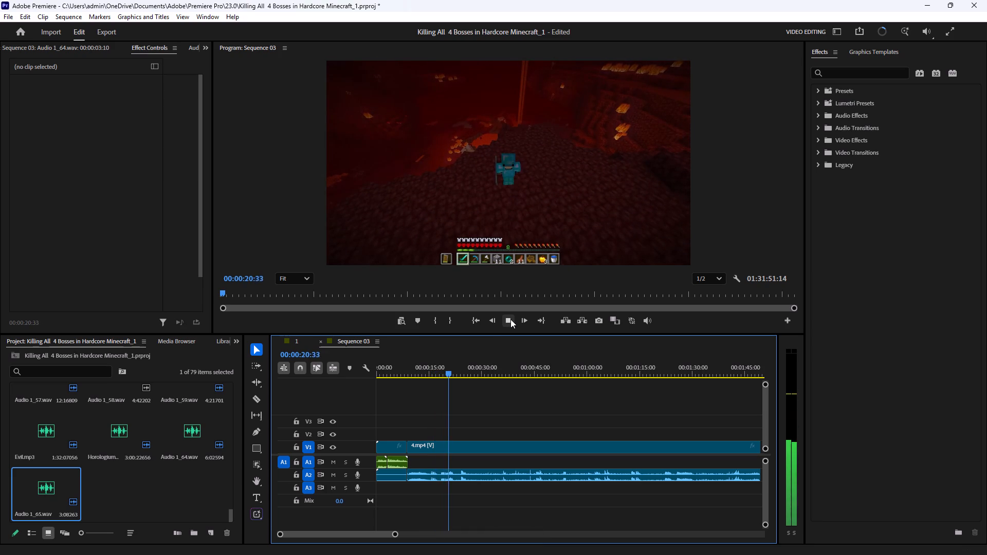
left_click(510, 319)
left_click_drag(437, 375, 431, 376)
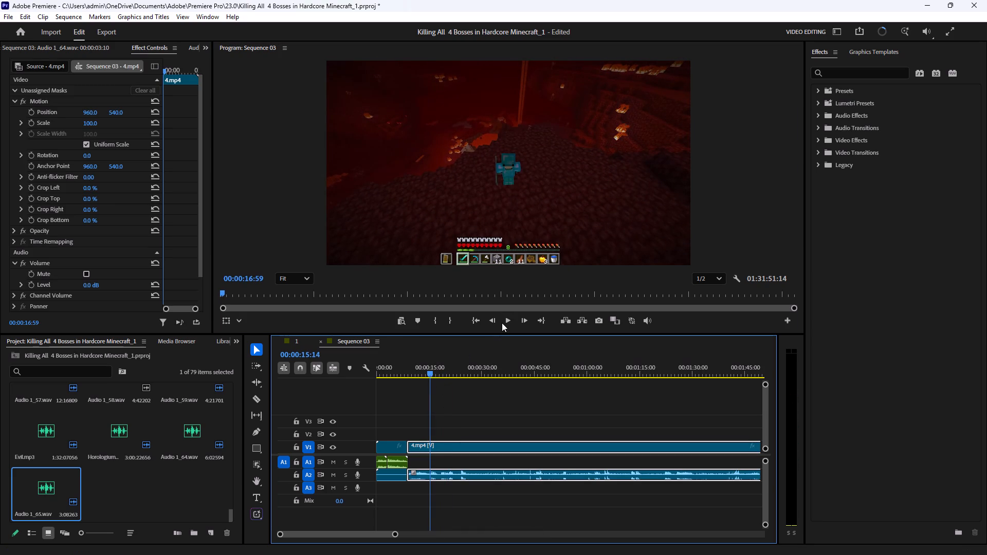
left_click(504, 322)
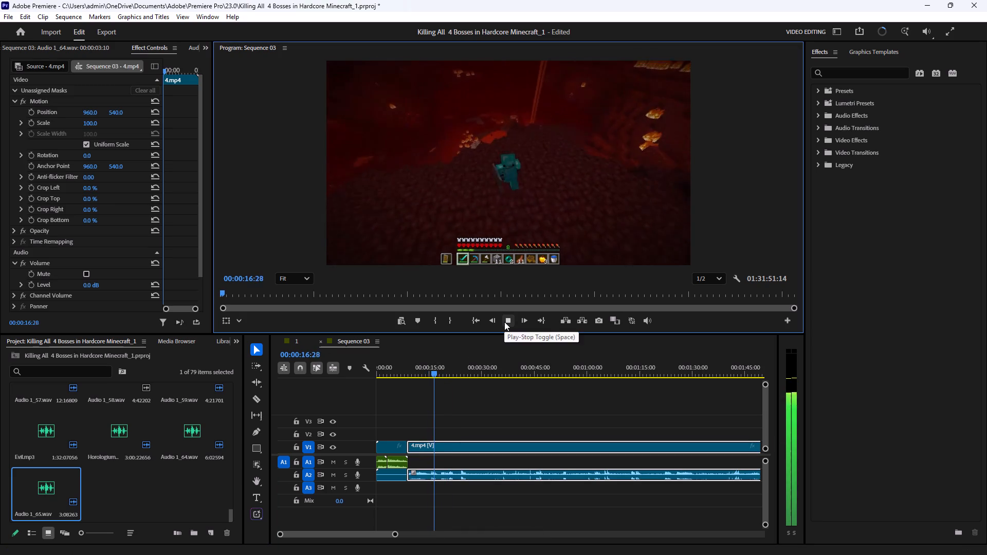
left_click(504, 322)
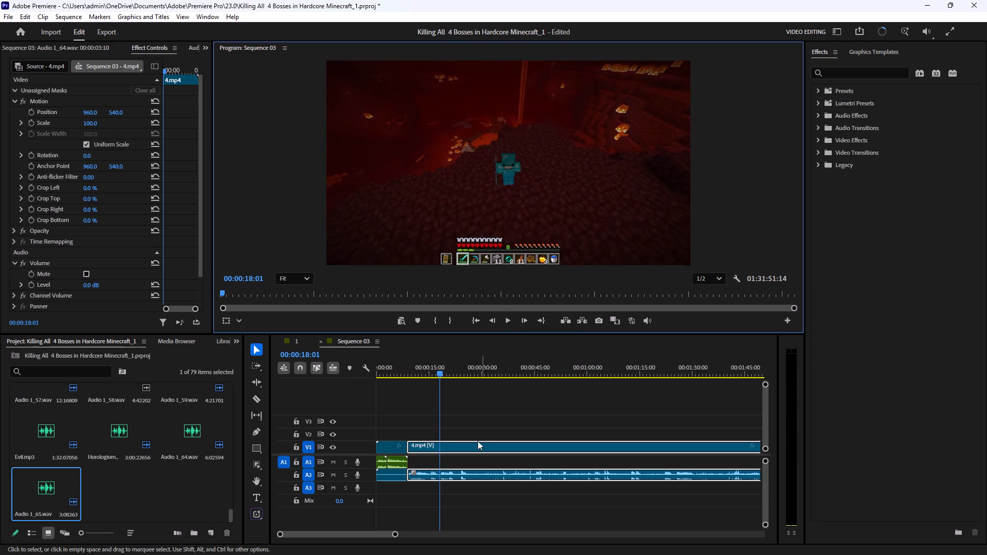
key("c")
left_click(438, 445)
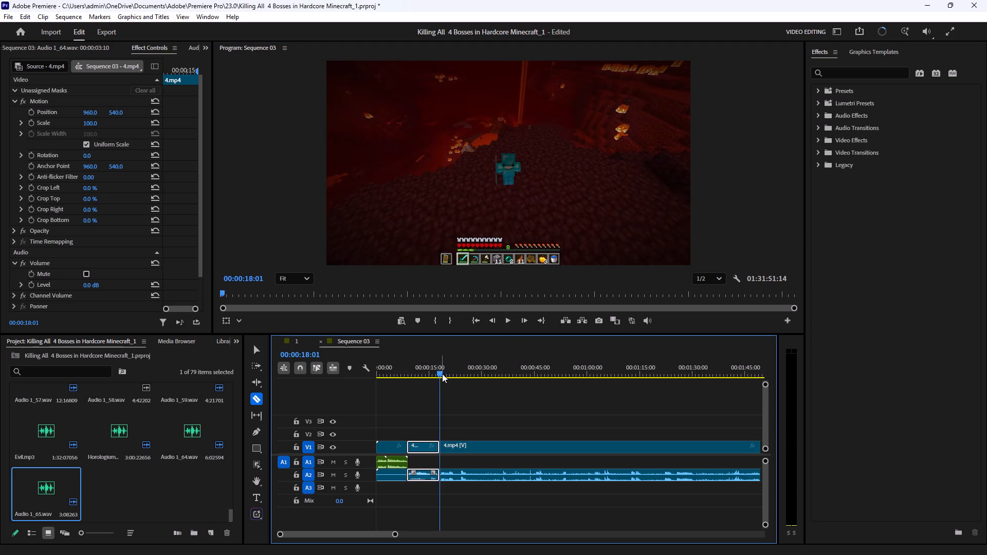
Review the remaining 4.mp4 Nether gameplay up to and beyond 00:01:20 to find the end of the section to cut.
left_click_drag(442, 371, 496, 368)
left_click(507, 321)
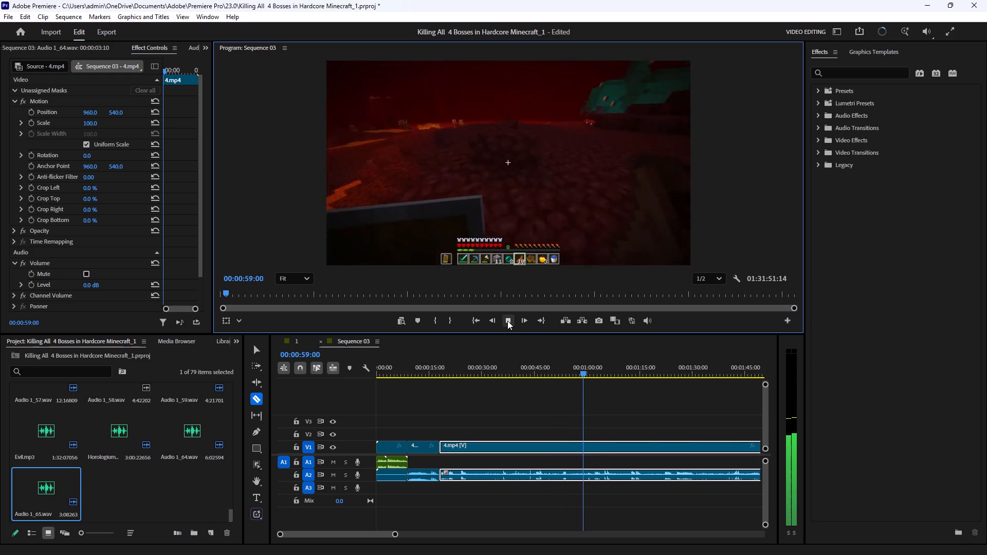
left_click_drag(608, 371, 610, 371)
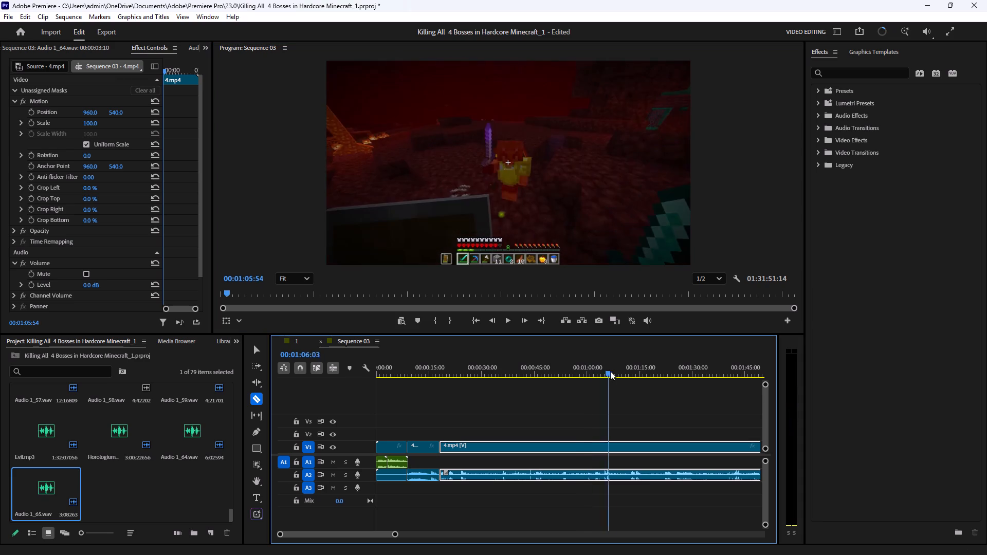
left_click_drag(610, 371, 661, 365)
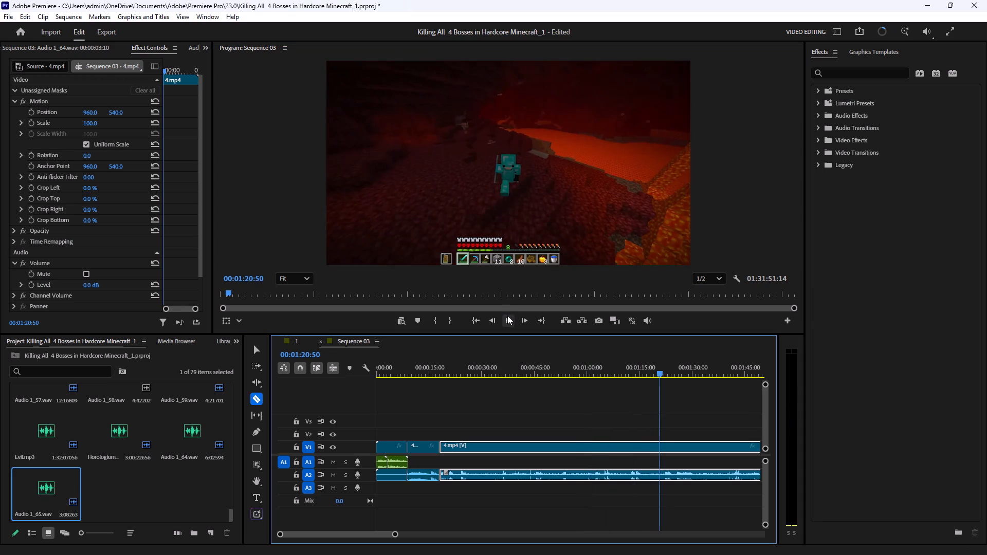
left_click(507, 316)
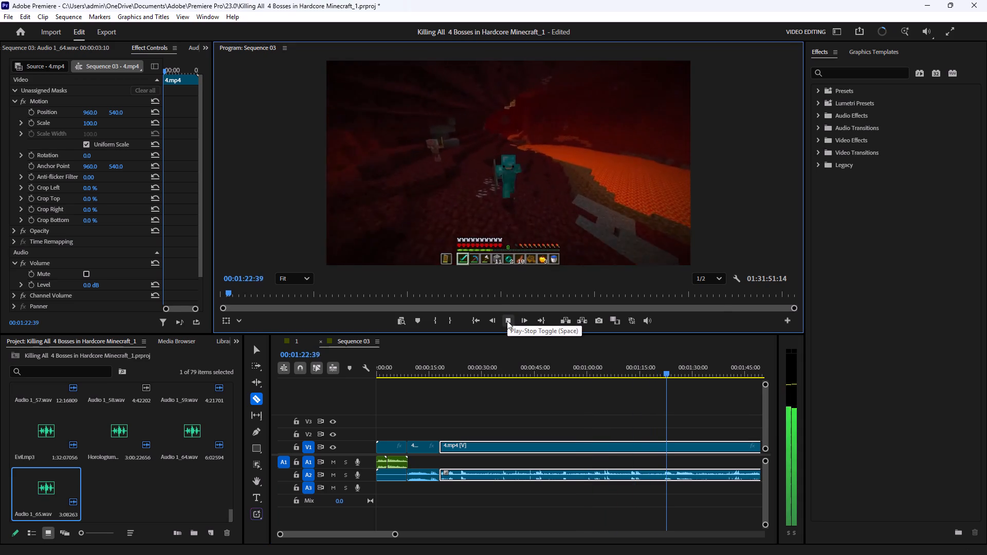
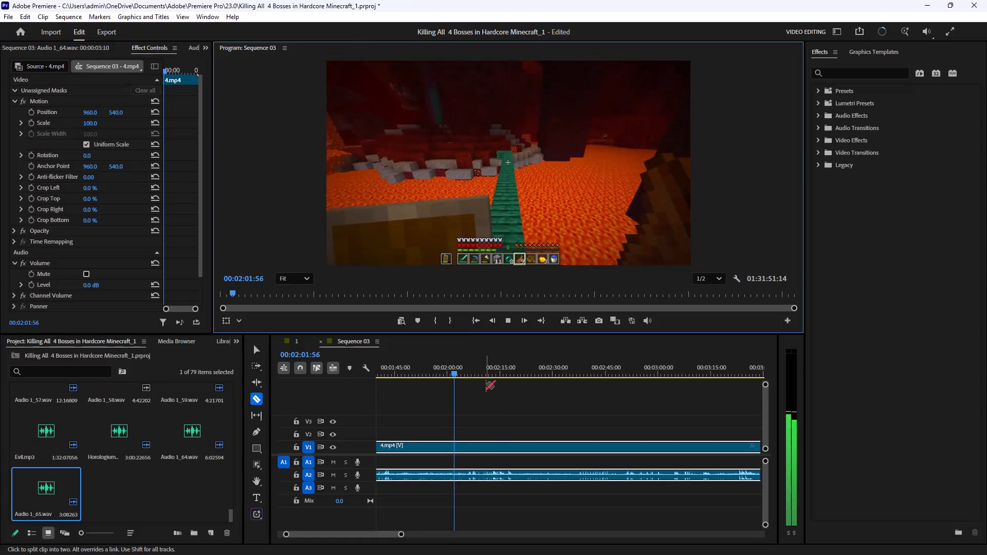
Split 4.mp4 with its audio at about 00:02:05, delete the section back to 00:00:18:01, and close the gap.
left_click(464, 446)
left_click(261, 353)
left_click_drag(424, 411, 421, 487)
key("BackSpace")
left_click(433, 443)
key("BackSpace")
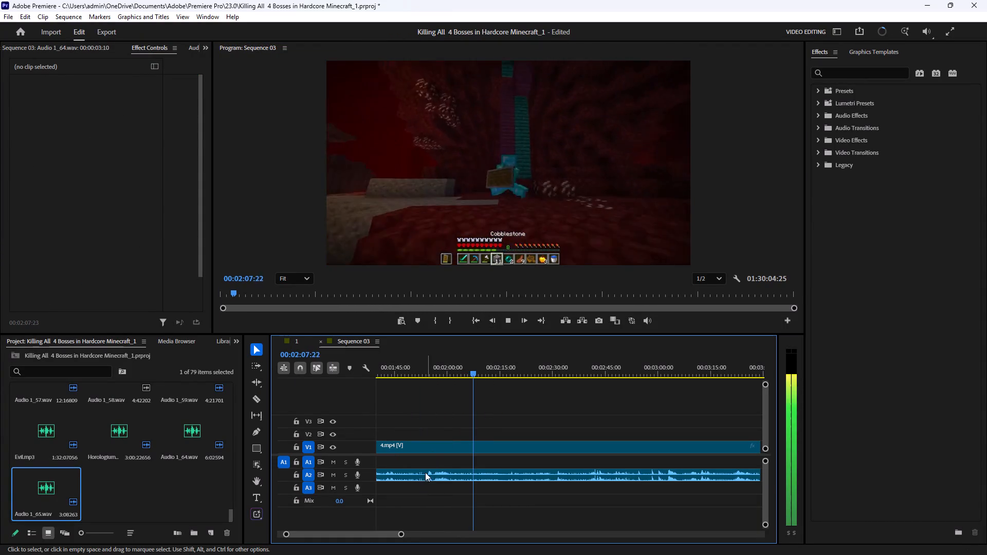
Skim the joined 4.mp4 gameplay after the cut and split the clip with its audio at 00:01:02:06.
left_click_drag(381, 531, 343, 546)
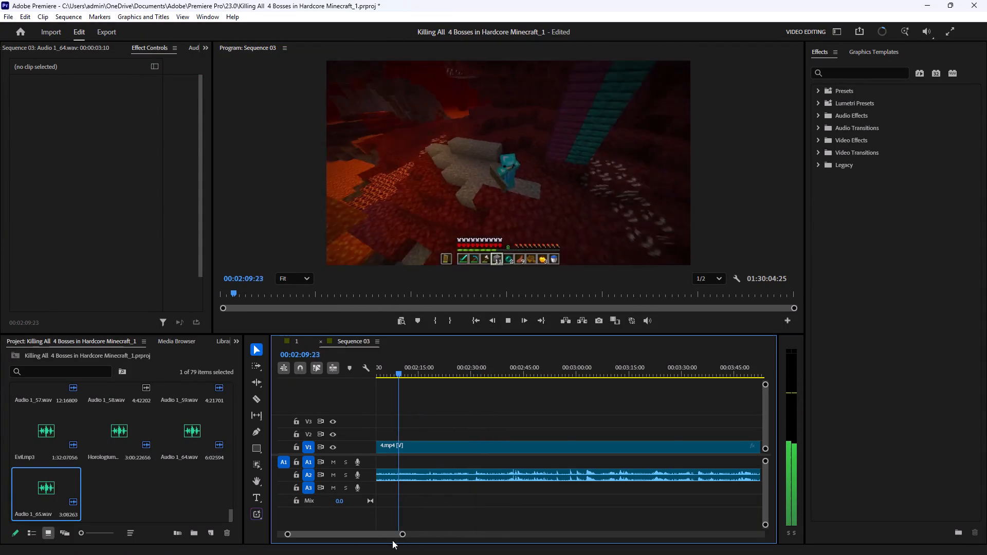
left_click_drag(383, 532, 356, 540)
left_click(505, 323)
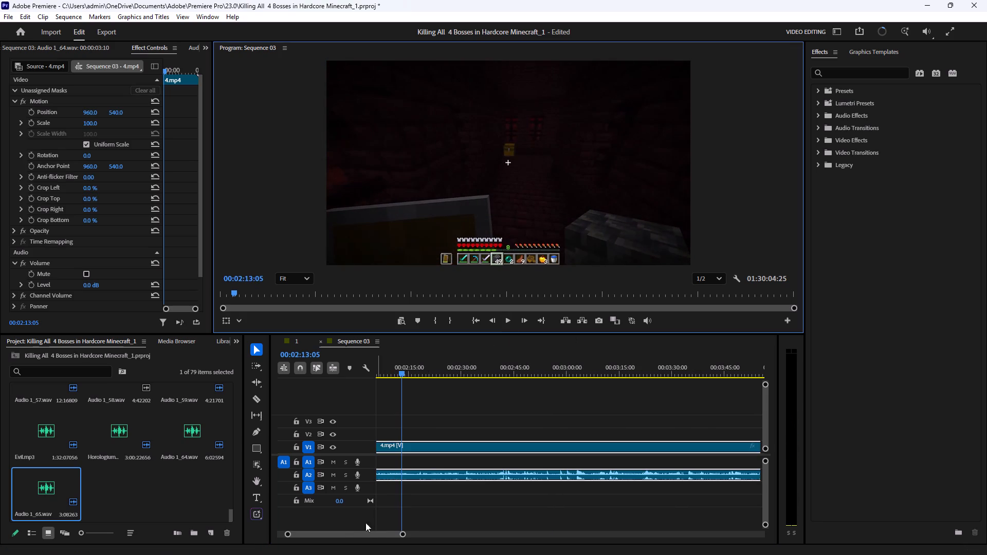
left_click_drag(367, 532, 306, 543)
left_click_drag(493, 362, 431, 391)
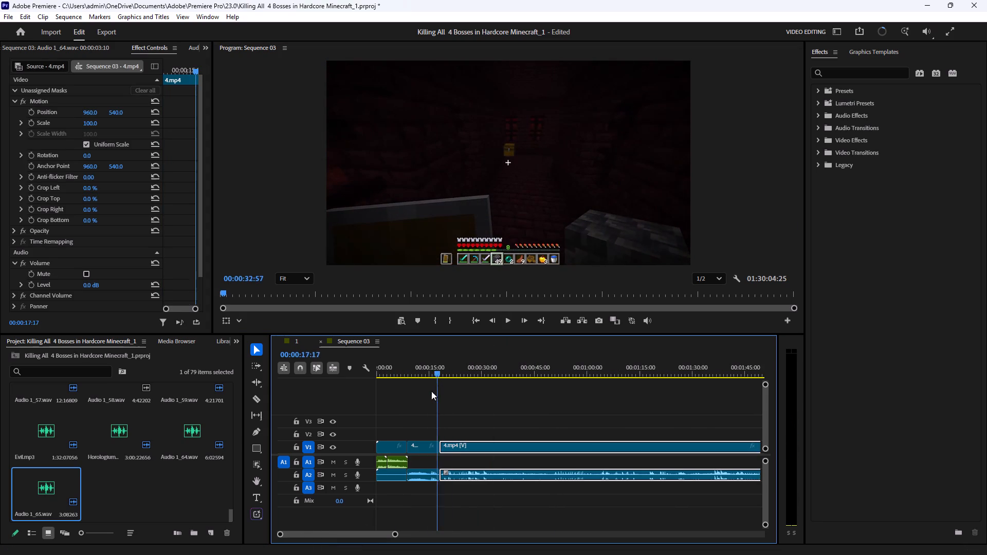
left_click_drag(431, 391, 514, 405)
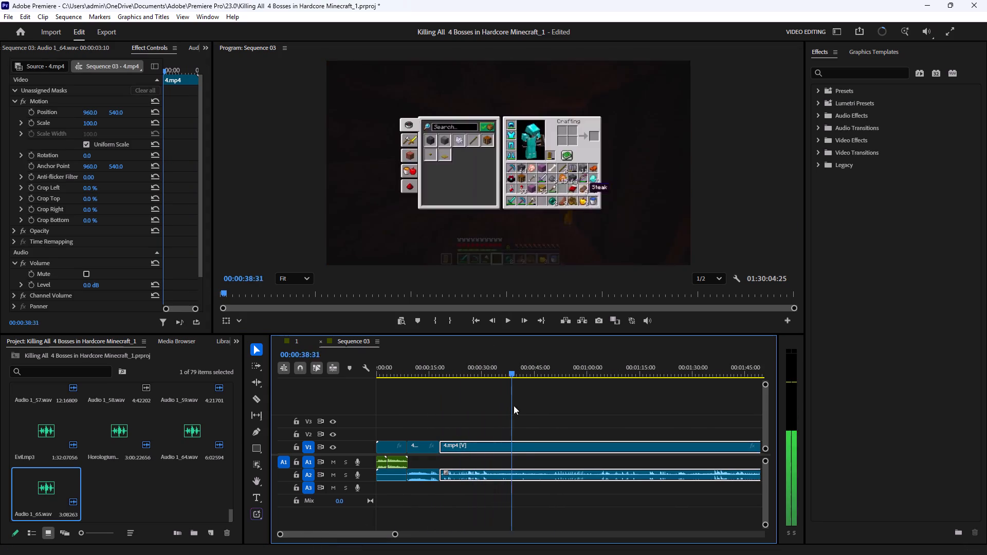
left_click_drag(514, 405, 570, 415)
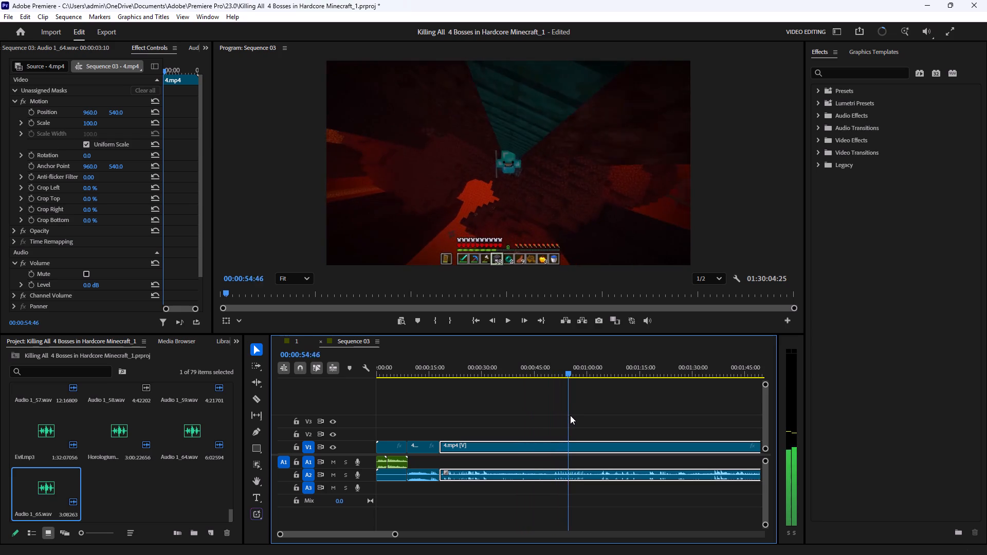
left_click_drag(570, 415, 604, 420)
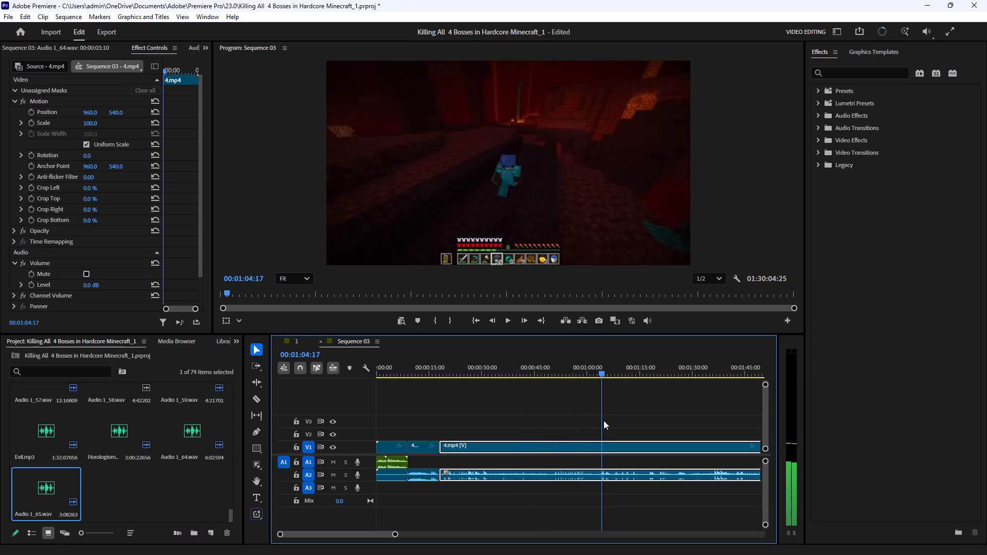
left_click_drag(604, 420, 596, 429)
key("c")
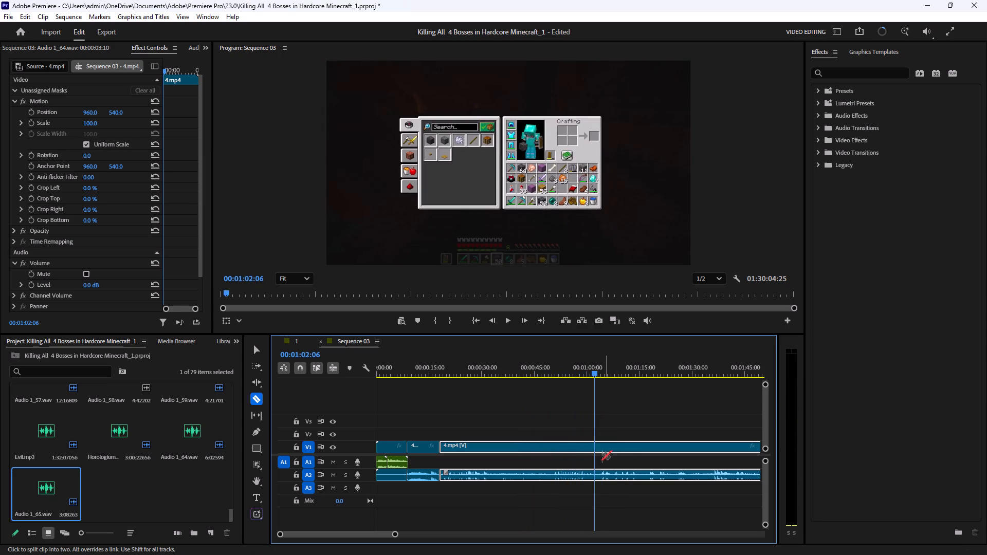
left_click(596, 446)
Delete the 4.mp4 section with its audio between about 00:00:18:01 and 00:01:02:06, and close the gap.
left_click(253, 349)
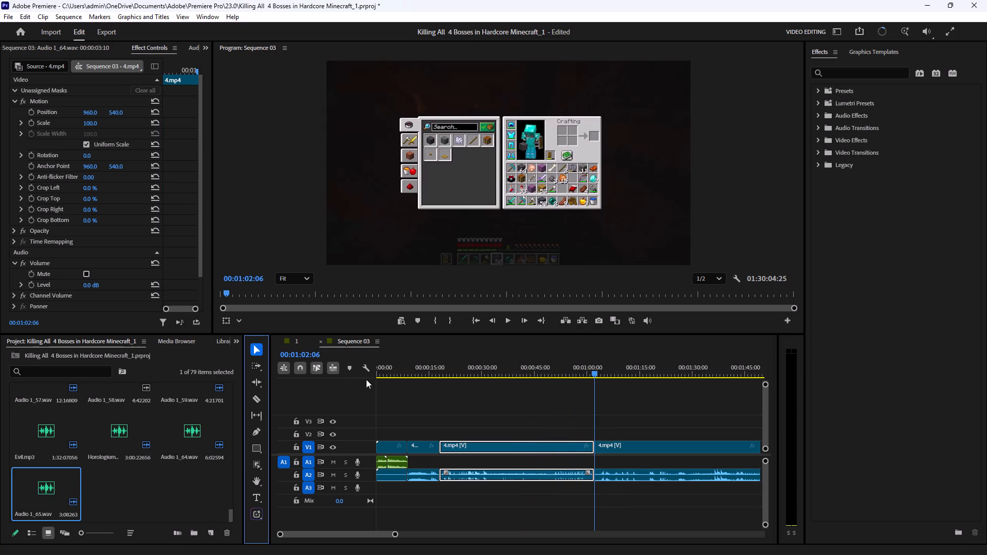
left_click_drag(521, 418, 523, 517)
key("BackSpace")
left_click(541, 449)
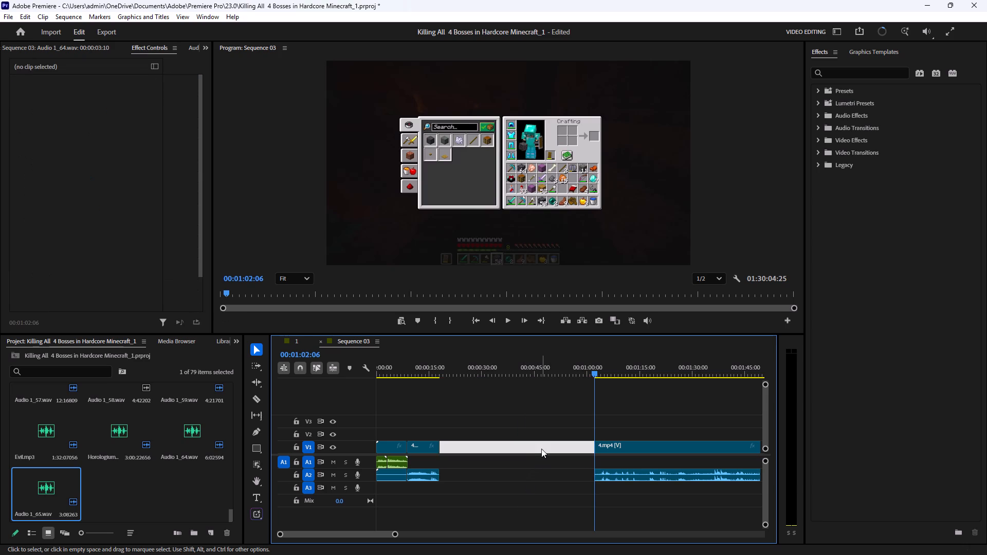
key("BackSpace")
Play across the new cut, skim past the inventory scenes, and split 4.mp4 with its audio at 00:00:41:00.
left_click_drag(443, 359, 436, 377)
left_click(504, 325)
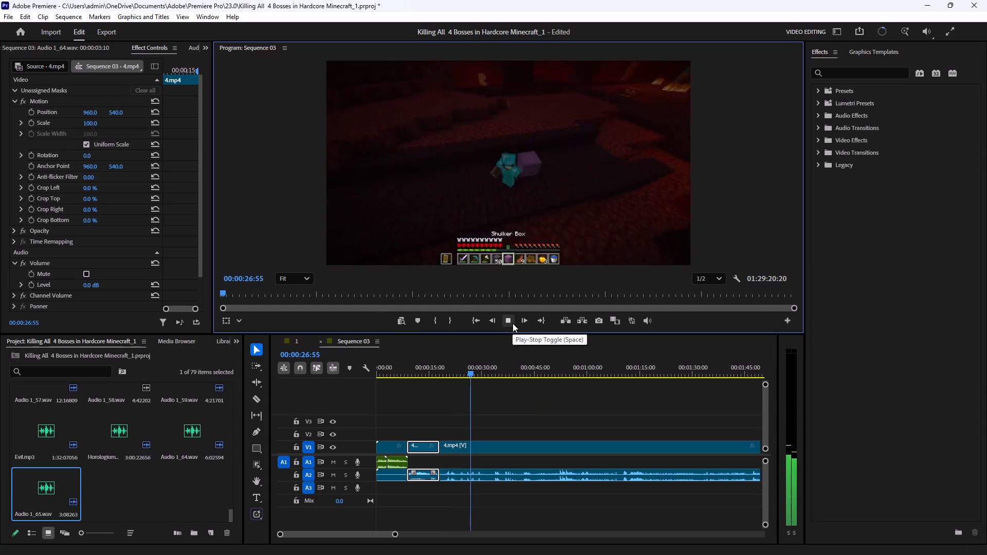
left_click_drag(480, 374, 489, 379)
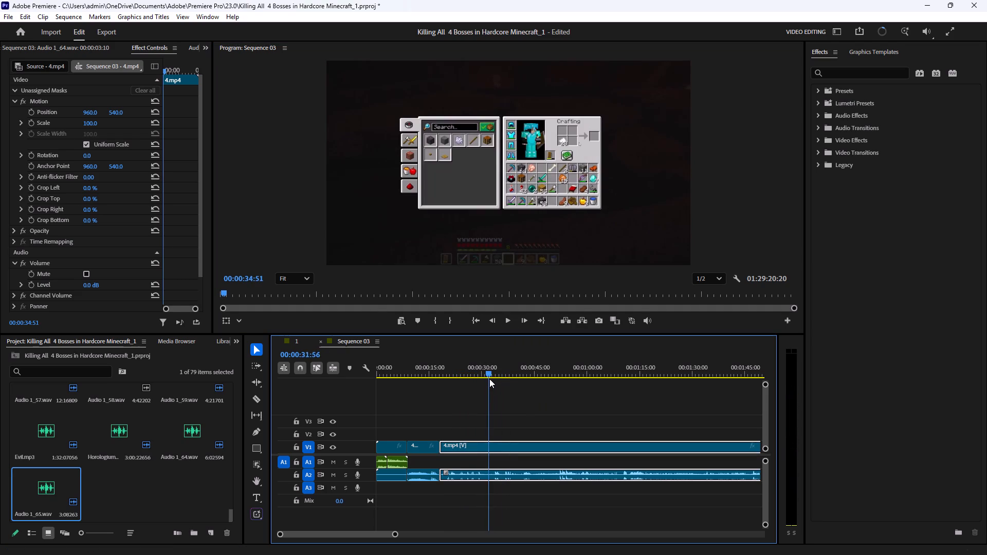
left_click_drag(489, 379, 515, 377)
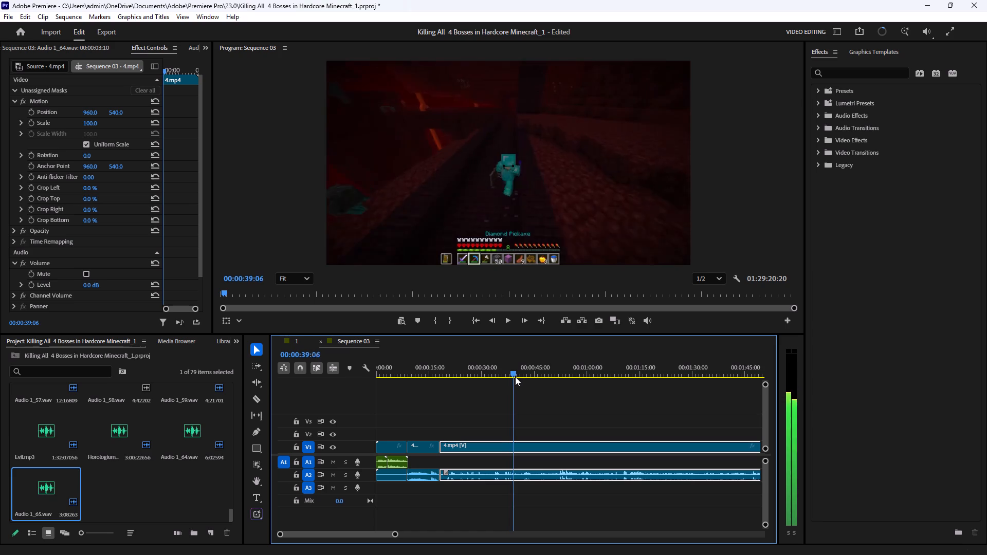
left_click_drag(515, 377, 525, 376)
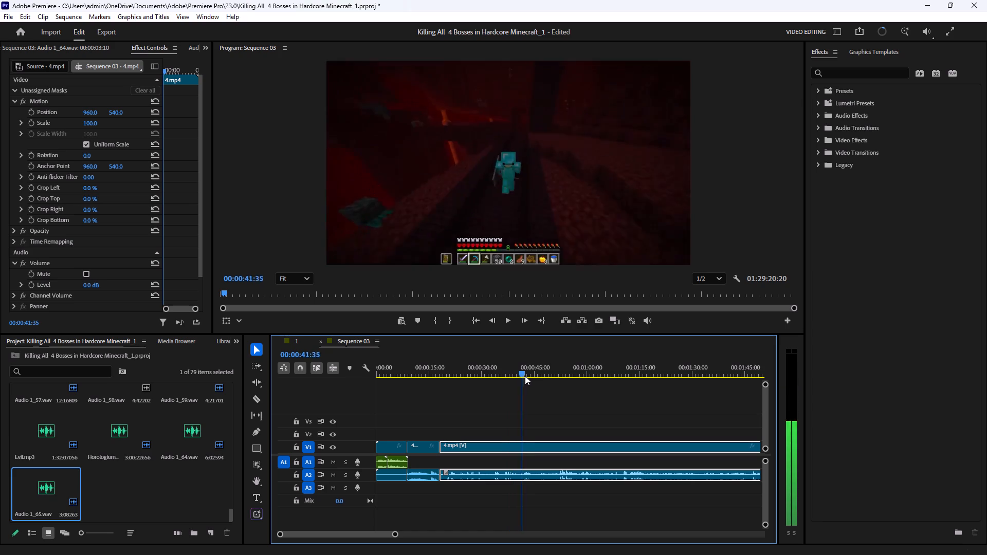
left_click_drag(525, 376, 526, 379)
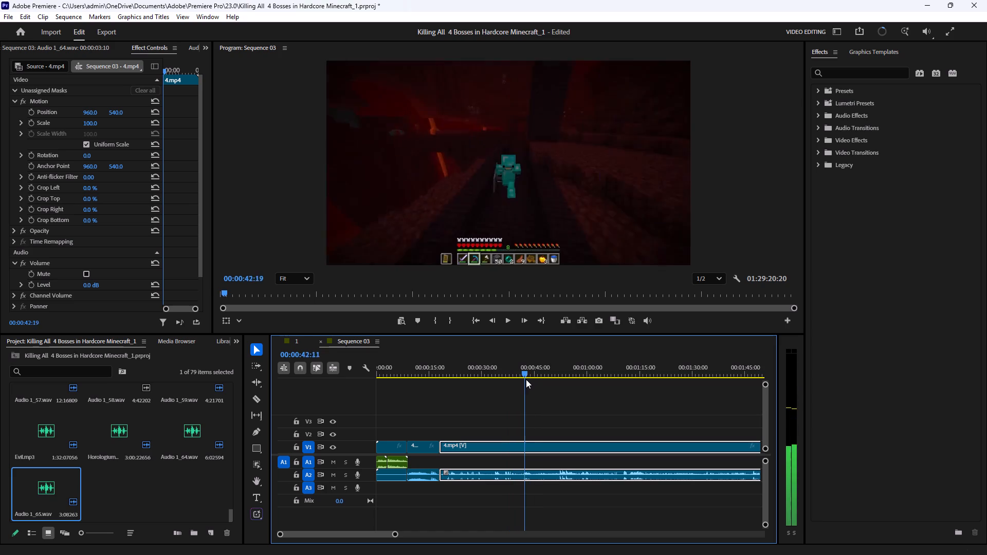
left_click_drag(526, 379, 522, 383)
key("c")
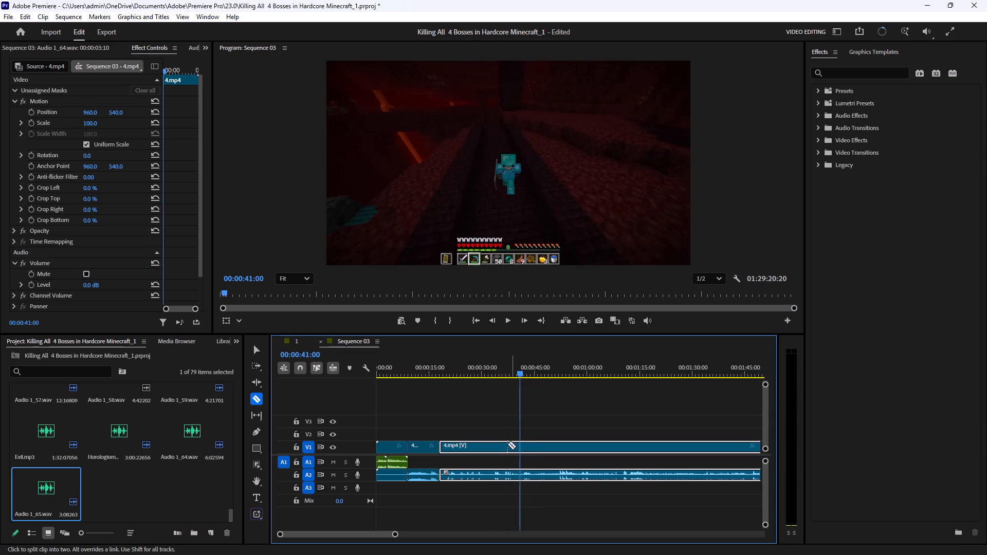
left_click(519, 446)
Delete the 4.mp4 section with its audio between about 00:00:18:01 and 00:00:41:00, and close the gap.
left_click(261, 353)
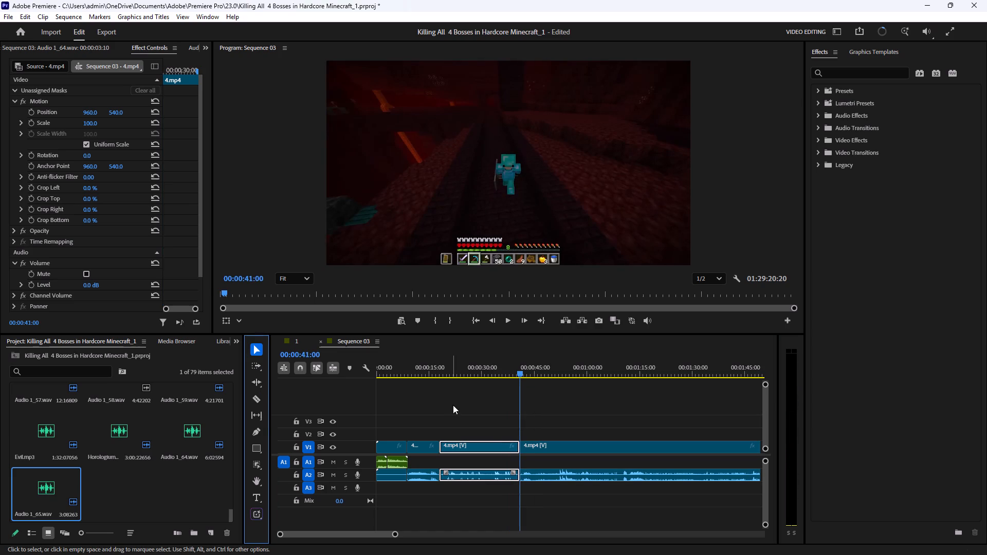
left_click_drag(470, 403, 474, 503)
key("BackSpace")
left_click(485, 450)
key("BackSpace")
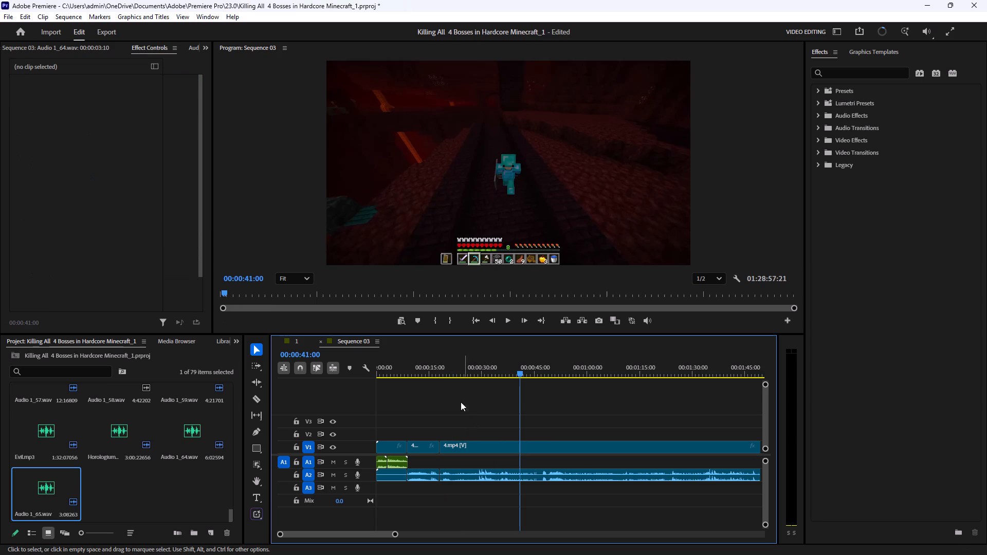
Play across the cut at about 00:00:18 and skim the following Nether gameplay up to about 00:00:51.
left_click_drag(448, 369, 435, 390)
left_click(497, 400)
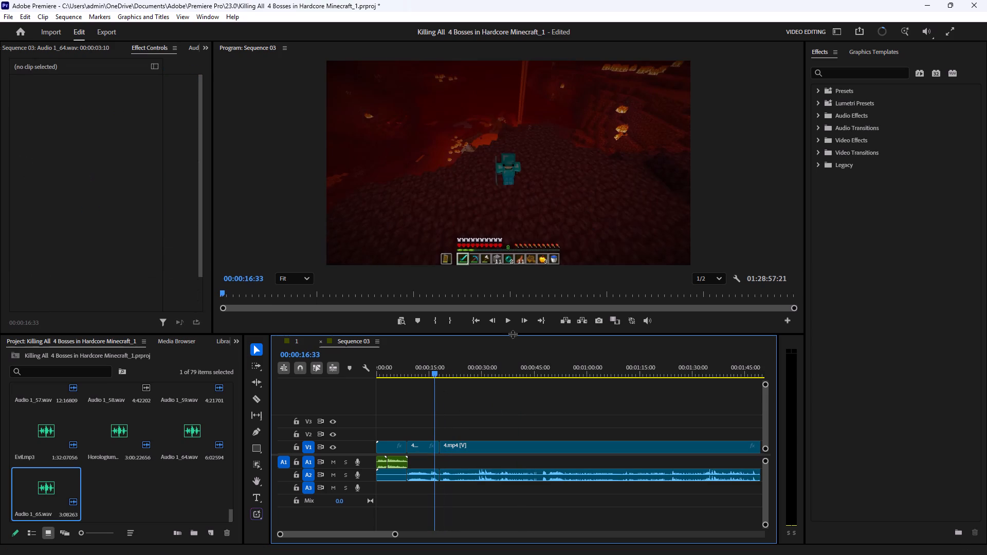
left_click(508, 323)
left_click(532, 418)
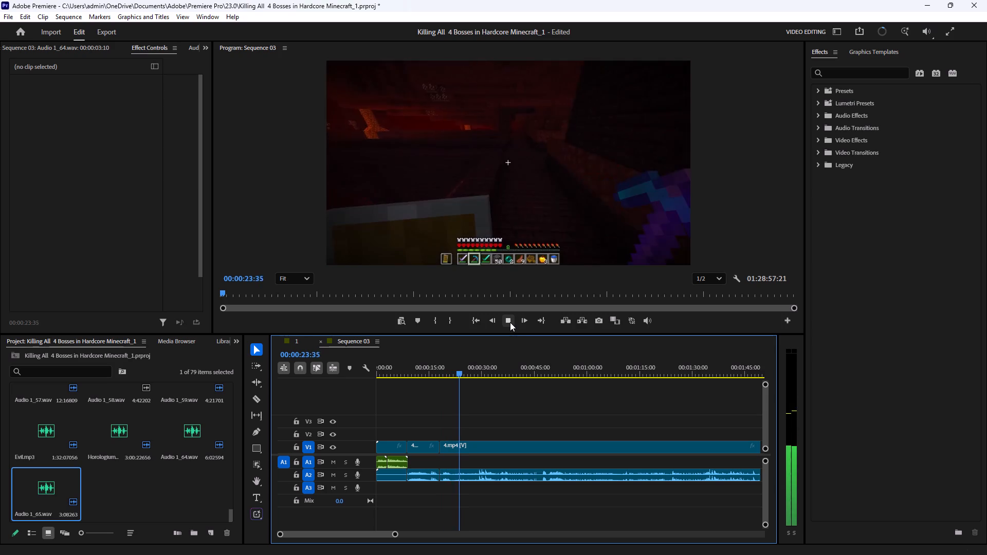
key("space")
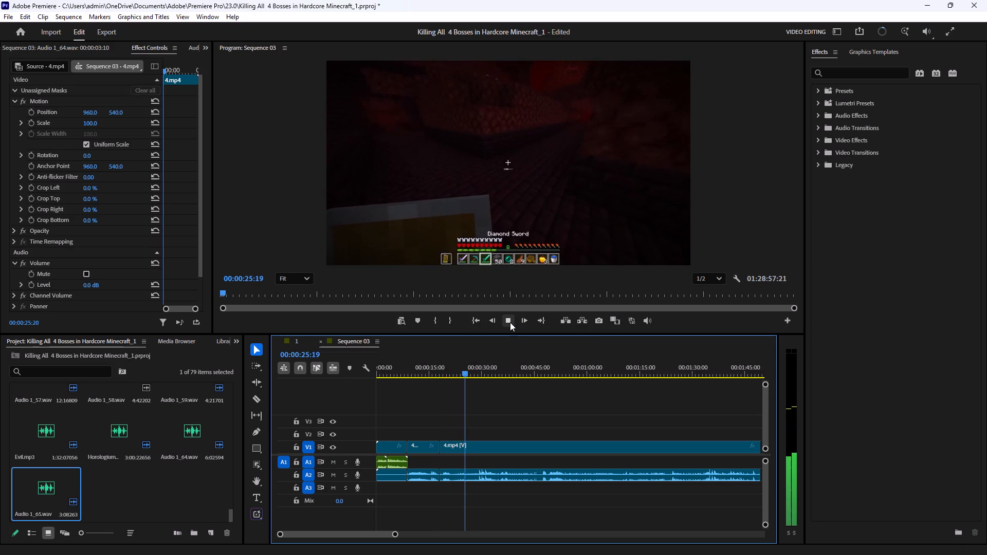
key("space")
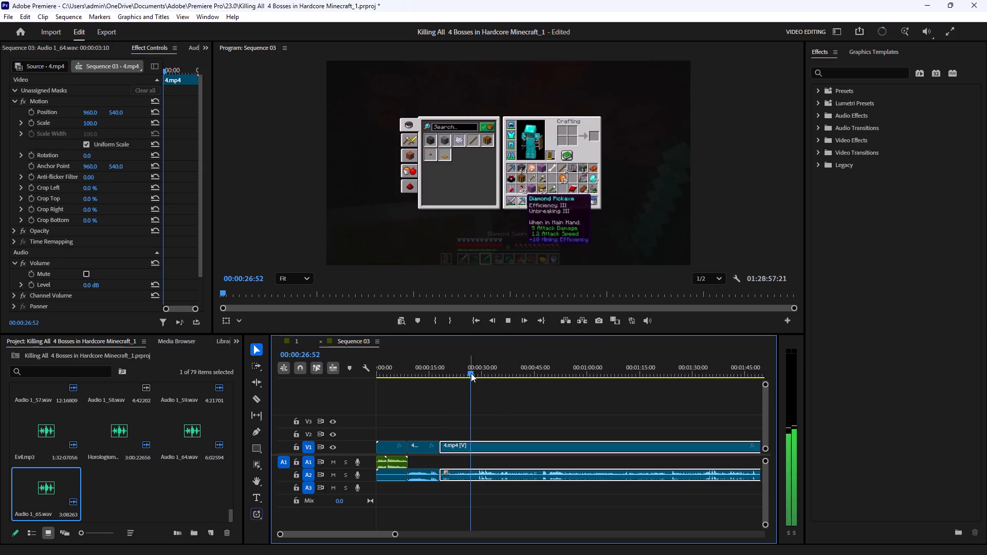
left_click_drag(478, 372, 502, 373)
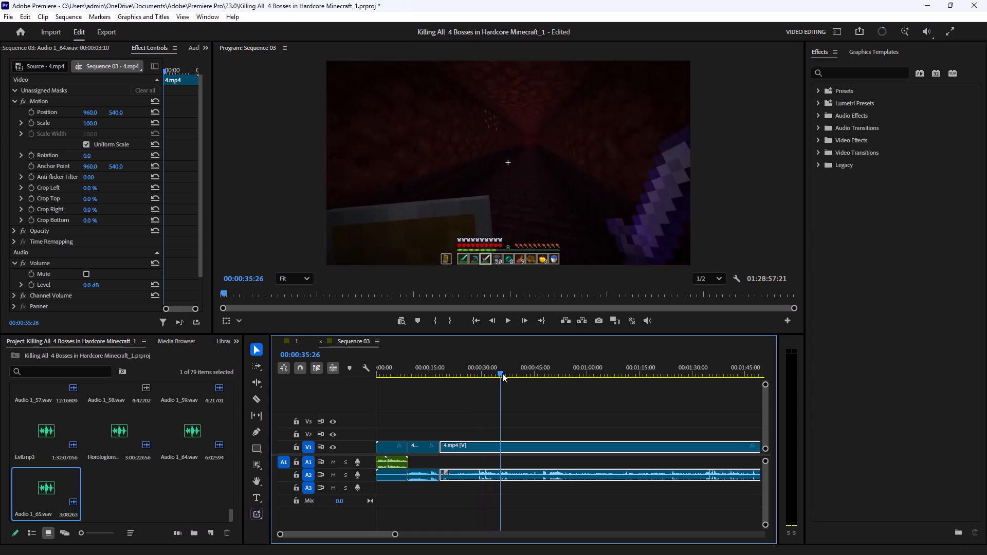
left_click_drag(502, 373, 559, 373)
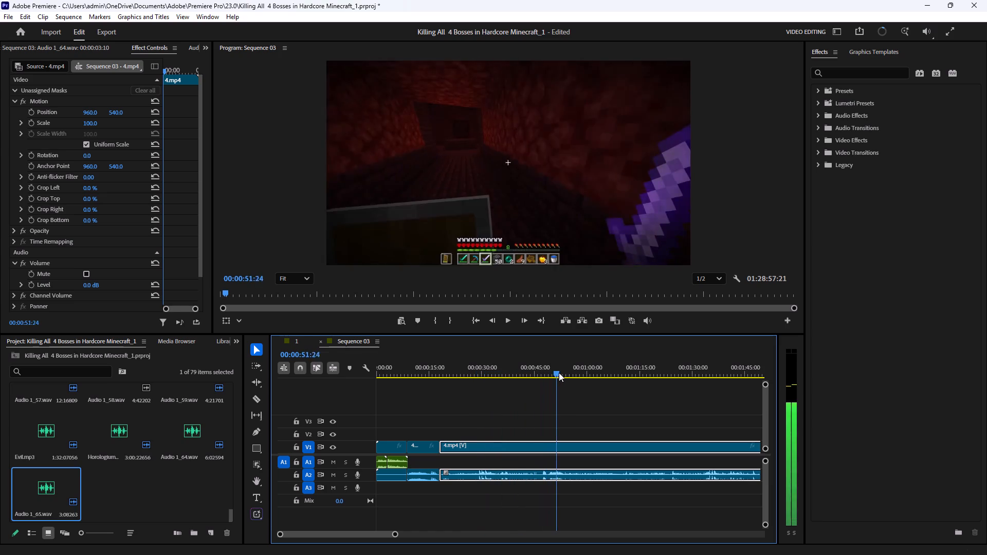
left_click_drag(559, 373, 452, 402)
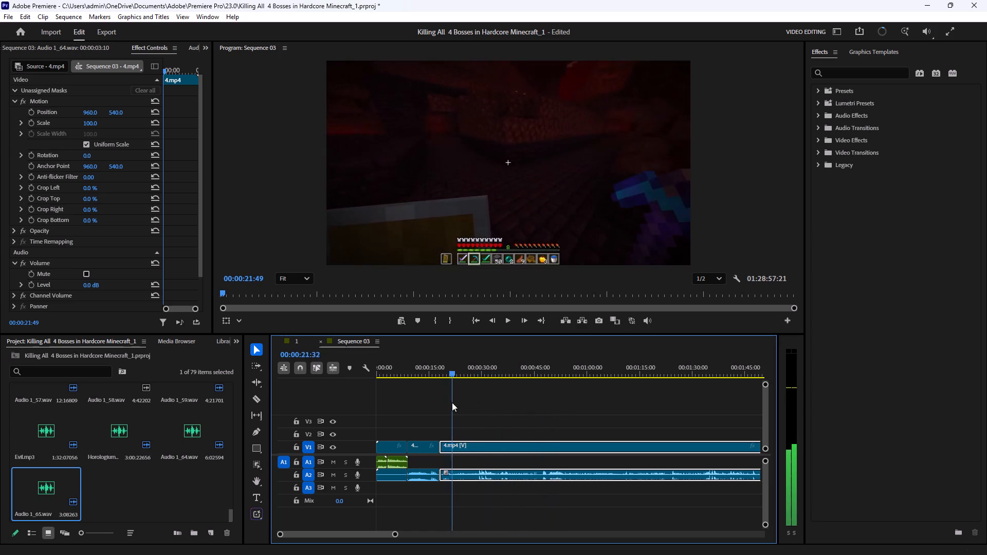
left_click_drag(452, 402, 412, 414)
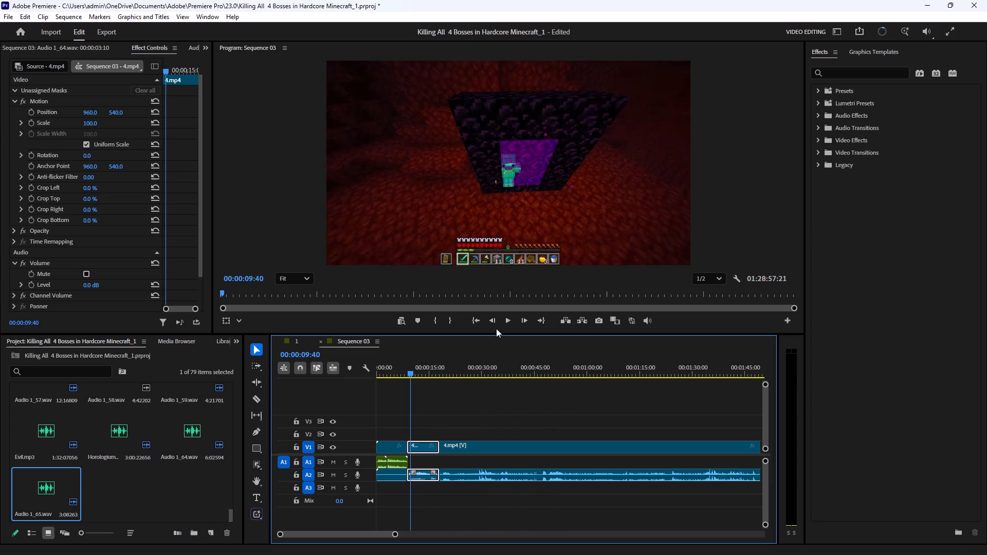
Play and skim the Nether gameplay in 4.mp4 from about 00:00:19 to 00:01:57 to find what can be cut.
left_click_drag(438, 371, 445, 376)
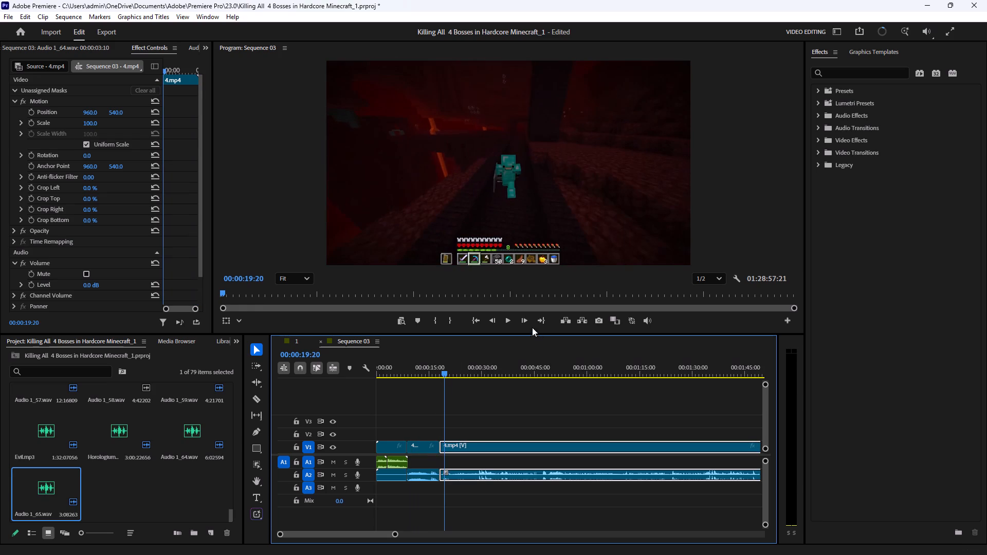
left_click(505, 321)
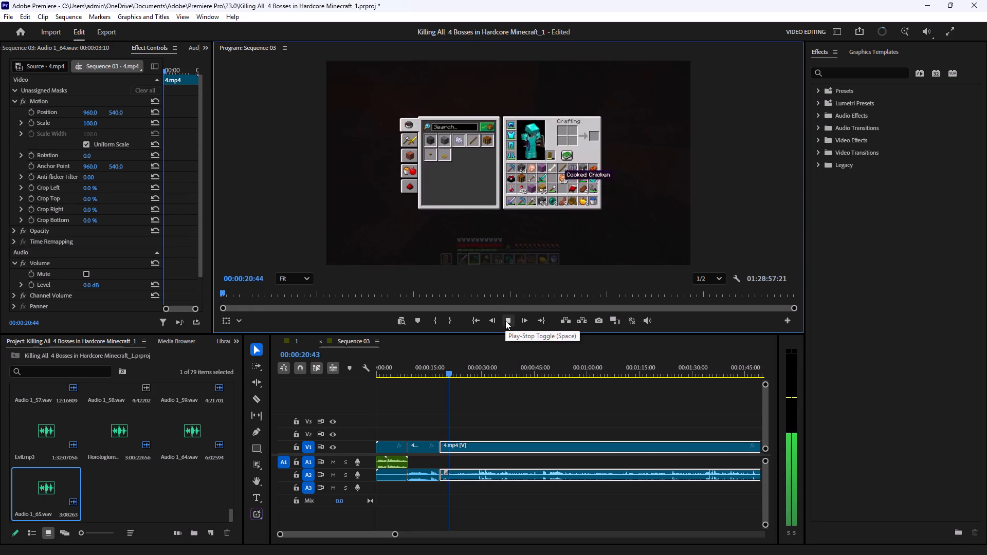
left_click(480, 373)
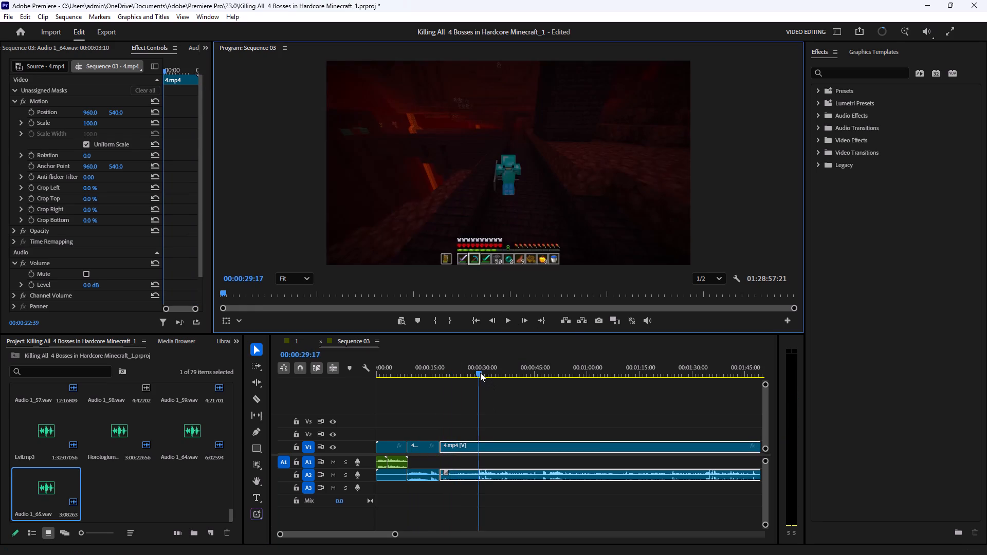
left_click(505, 319)
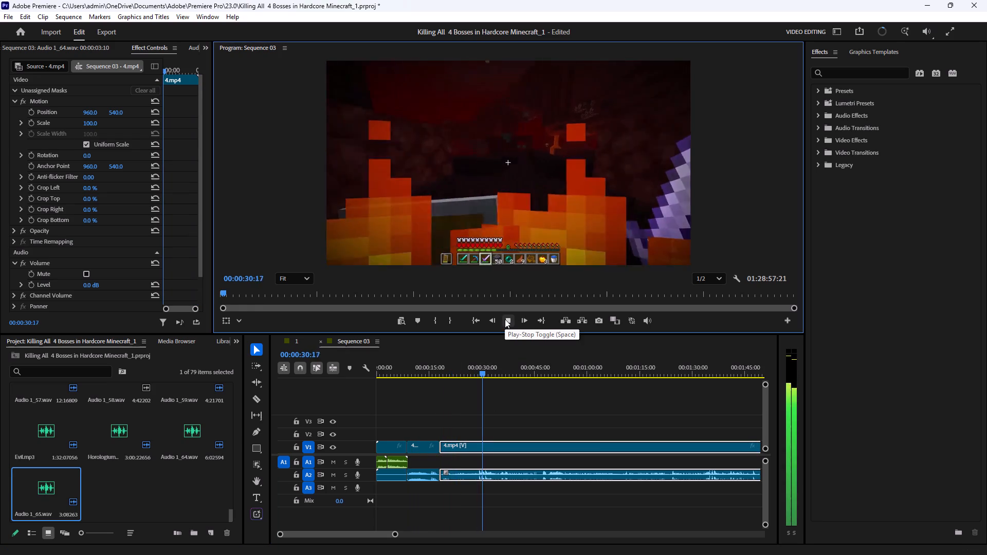
left_click_drag(506, 367, 507, 369)
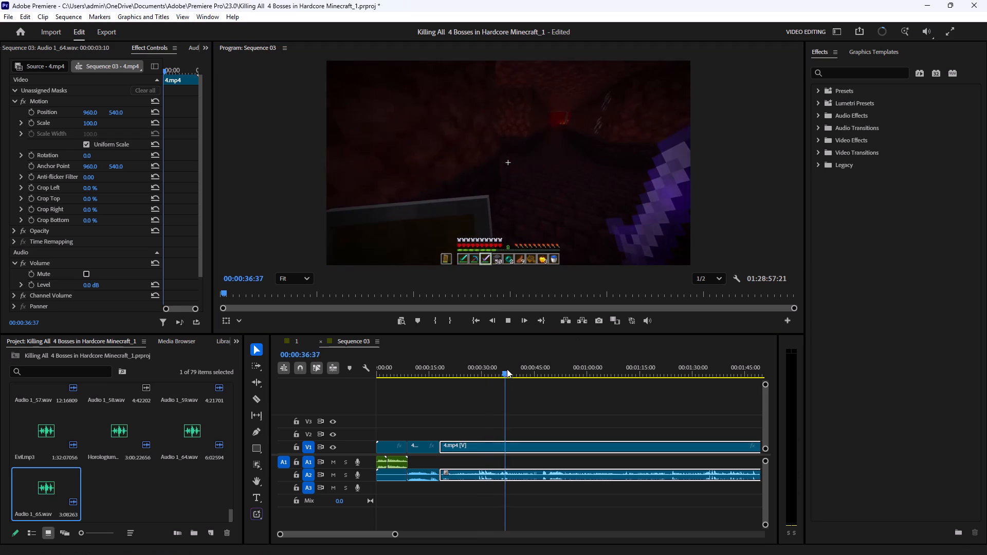
left_click_drag(507, 369, 540, 379)
left_click(511, 322)
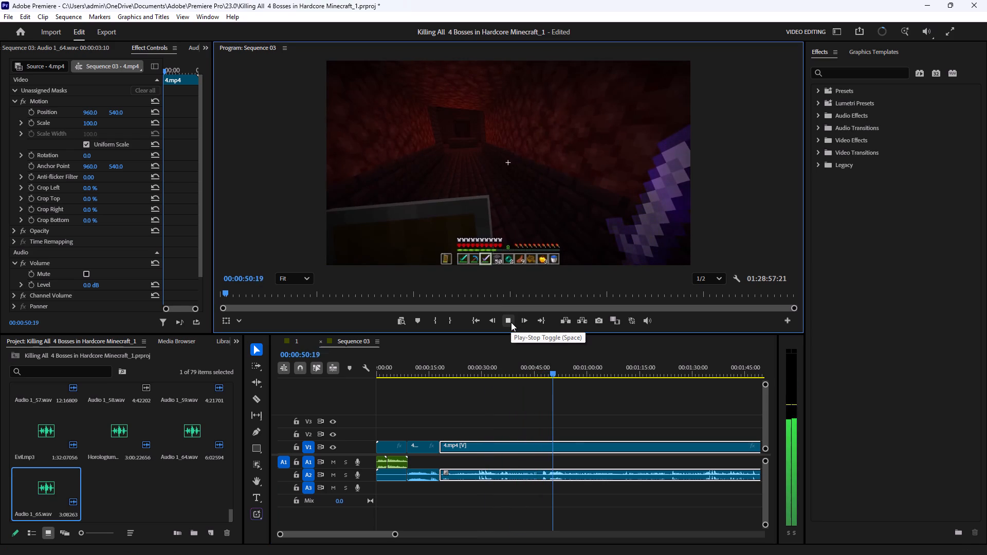
left_click_drag(571, 375, 606, 377)
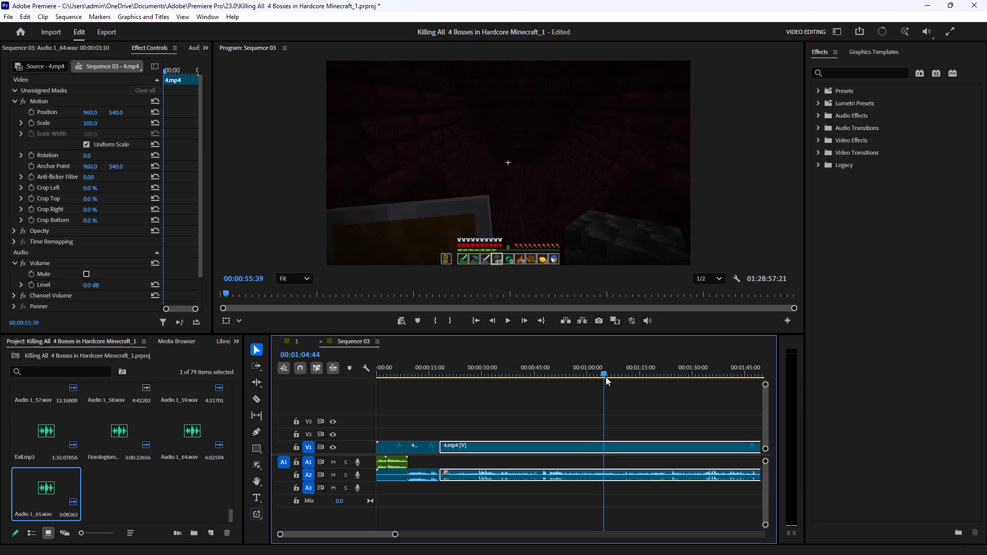
left_click_drag(606, 377, 606, 377)
left_click(509, 320)
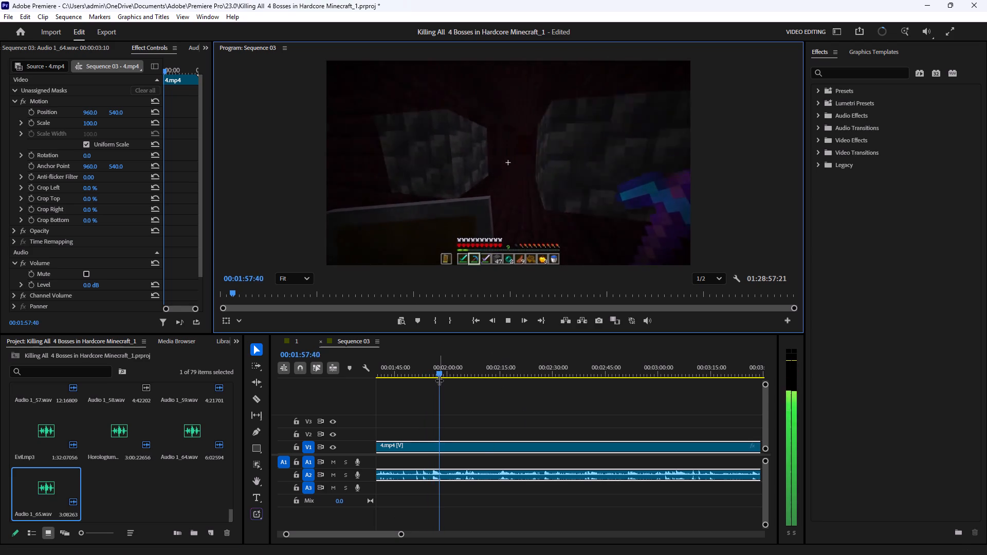
Skim the fortress gameplay in 4.mp4 from about 00:01:59 to 00:02:41, looking for where the unneeded part ends.
left_click_drag(447, 373, 449, 374)
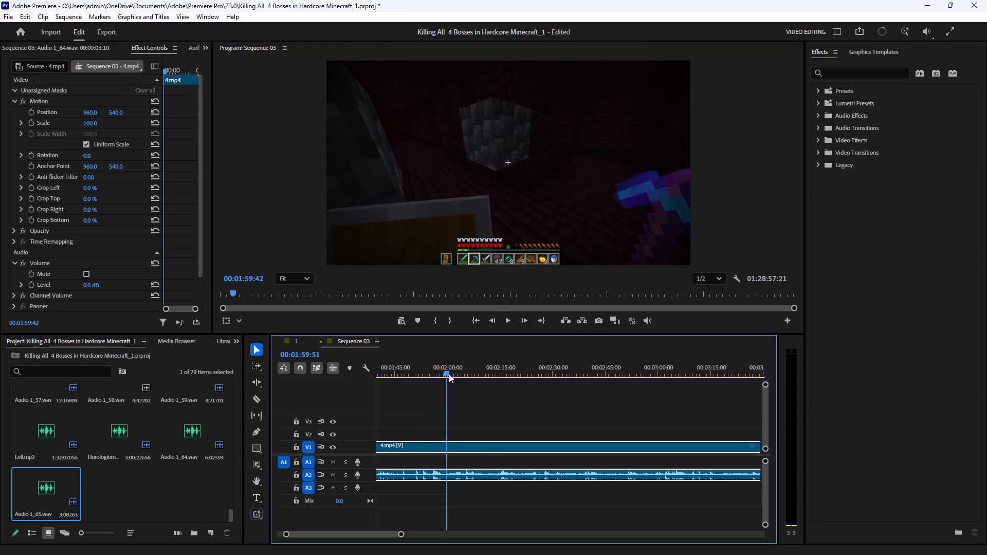
left_click_drag(449, 374, 489, 374)
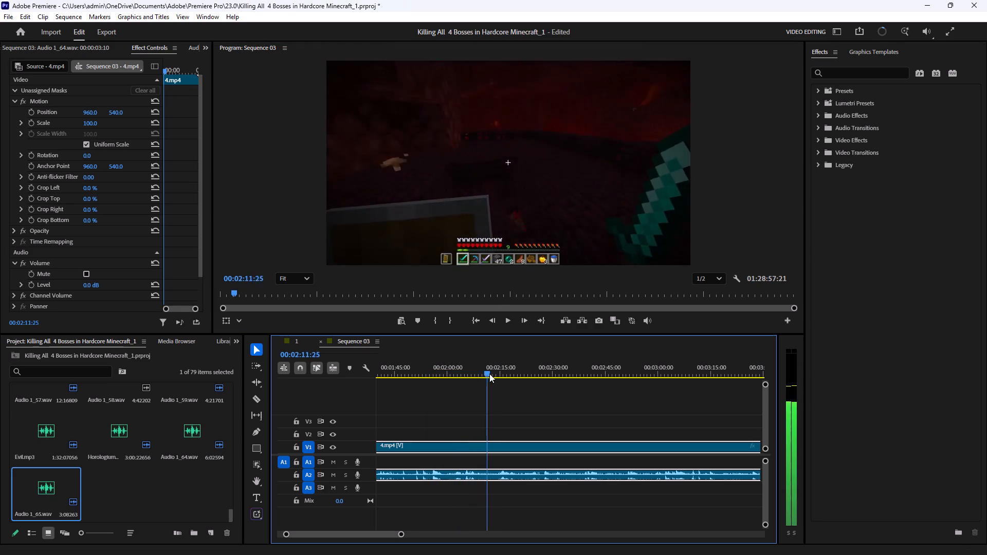
left_click_drag(489, 374, 517, 373)
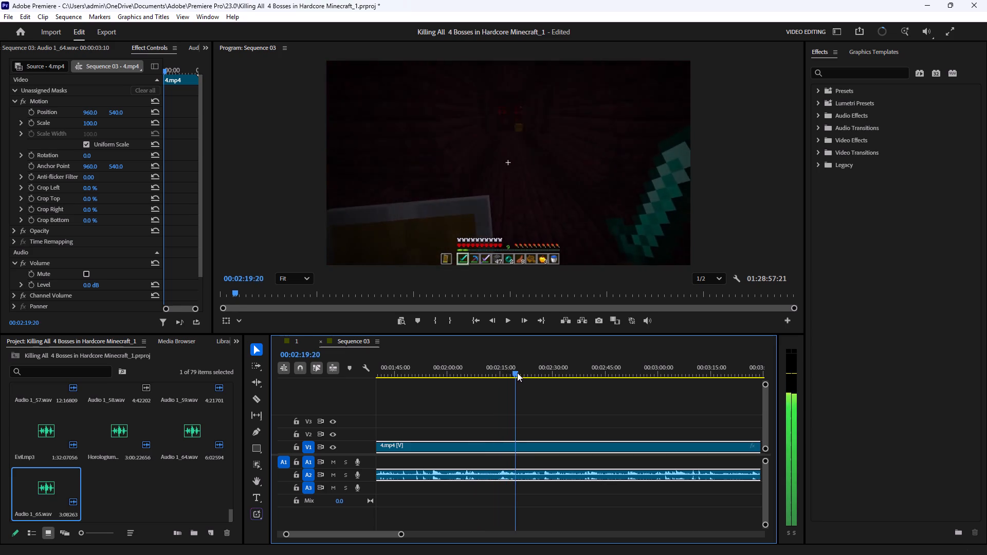
left_click_drag(517, 373, 552, 369)
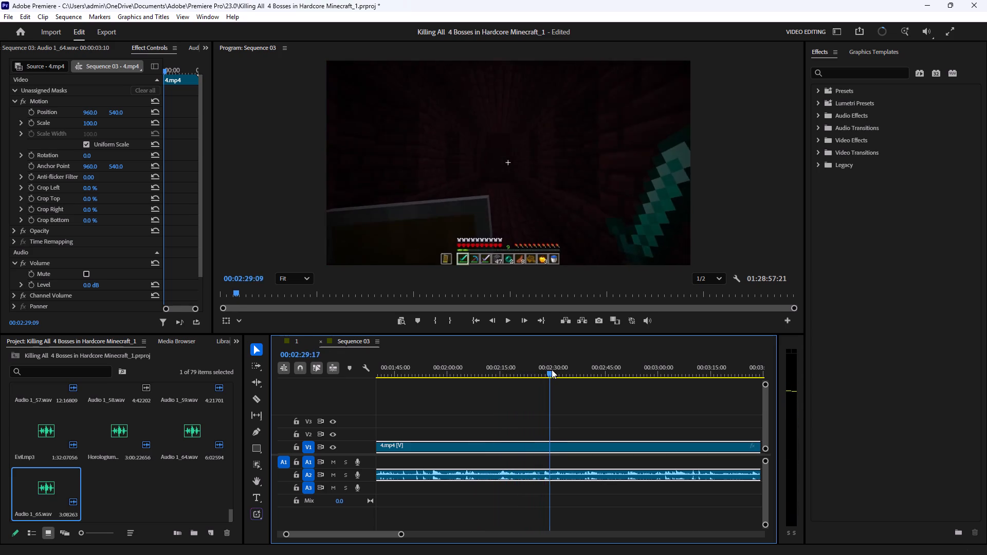
left_click_drag(552, 369, 583, 368)
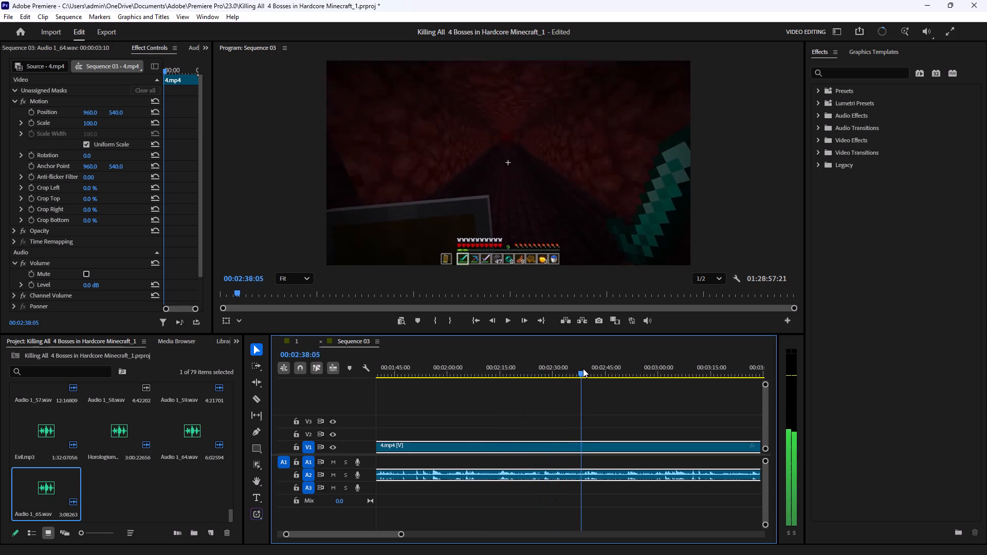
left_click_drag(583, 368, 499, 398)
left_click(506, 323)
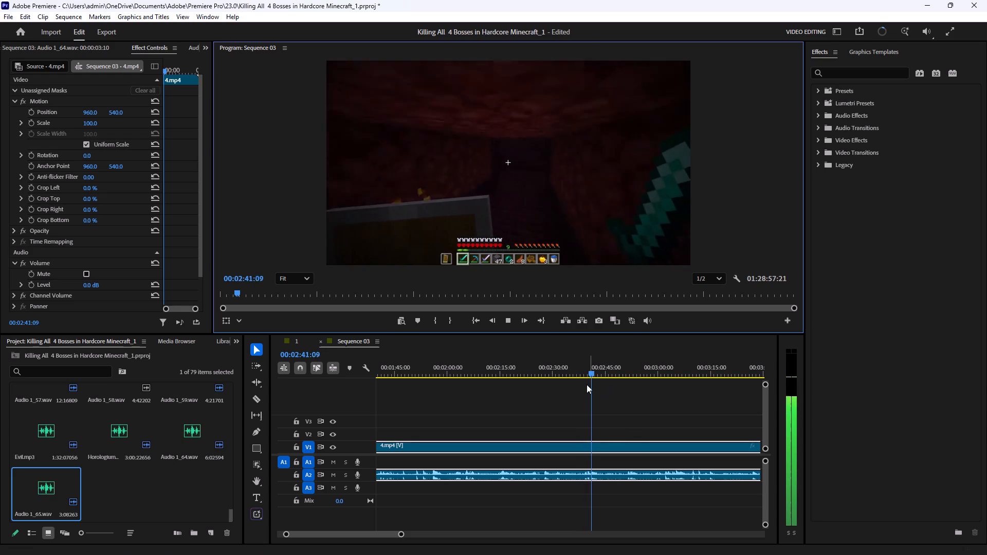
Go back to the bridge scene and split 4.mp4 with its audio at 00:02:13:02.
left_click_drag(585, 375, 532, 406)
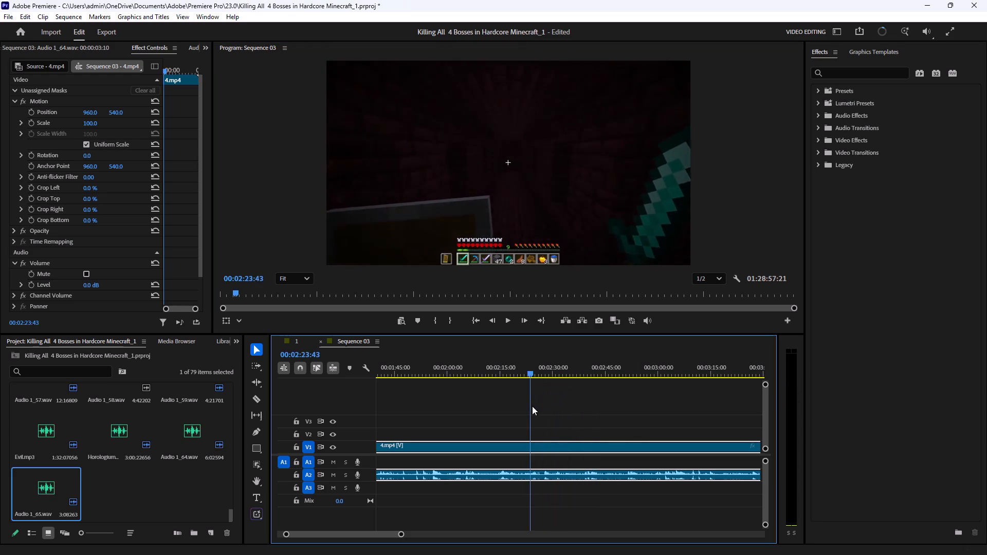
left_click_drag(532, 406, 495, 421)
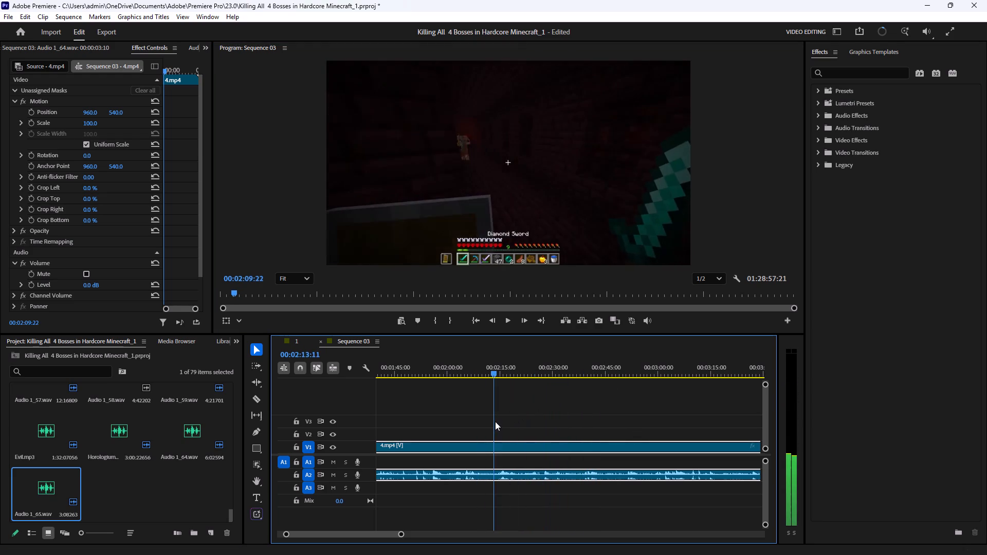
left_click_drag(495, 421, 495, 424)
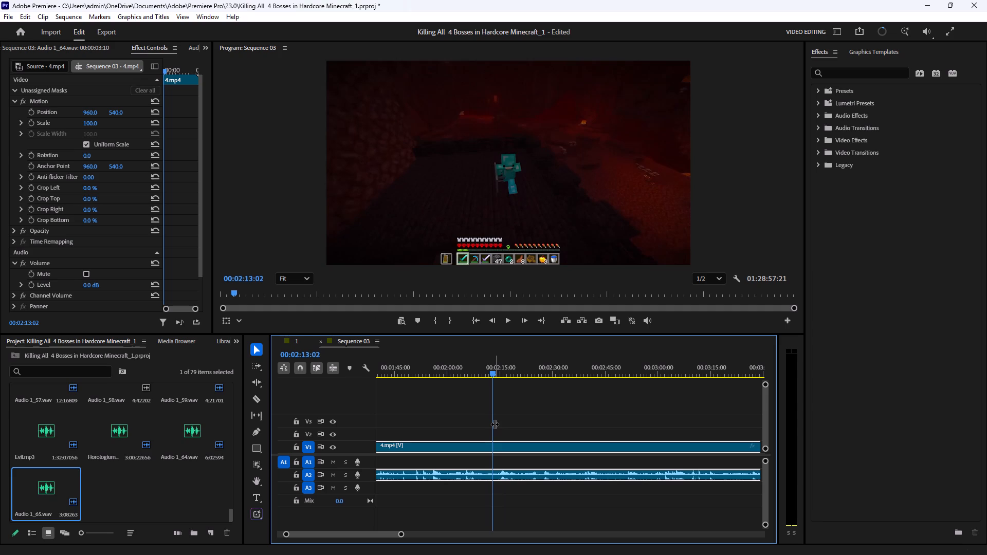
key("c")
left_click(495, 449)
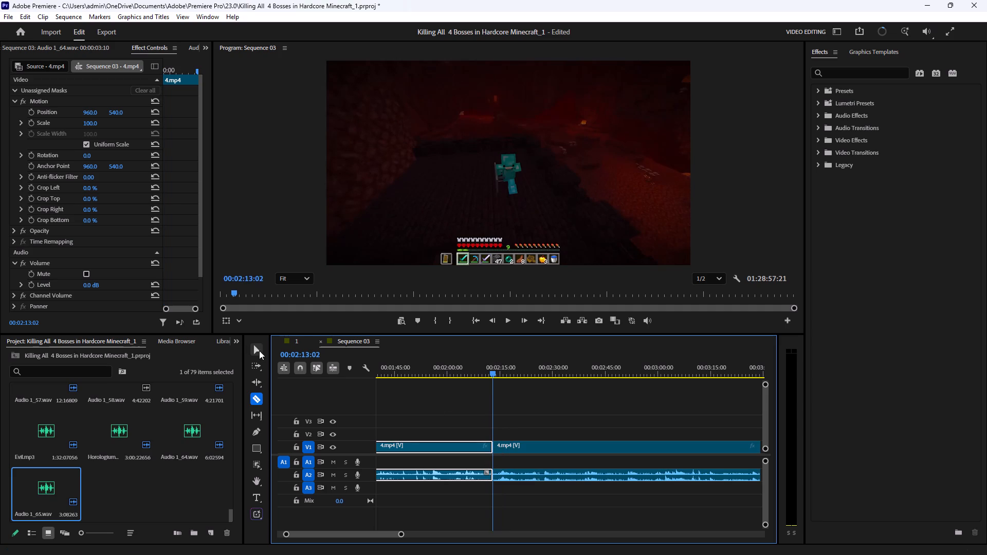
Delete the 4.mp4 section with its audio between about 00:00:18:01 and 00:02:13:02, and close the gap.
left_click(259, 350)
left_click_drag(429, 386, 428, 521)
key("BackSpace")
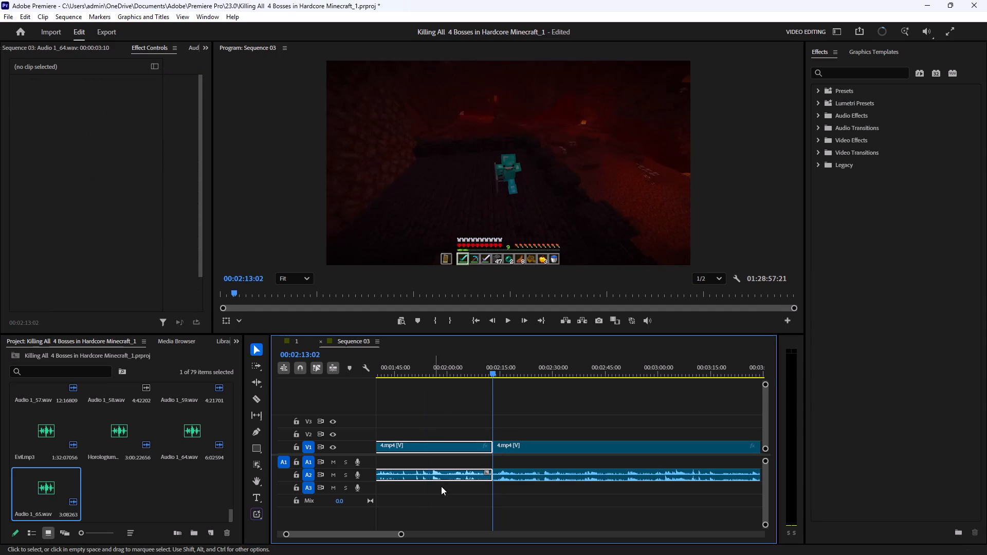
left_click(468, 442)
key("BackSpace")
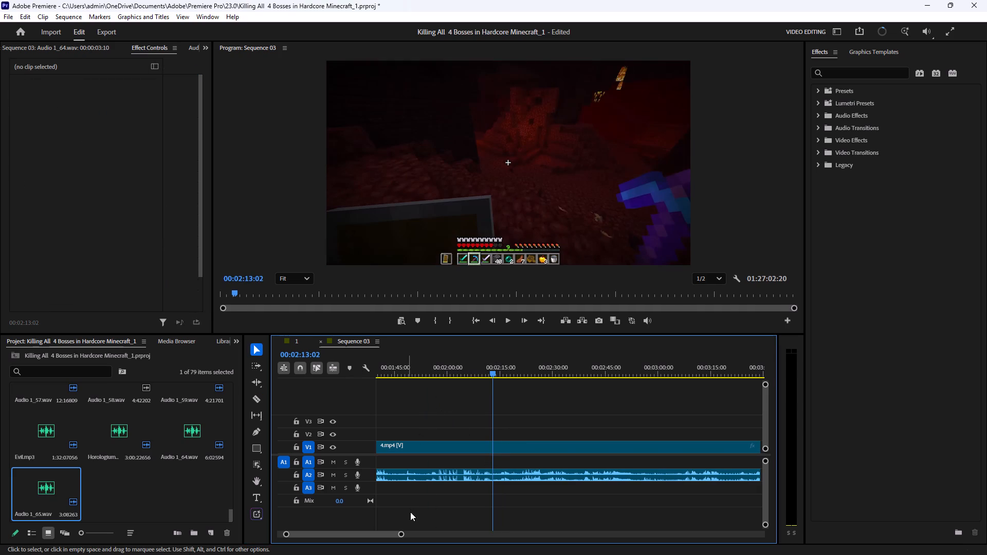
Play from 00:00:16:15 across the new cut and review the following Nether gameplay up to about 00:00:52.
left_click_drag(383, 532, 359, 533)
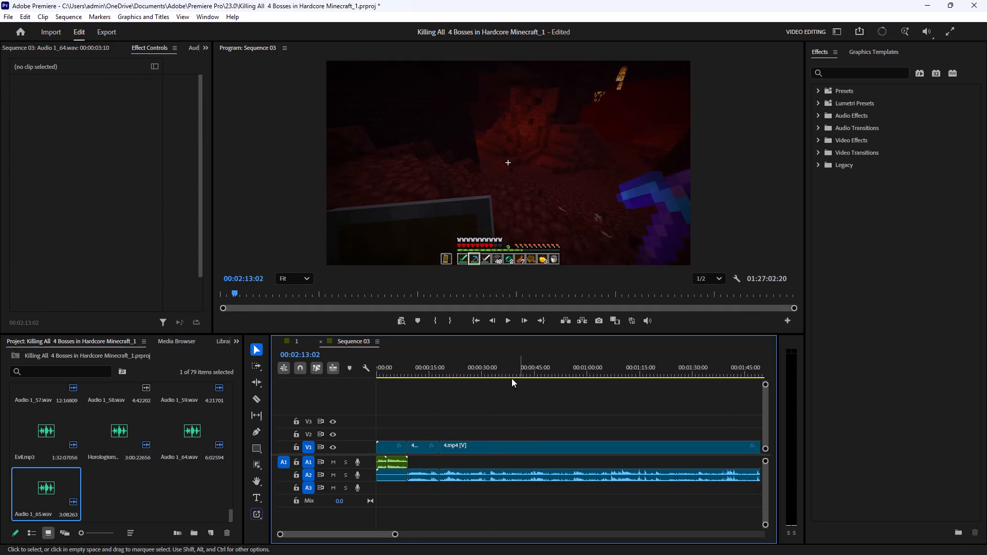
left_click_drag(453, 368, 435, 383)
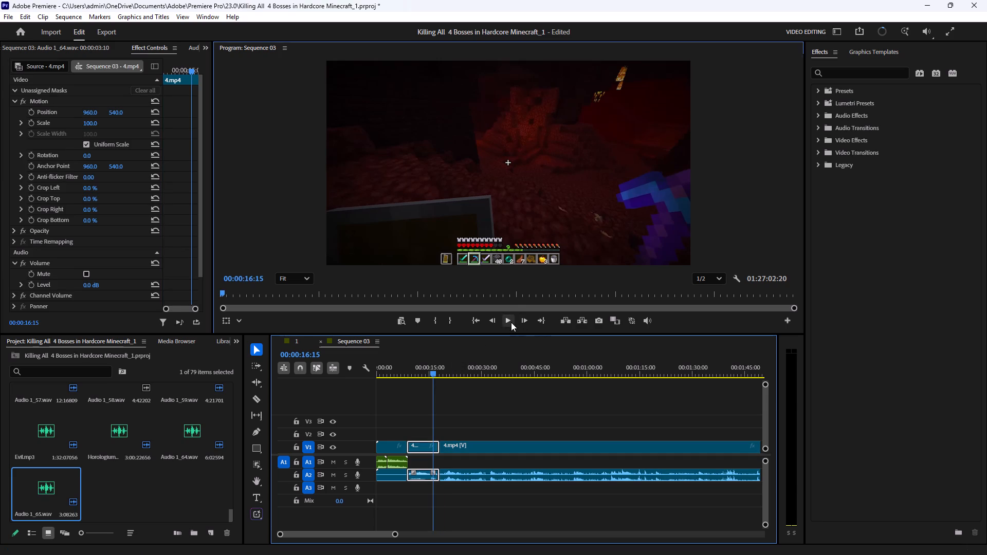
left_click(511, 322)
left_click(523, 404)
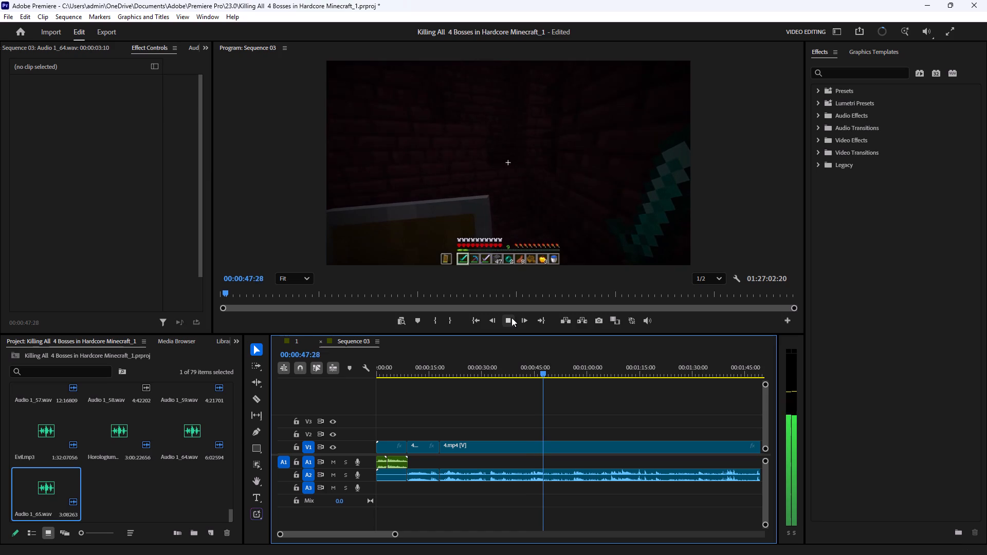
left_click(511, 318)
left_click(511, 318)
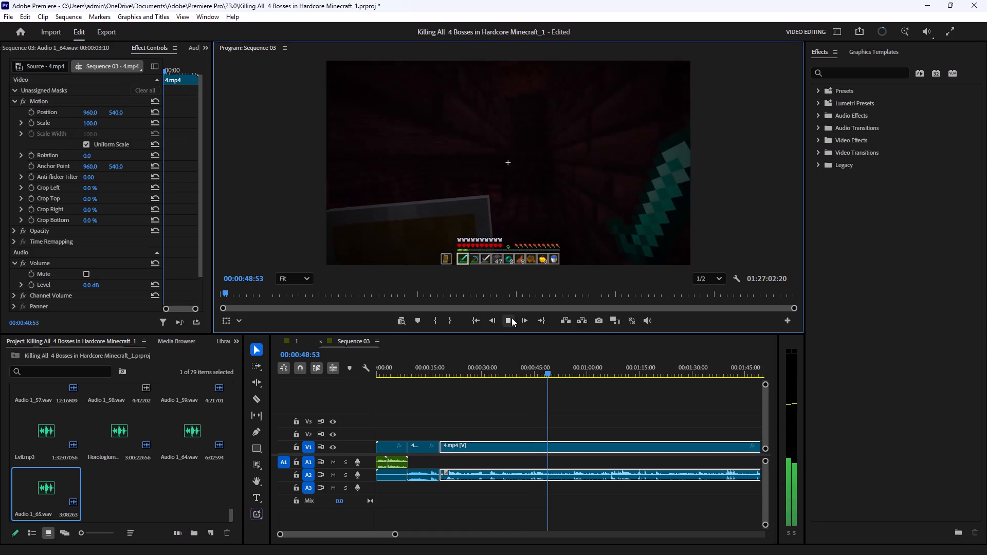
left_click(511, 318)
left_click(511, 318)
left_click(511, 318)
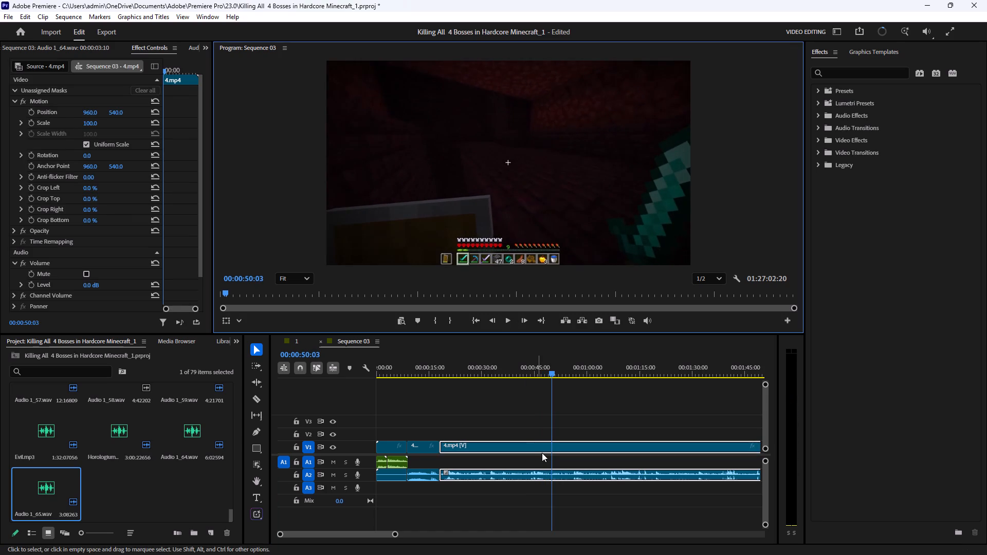
left_click(505, 322)
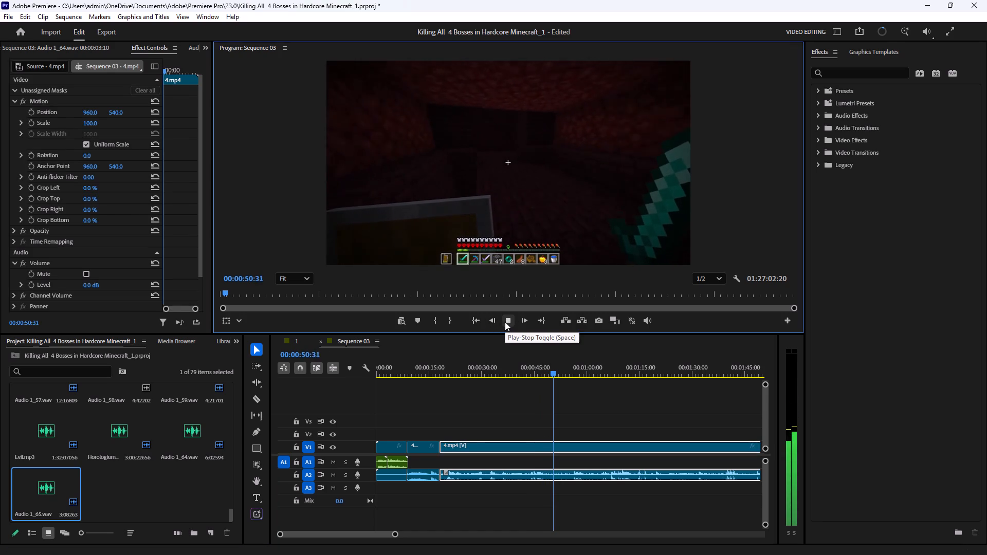
left_click(505, 322)
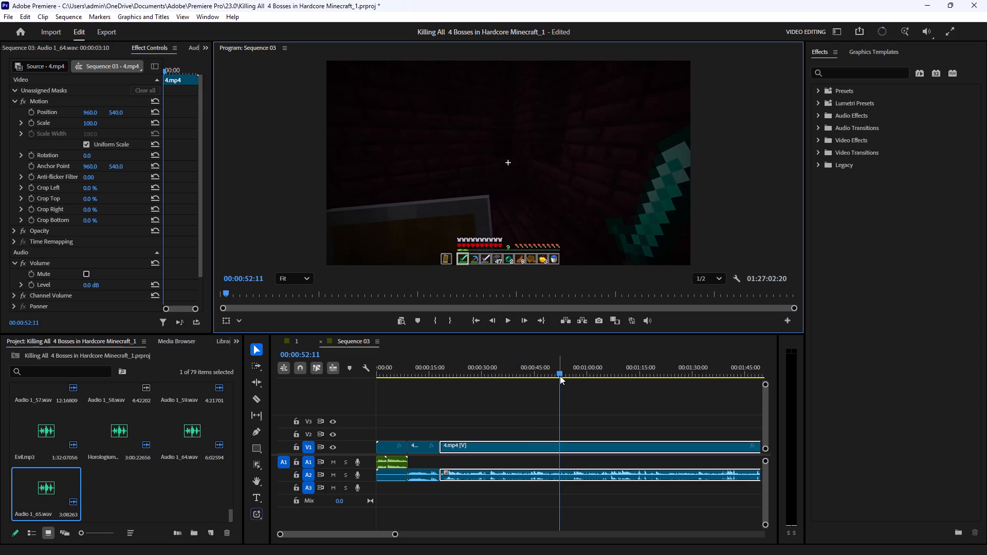
Split 4.mp4 with its audio at 00:00:51:07.
left_click_drag(560, 376, 556, 380)
key("c")
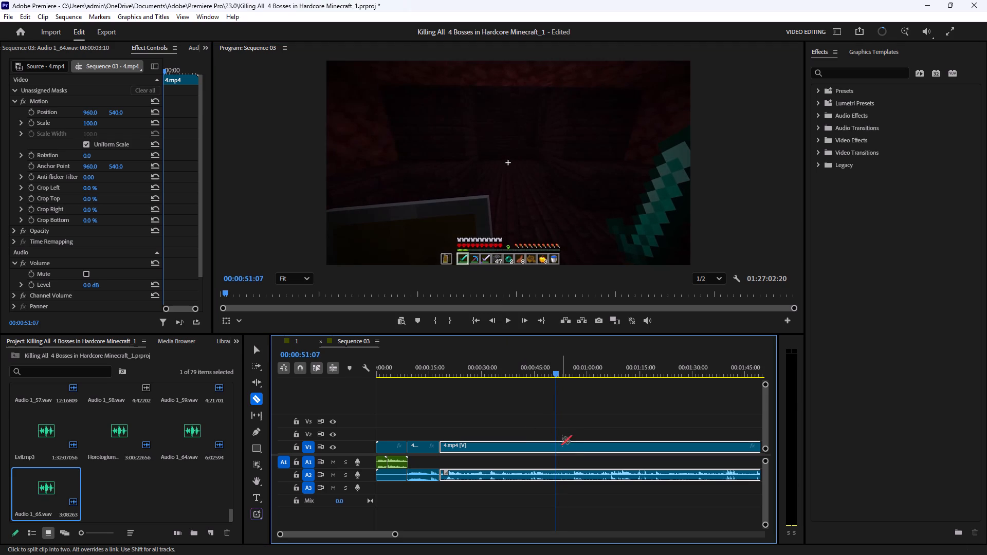
left_click(557, 443)
left_click(258, 350)
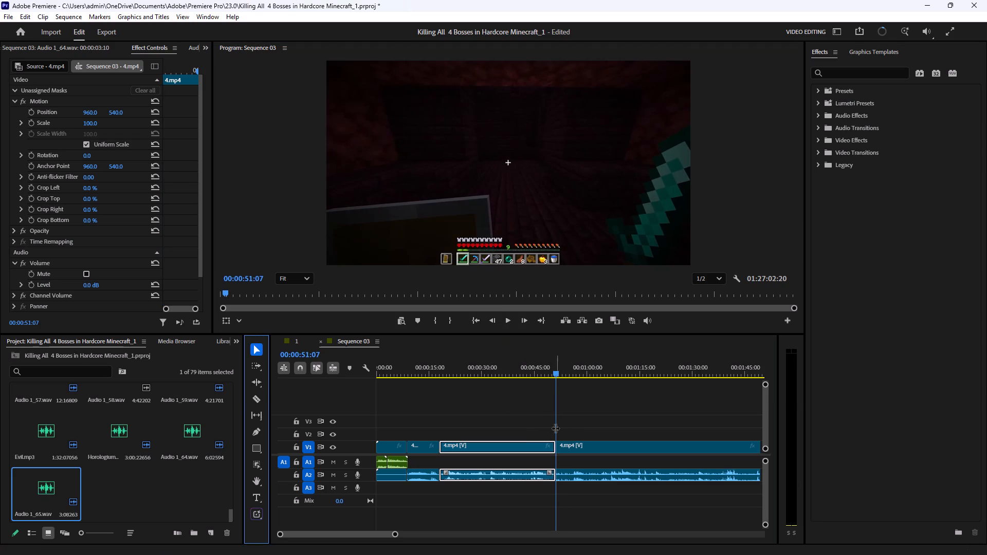
Skim the newly split section, and move both remaining 4.mp4 sections with their audio later, to start at about 00:00:45.
left_click_drag(509, 366, 458, 383)
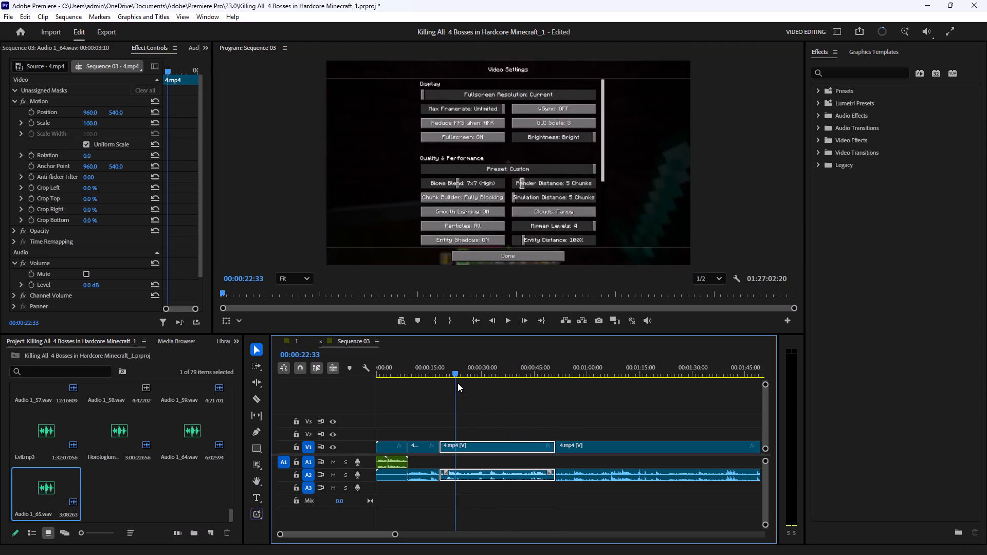
left_click_drag(458, 383, 535, 383)
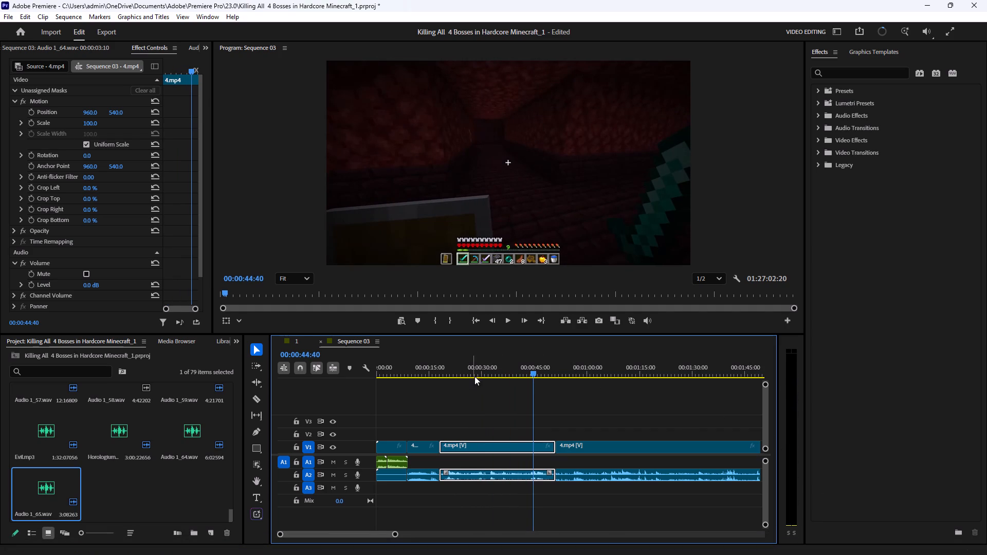
left_click_drag(482, 373, 438, 380)
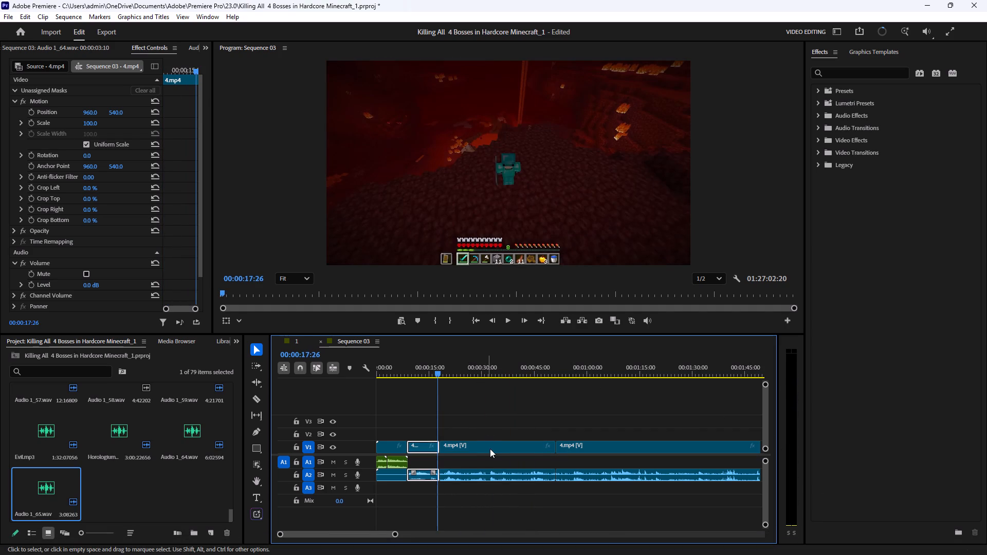
left_click_drag(534, 431, 656, 516)
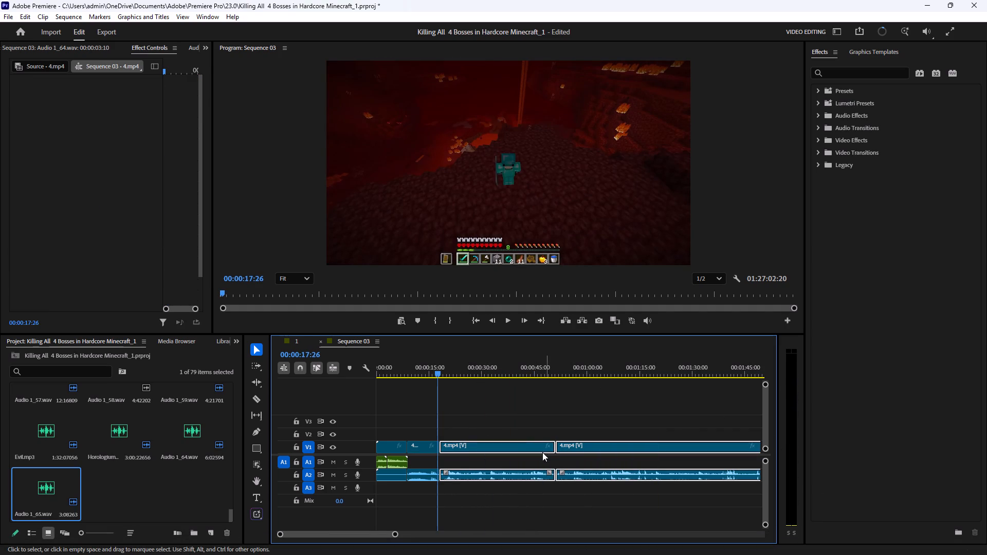
left_click_drag(532, 448, 627, 451)
left_click(571, 393)
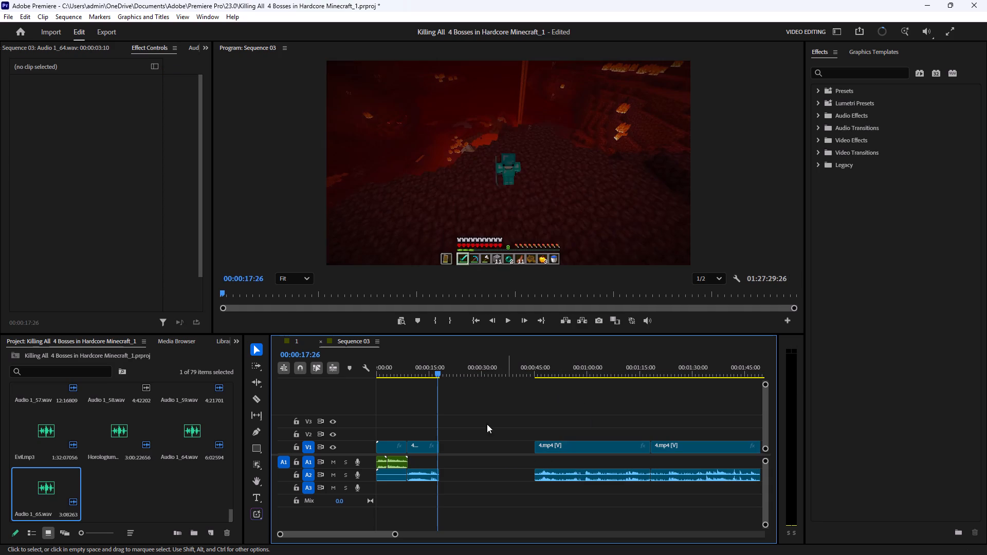
Copy the opening Minecraft clip with its audio, and paste the copy after the first 4.mp4 section, starting at about 00:00:21.
left_click(388, 446)
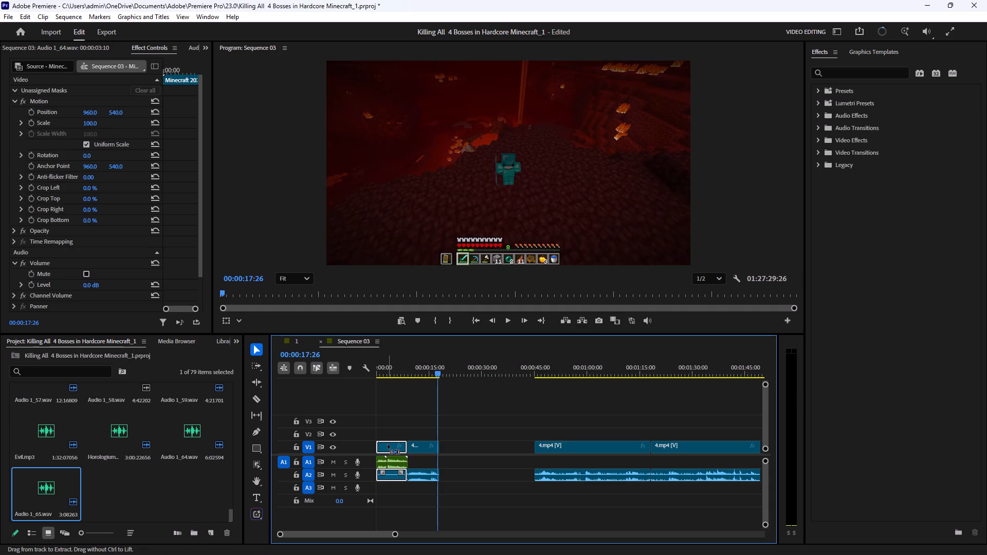
key("ctrl+c")
key("ctrl+c")
left_click(468, 433)
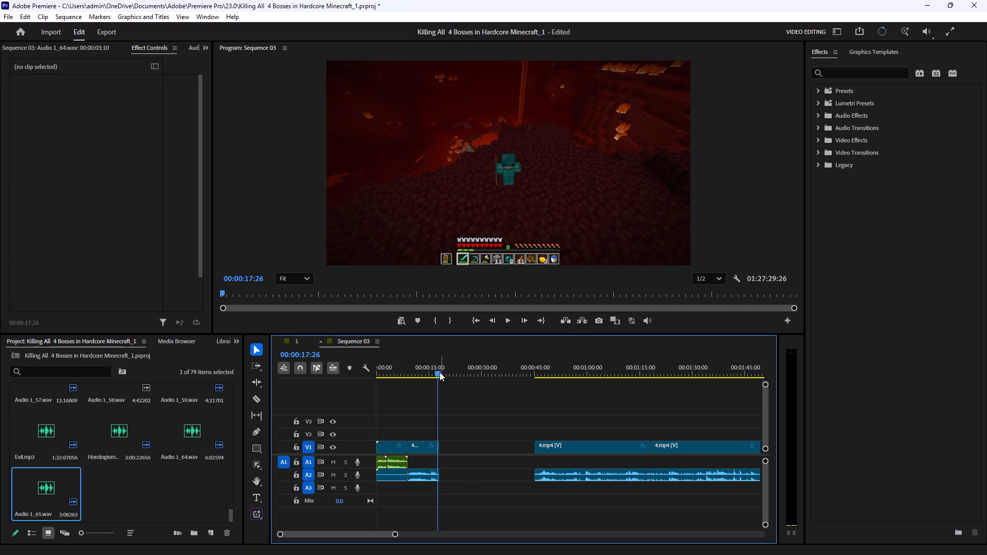
left_click_drag(440, 372, 442, 378)
left_click(487, 417)
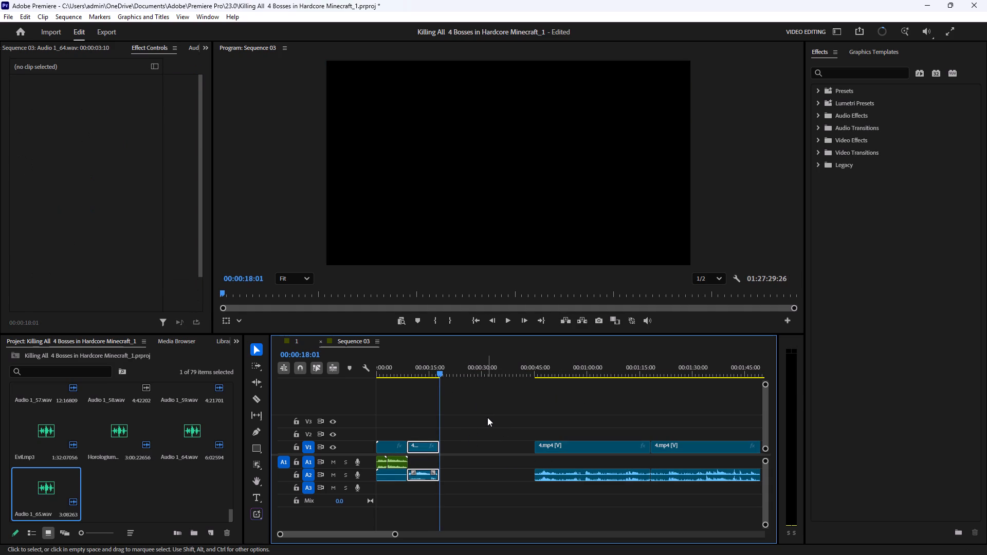
key("ctrl+v")
left_click_drag(458, 447, 476, 447)
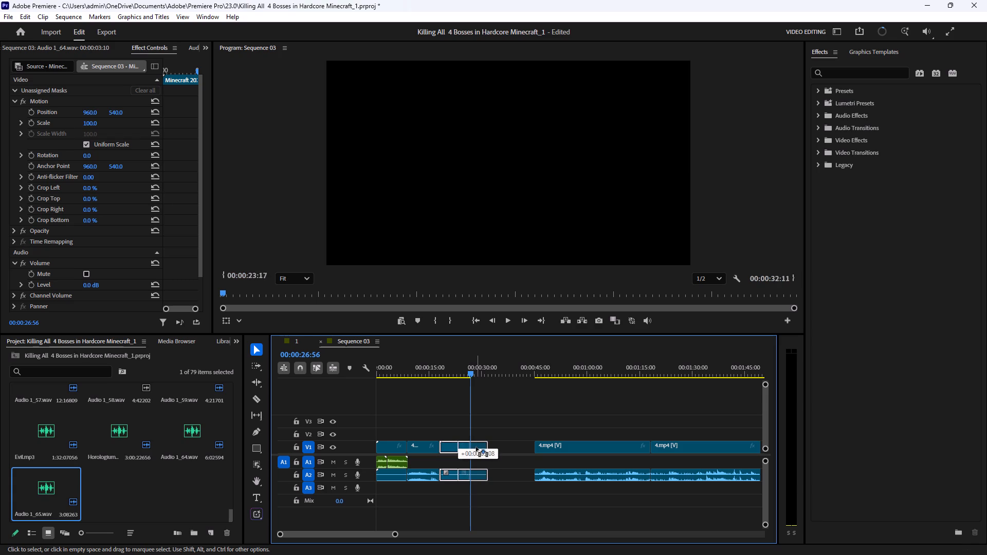
left_click_drag(476, 447, 468, 448)
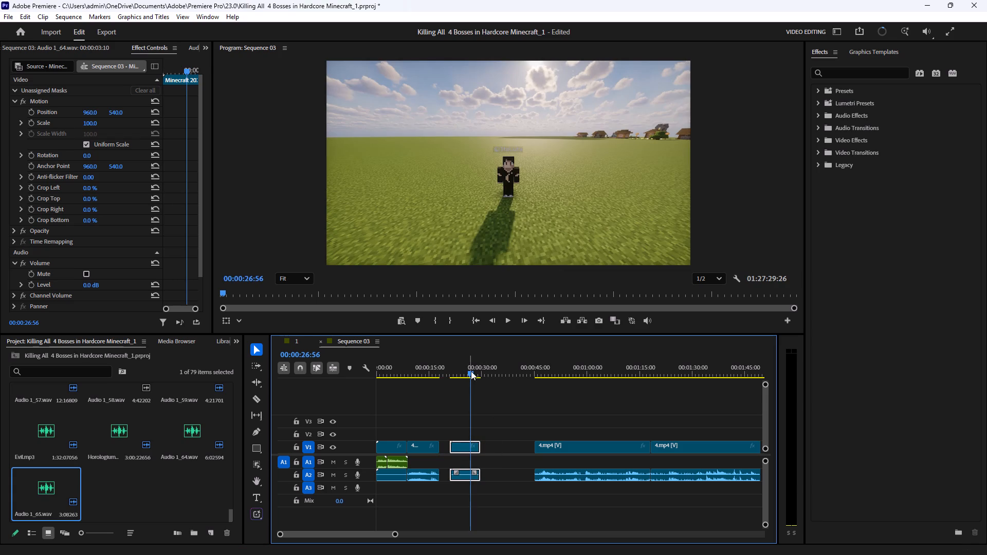
Trim the pasted Minecraft clip to a later part of its footage and butt it against 4.mp4, spanning about 00:00:18:01 to 00:00:33.
left_click_drag(471, 371, 480, 380)
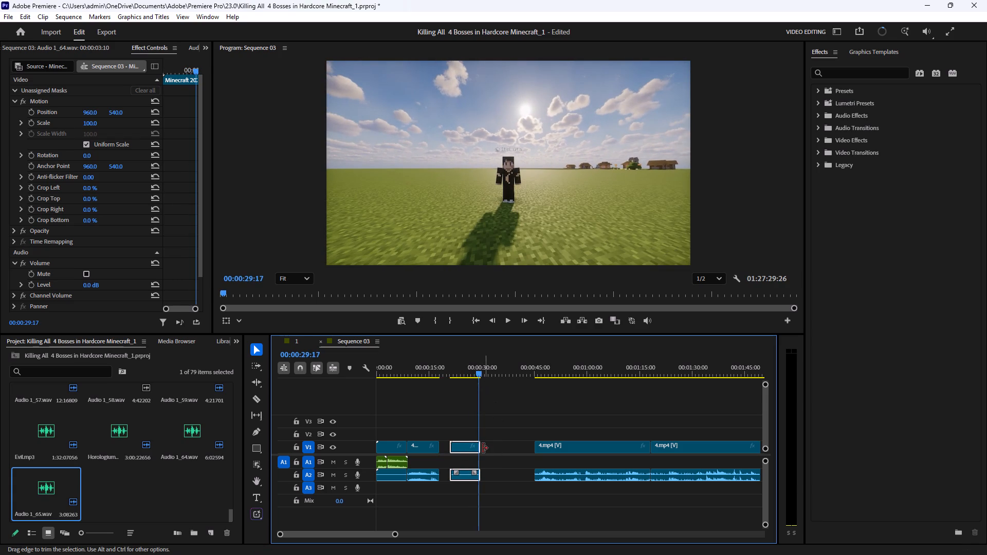
left_click_drag(481, 448, 519, 446)
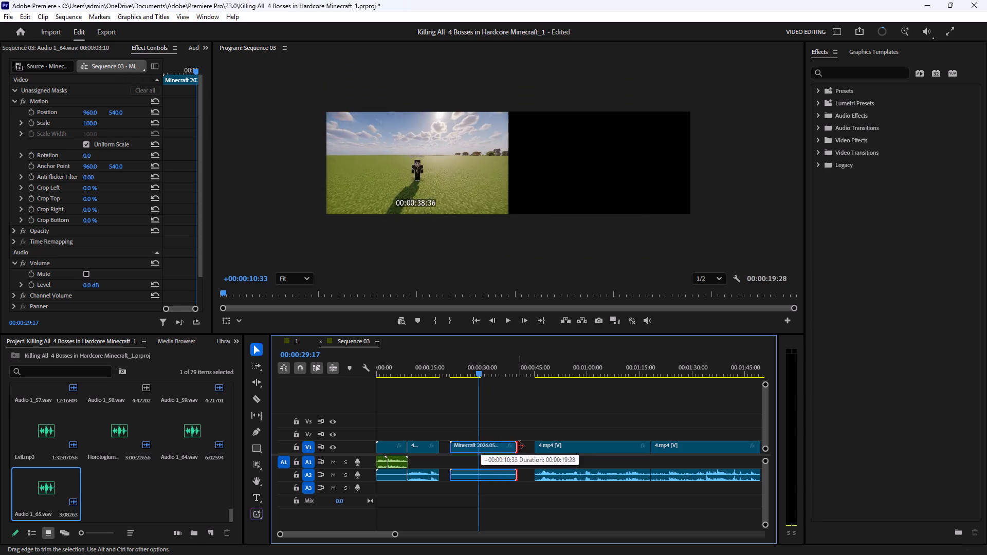
left_click_drag(519, 446, 524, 446)
left_click_drag(450, 447, 475, 447)
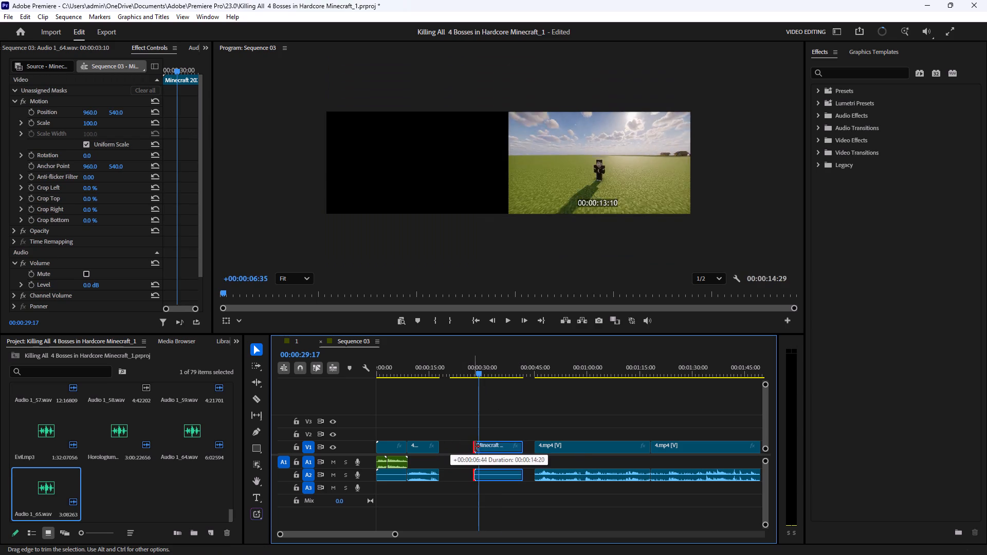
left_click_drag(475, 447, 479, 447)
left_click_drag(500, 446, 461, 448)
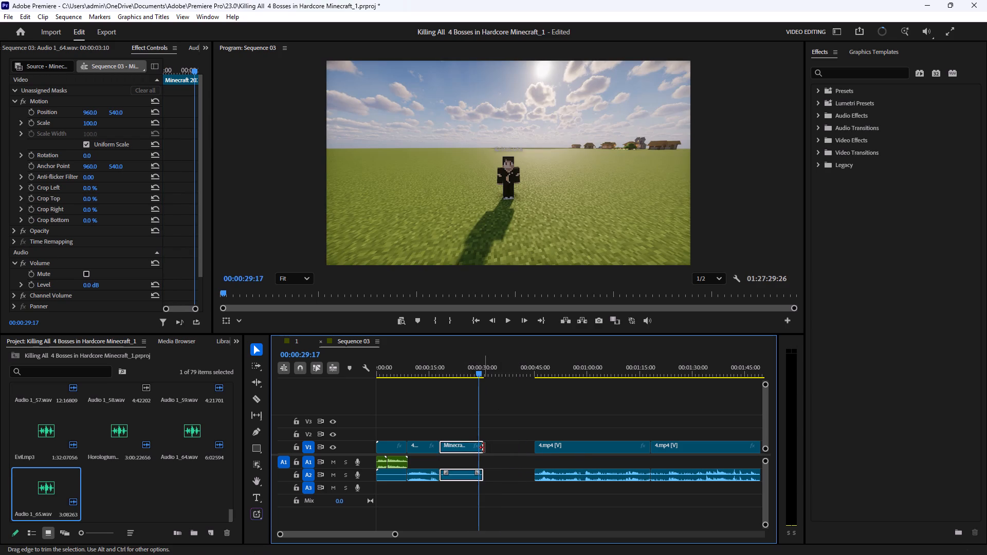
left_click_drag(484, 448, 493, 448)
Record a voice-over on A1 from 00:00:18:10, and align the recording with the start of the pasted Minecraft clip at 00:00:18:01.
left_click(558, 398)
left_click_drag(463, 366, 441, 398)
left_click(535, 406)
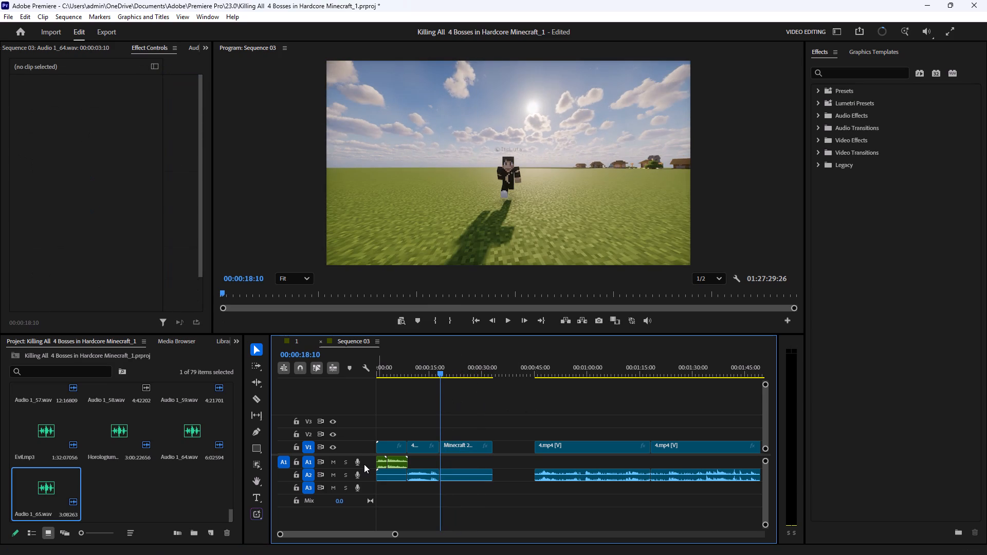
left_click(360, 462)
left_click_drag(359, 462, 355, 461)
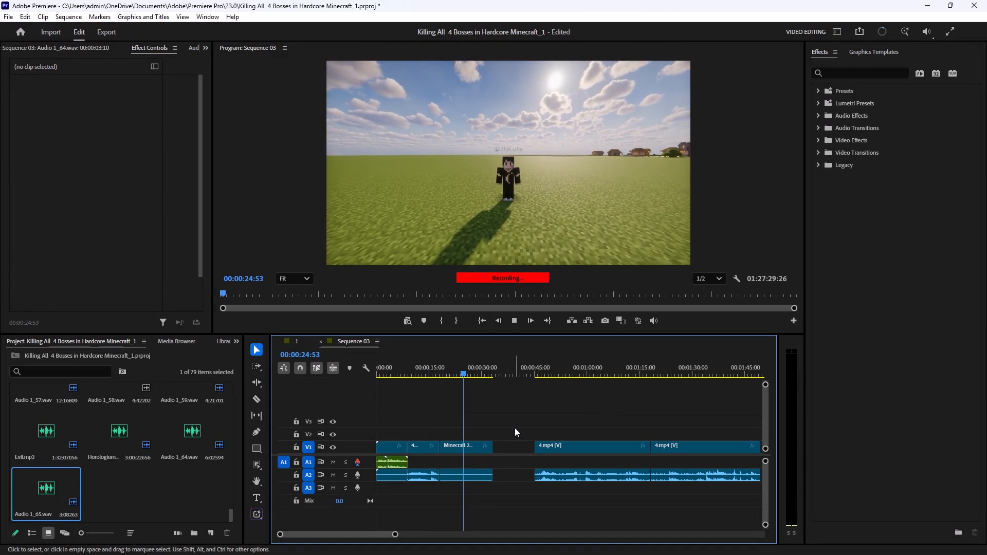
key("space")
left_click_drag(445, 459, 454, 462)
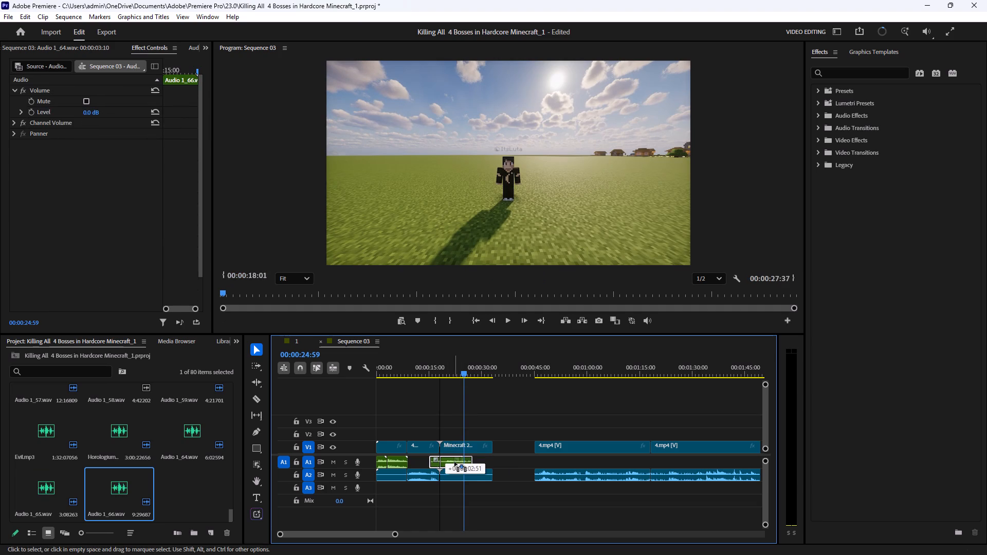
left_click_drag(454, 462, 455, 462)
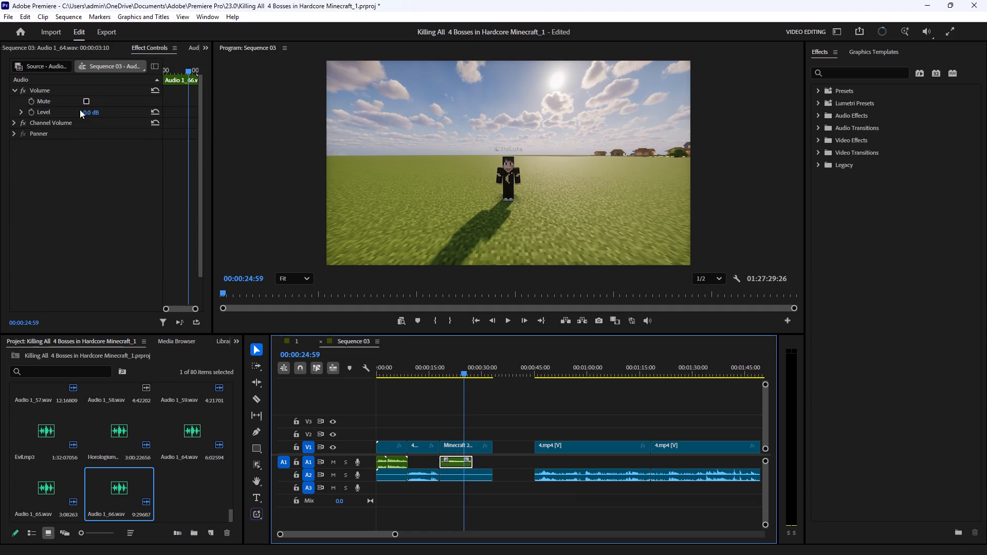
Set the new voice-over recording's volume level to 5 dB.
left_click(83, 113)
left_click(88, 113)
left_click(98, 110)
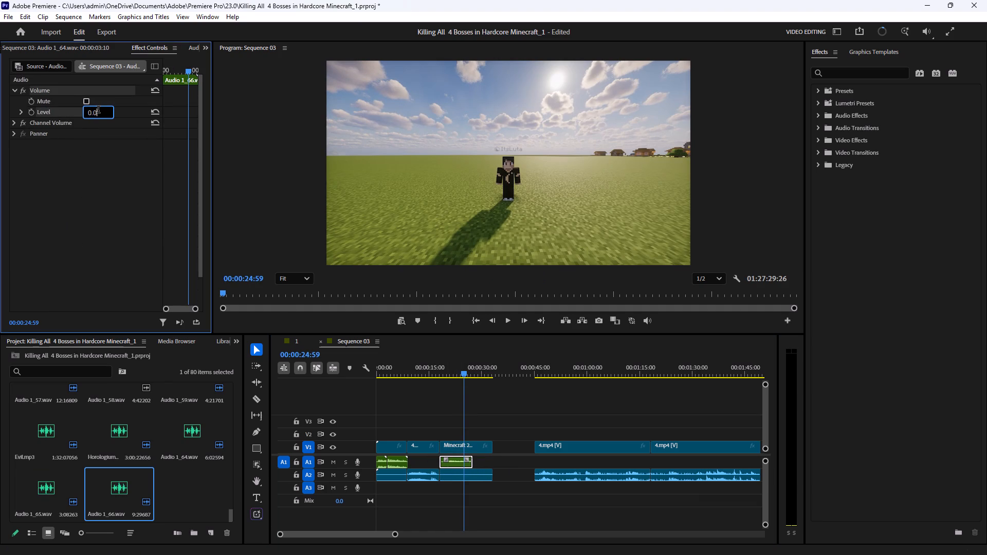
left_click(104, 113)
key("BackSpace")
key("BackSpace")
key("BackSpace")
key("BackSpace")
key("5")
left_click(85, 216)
Play the sequence from about 00:00:18 to 00:00:27:39 to review the new voice-over against the Minecraft clip.
left_click_drag(444, 370, 444, 370)
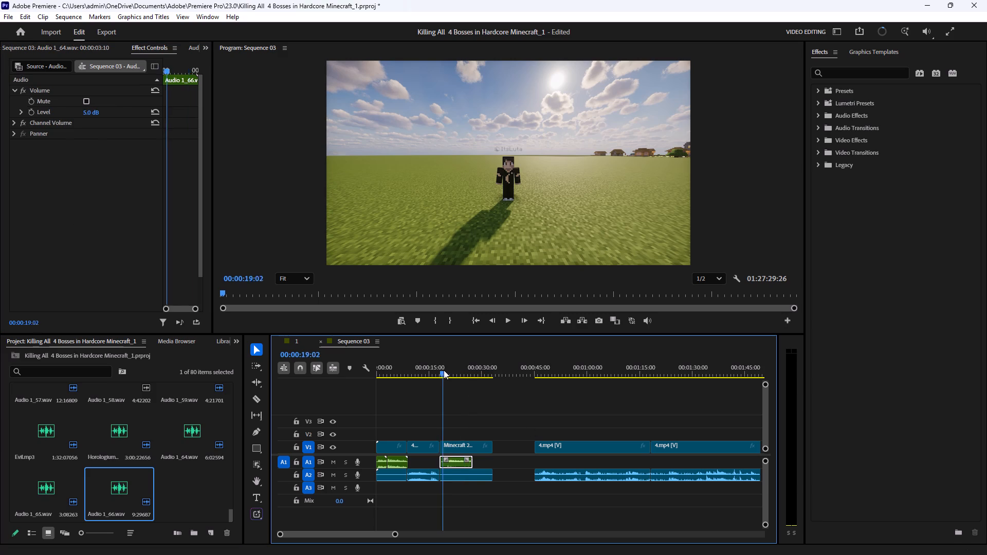
left_click_drag(444, 370, 440, 372)
left_click(509, 319)
left_click(564, 395)
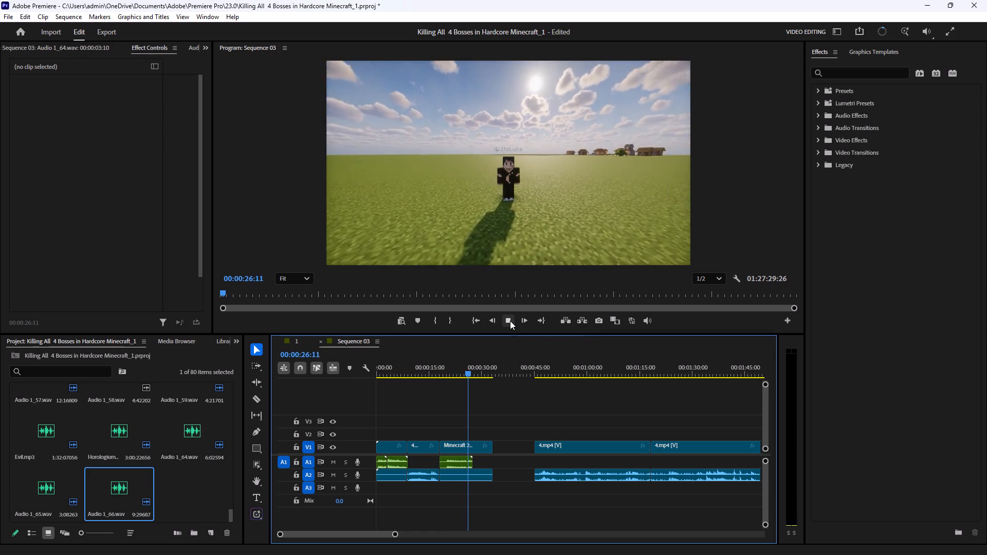
left_click(510, 321)
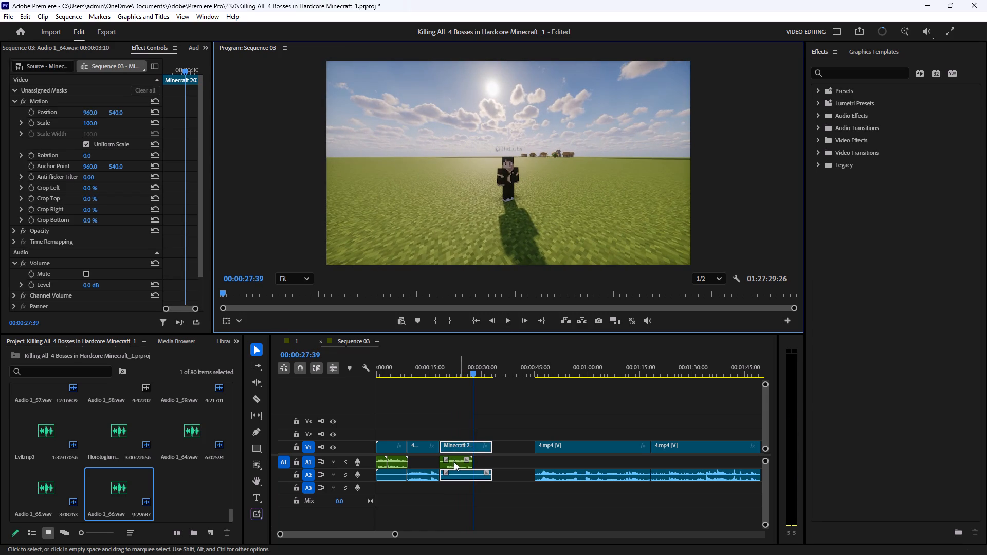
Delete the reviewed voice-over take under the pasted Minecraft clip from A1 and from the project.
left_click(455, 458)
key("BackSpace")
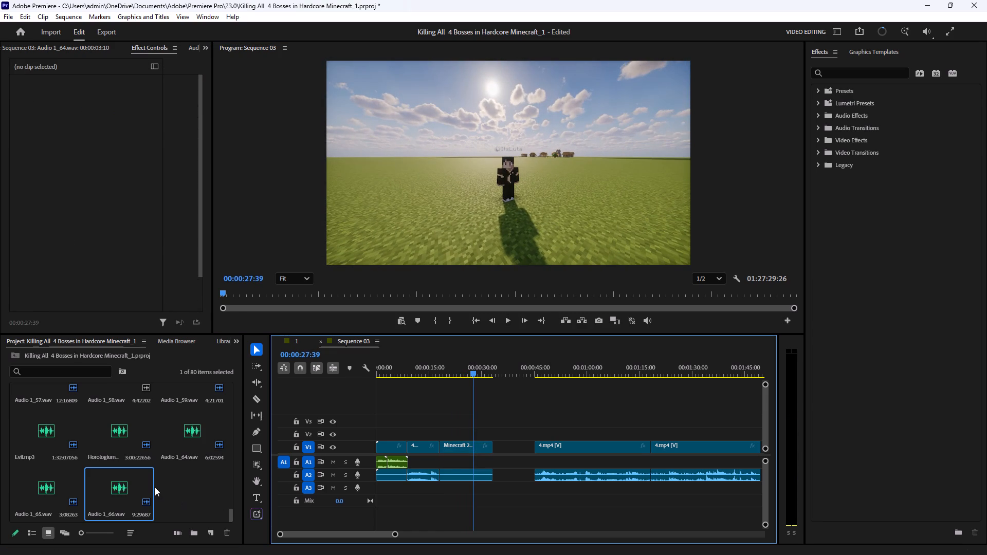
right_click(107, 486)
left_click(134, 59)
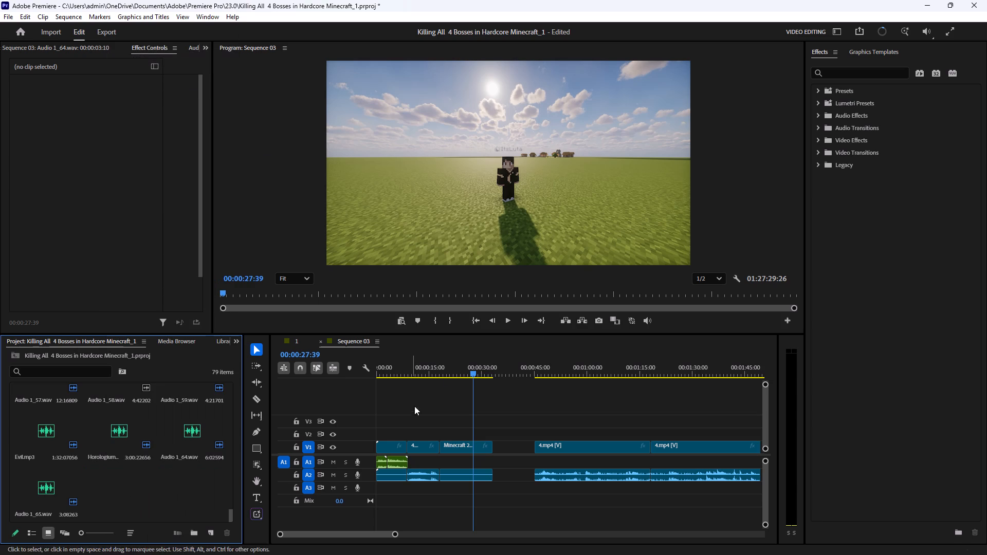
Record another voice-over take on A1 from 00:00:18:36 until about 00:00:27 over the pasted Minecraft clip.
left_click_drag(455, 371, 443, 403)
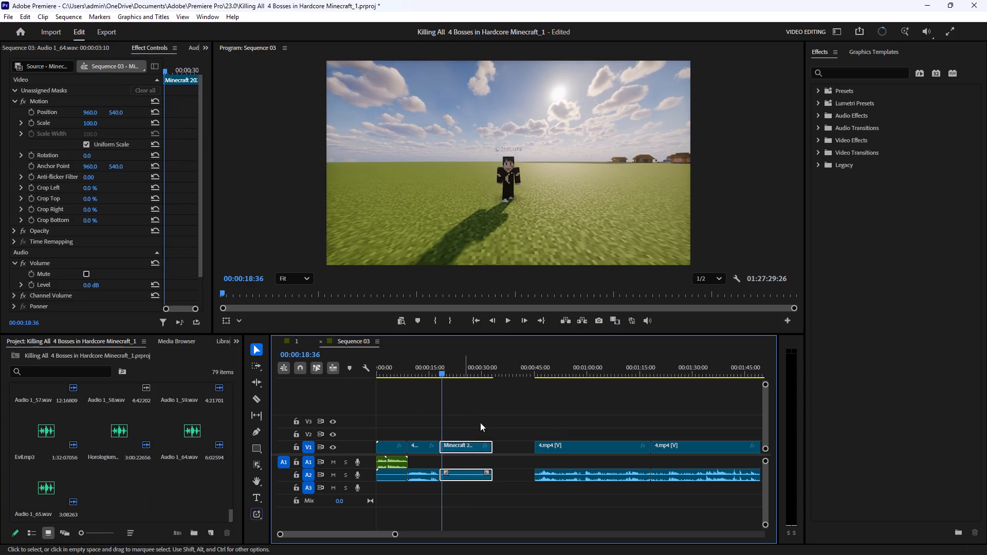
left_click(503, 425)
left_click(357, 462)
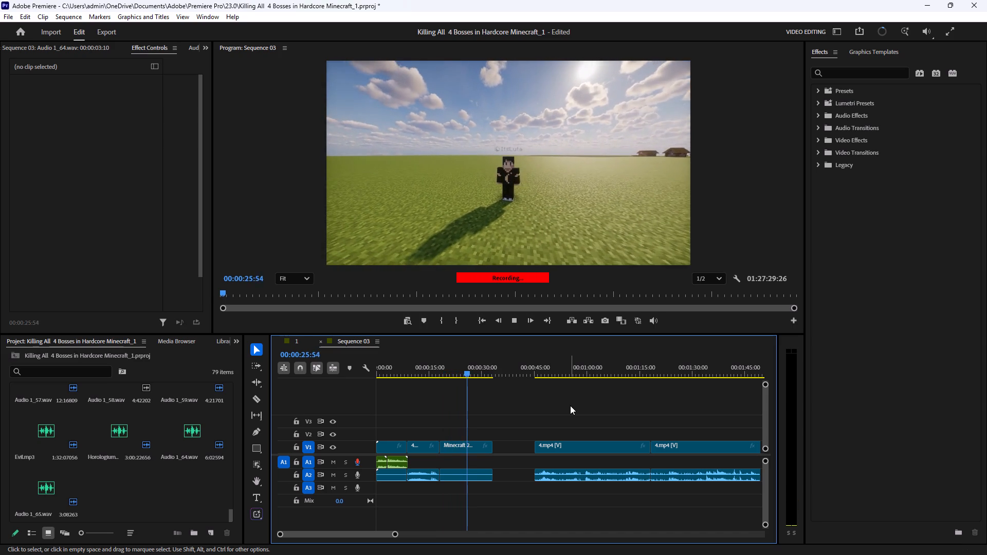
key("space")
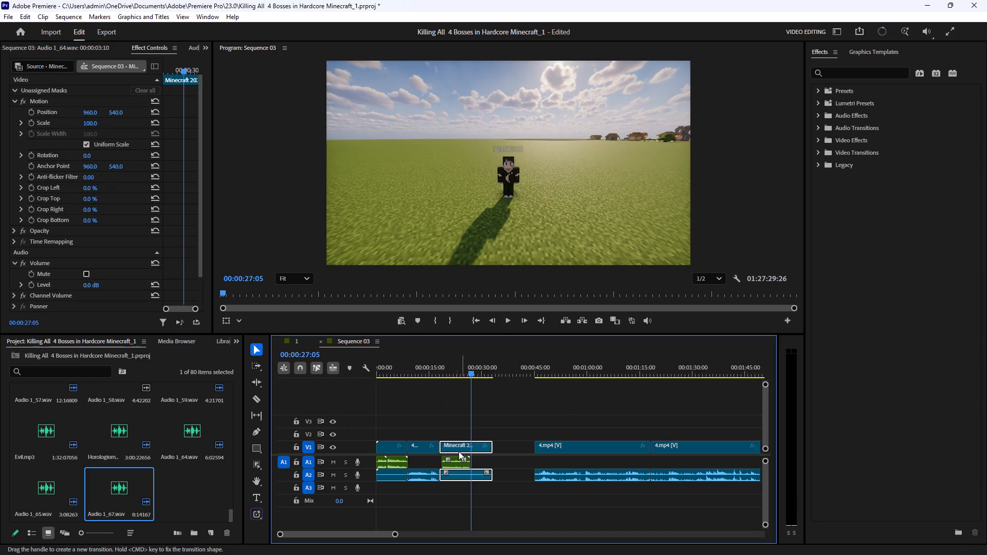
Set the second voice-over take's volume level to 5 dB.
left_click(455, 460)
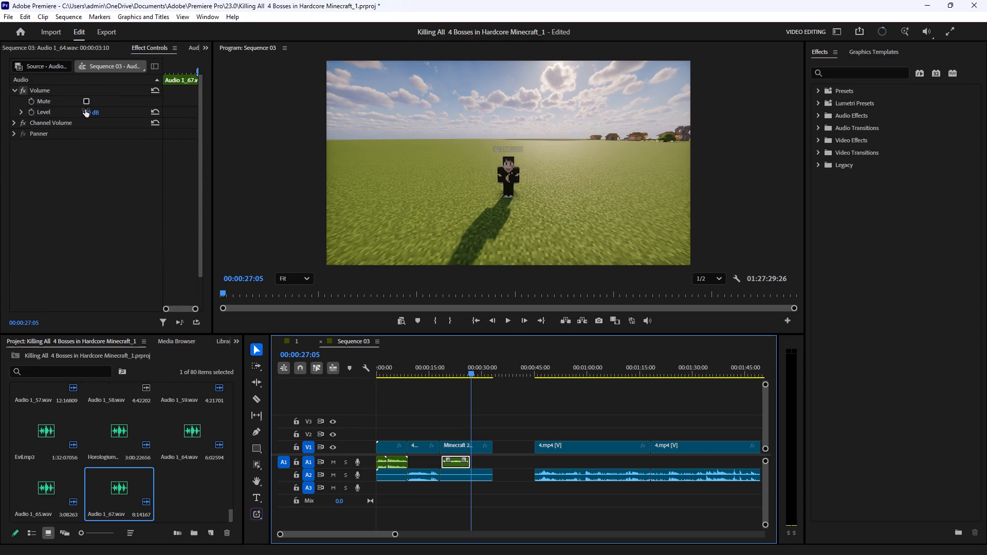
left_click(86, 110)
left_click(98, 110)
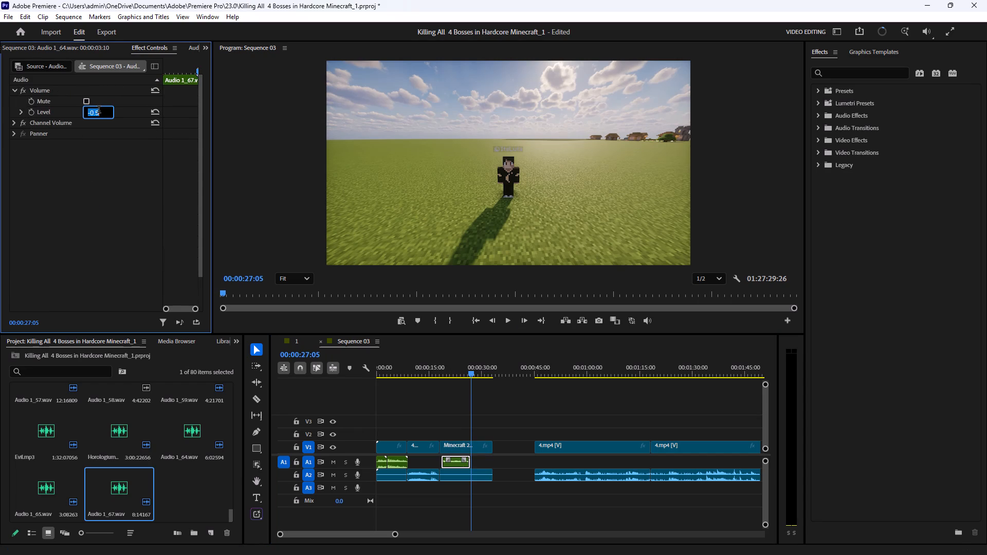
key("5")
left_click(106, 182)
Play the second voice-over take from 00:00:18:54 to 00:00:21:43 to check it.
left_click(444, 370)
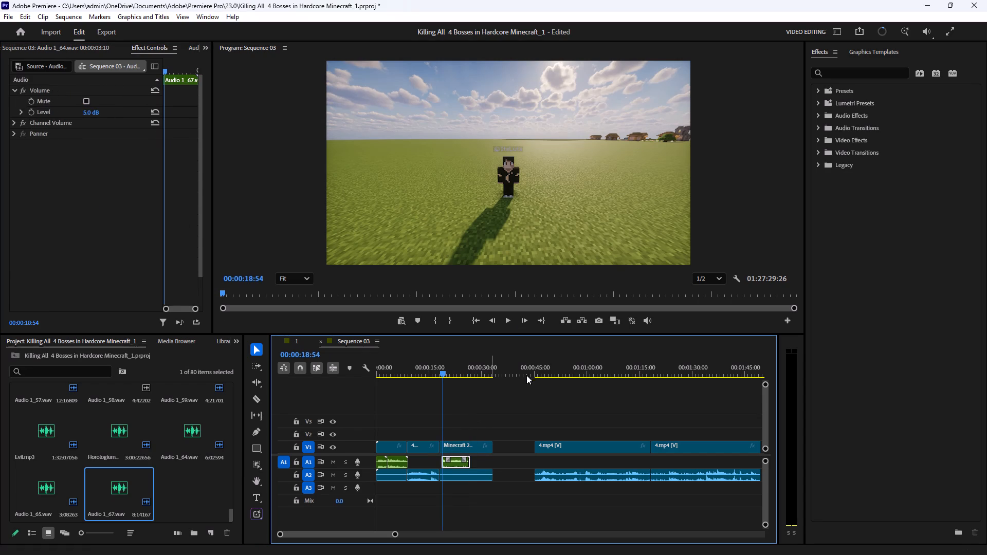
left_click(507, 326)
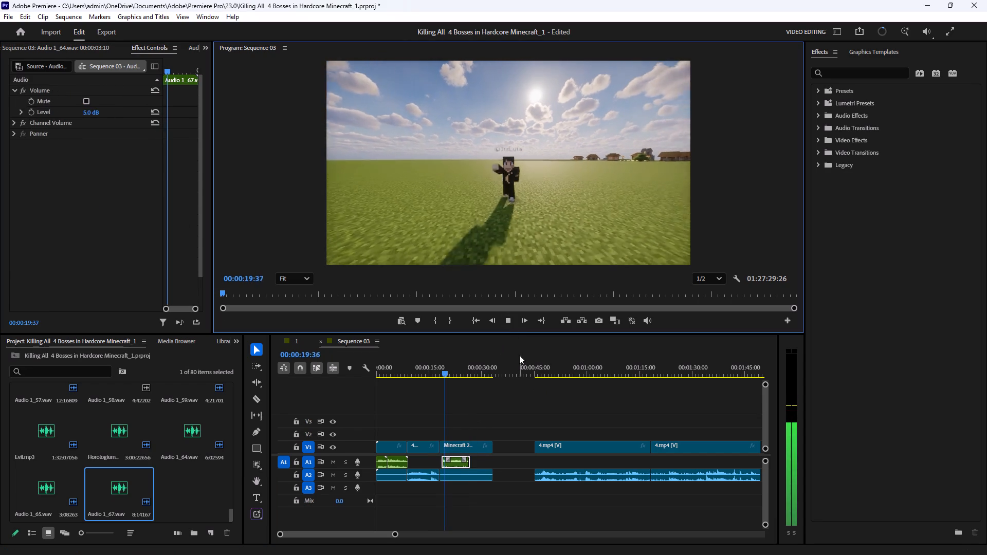
left_click(511, 322)
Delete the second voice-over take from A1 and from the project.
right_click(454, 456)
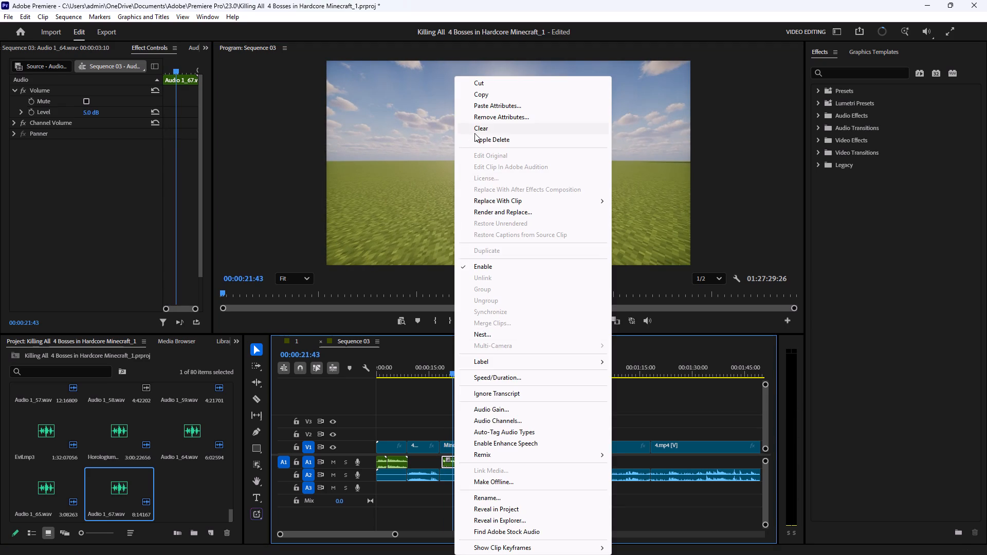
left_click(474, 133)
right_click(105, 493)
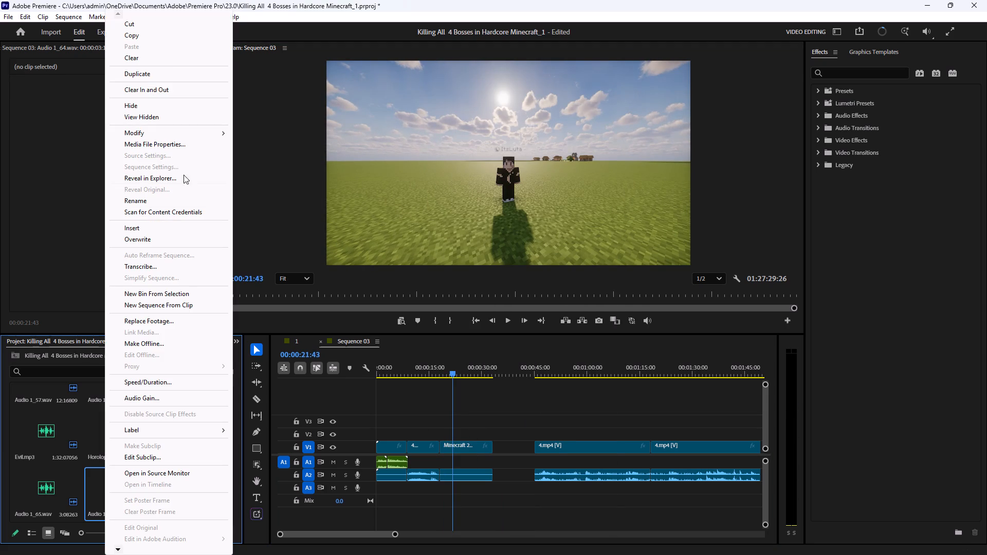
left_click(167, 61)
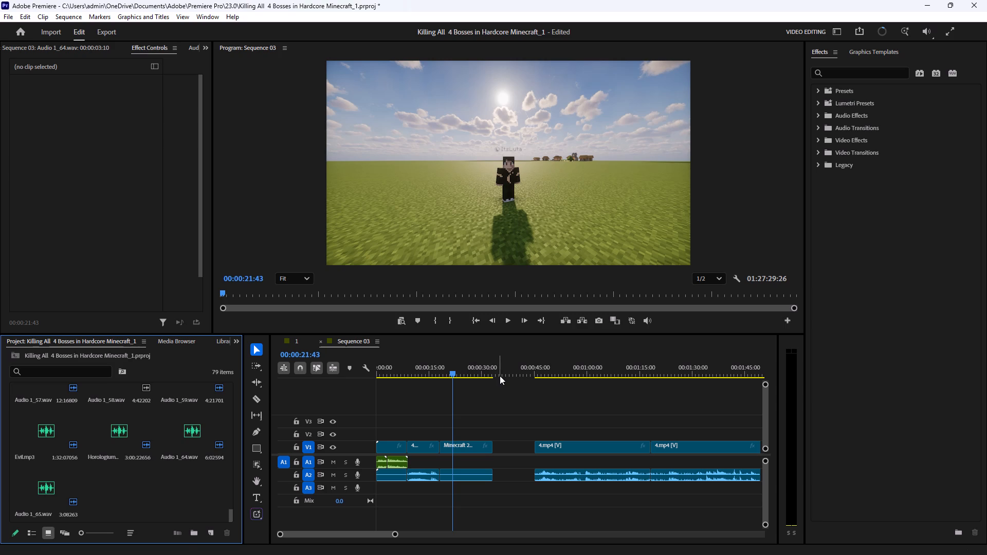
Record a third voice-over take on A1 from 00:00:18:01 until about 00:00:26 over the pasted Minecraft clip.
left_click_drag(453, 374, 441, 380)
left_click(528, 405)
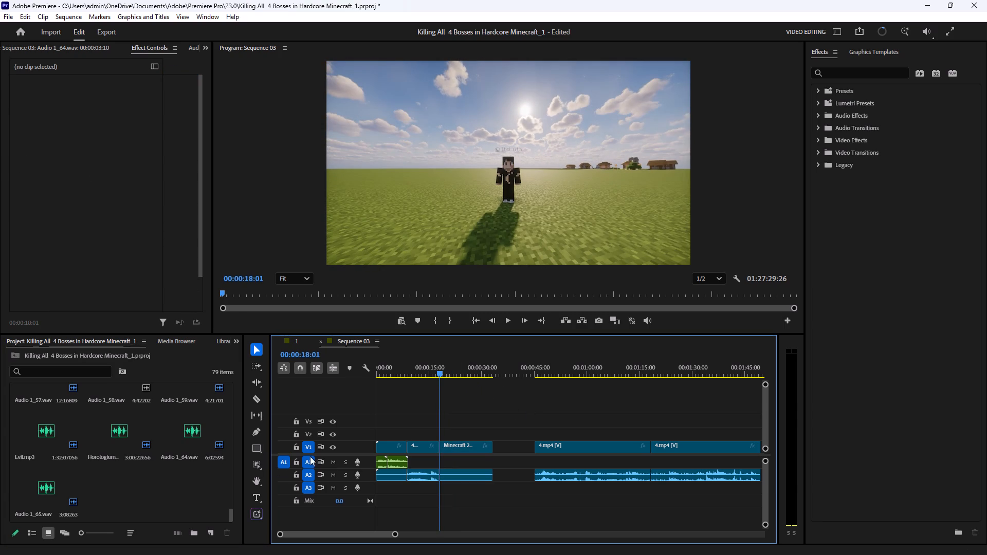
left_click(358, 458)
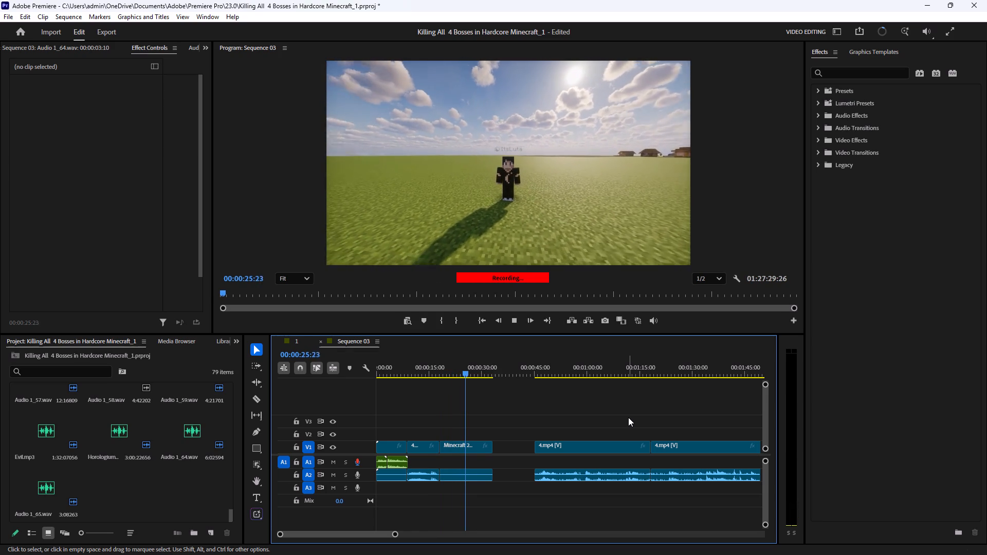
key("space")
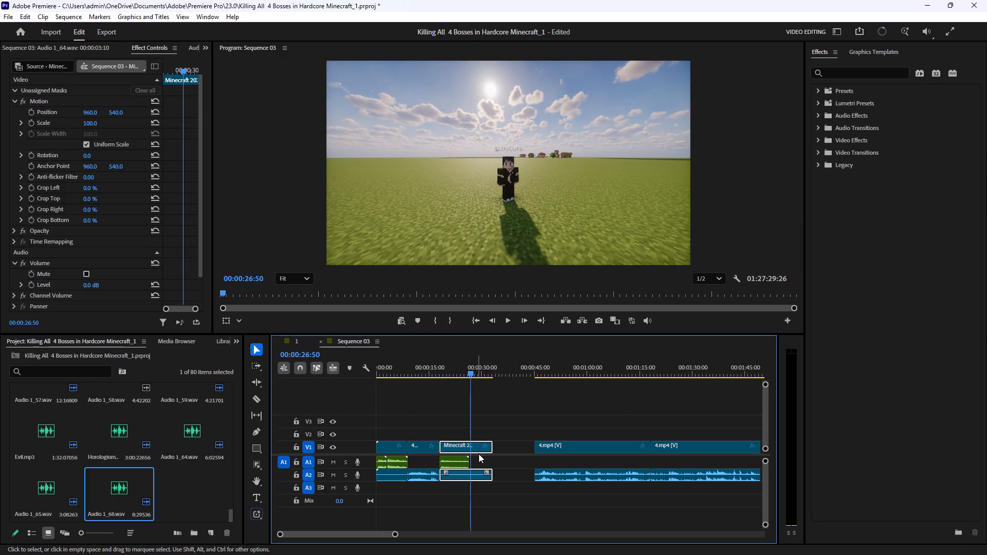
Delete the third voice-over take from the project along with its clip on A1.
right_click(70, 479)
left_click(219, 474)
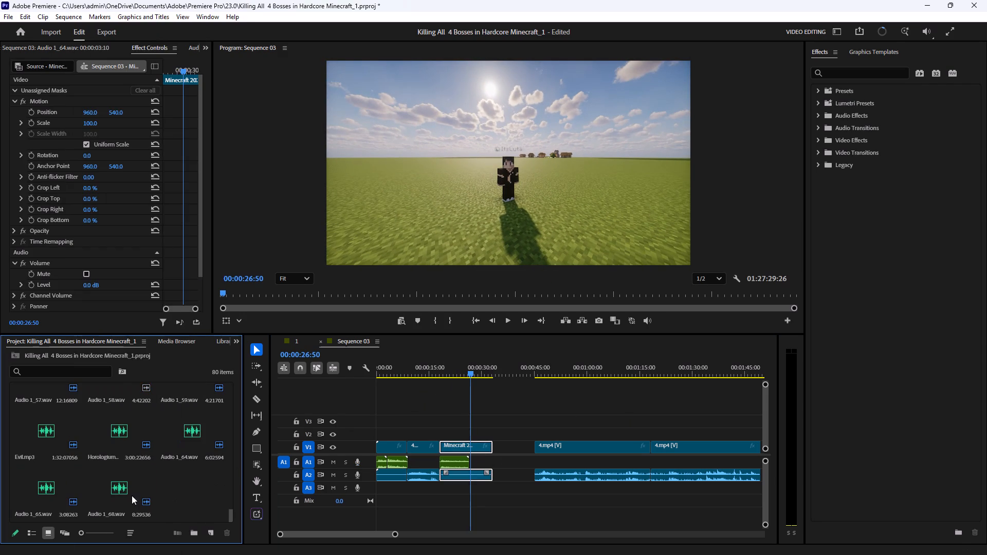
right_click(132, 495)
left_click(176, 59)
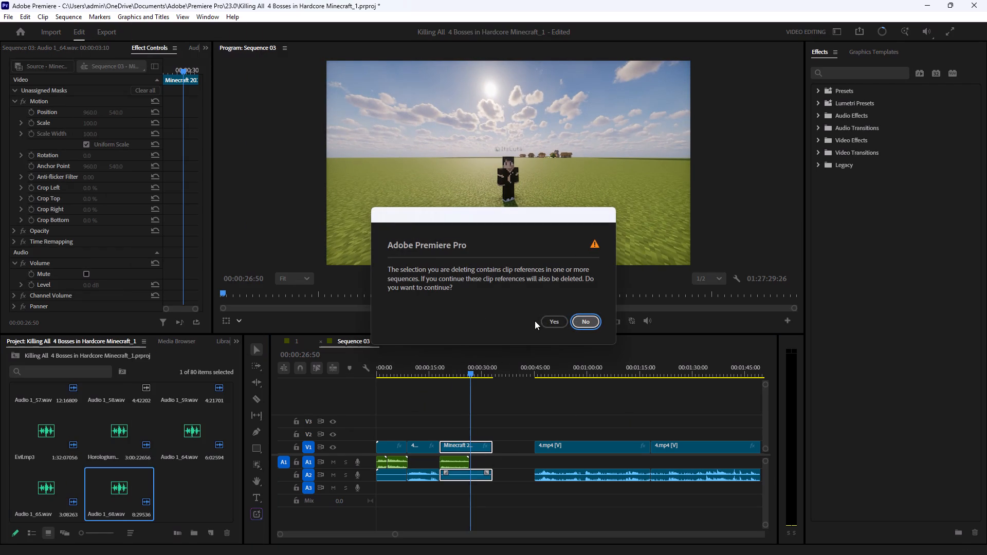
left_click(545, 320)
Record a fourth voice-over take on A1 from 00:00:18:27 until about 00:00:27:56 over the Minecraft clip.
left_click_drag(446, 371, 443, 386)
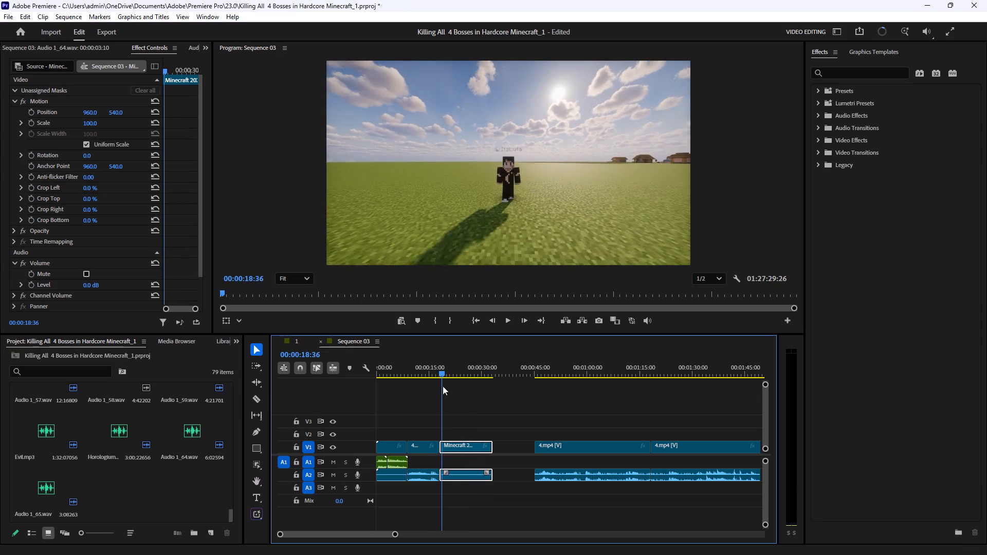
left_click_drag(443, 386, 442, 388)
left_click(544, 437)
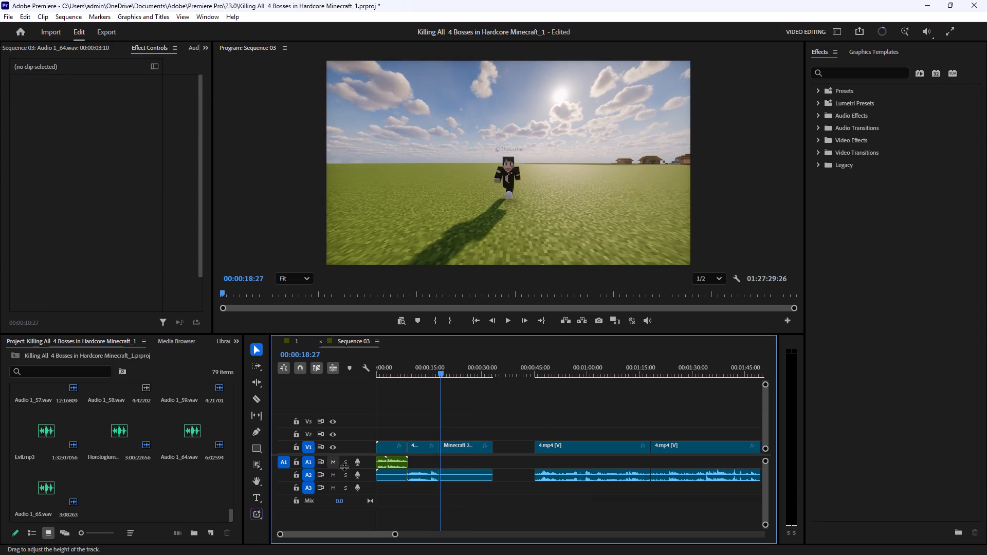
left_click(364, 468)
left_click(354, 460)
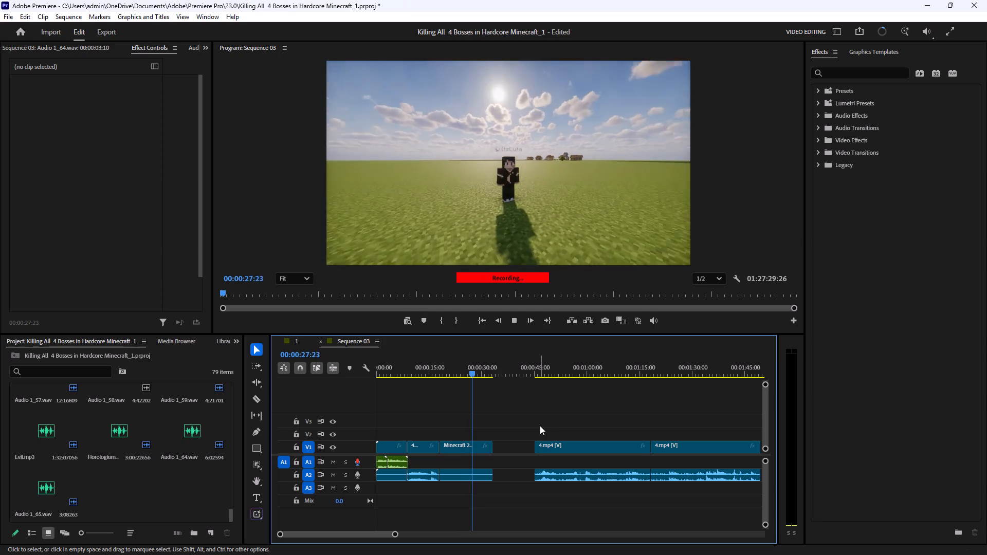
key("space")
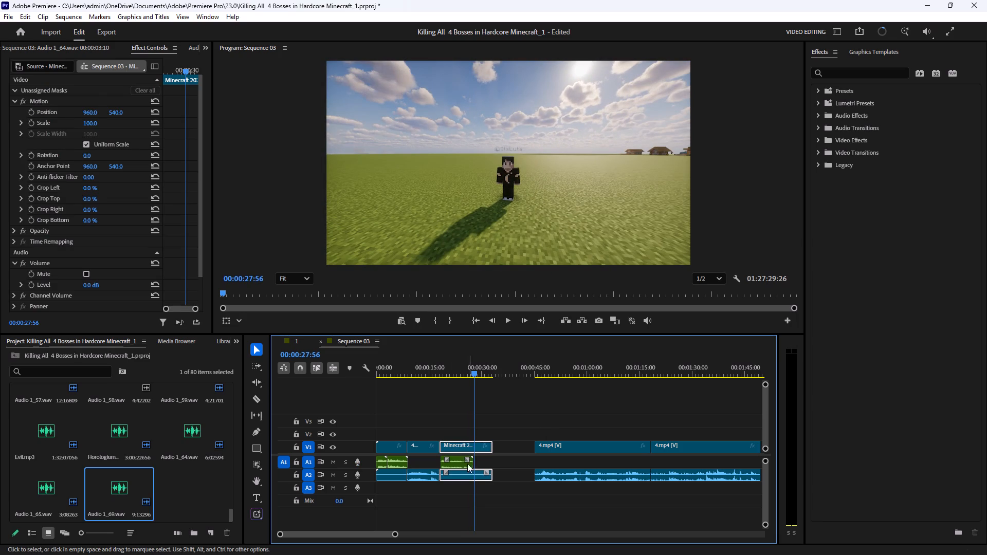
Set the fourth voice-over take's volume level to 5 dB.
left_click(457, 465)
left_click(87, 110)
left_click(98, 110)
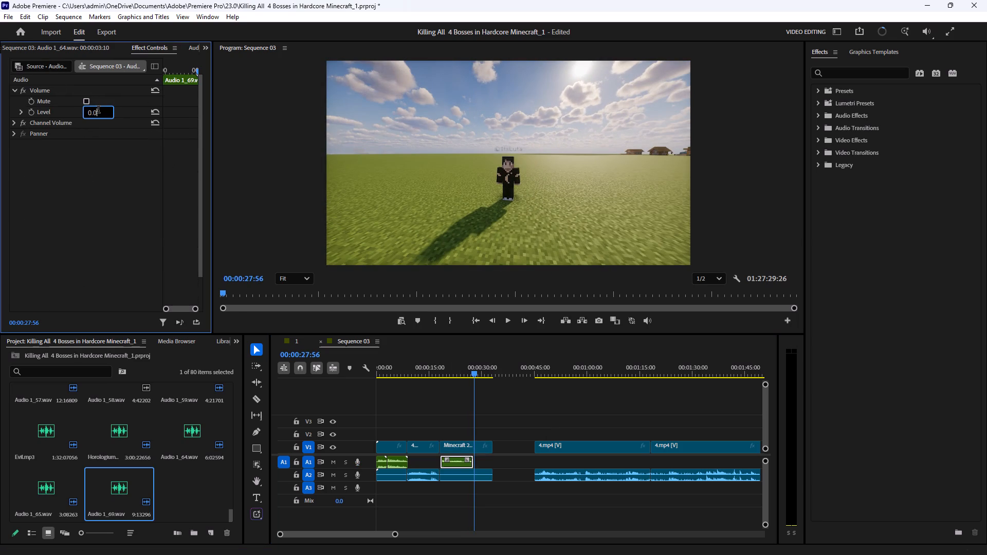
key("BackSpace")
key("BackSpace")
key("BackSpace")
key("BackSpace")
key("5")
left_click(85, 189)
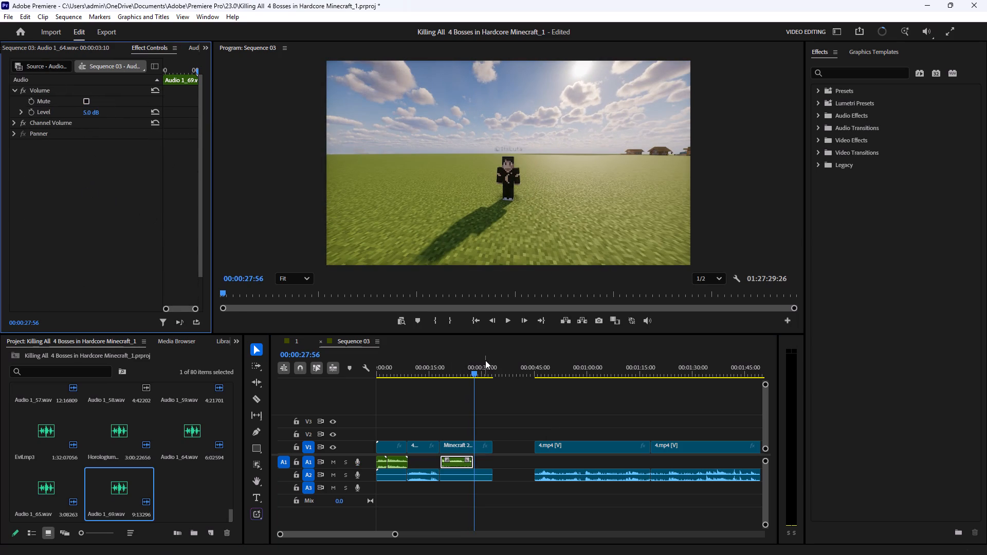
Play the fourth voice-over take from 00:00:18:10 to about 00:00:28:05 to check it.
left_click_drag(452, 368, 433, 398)
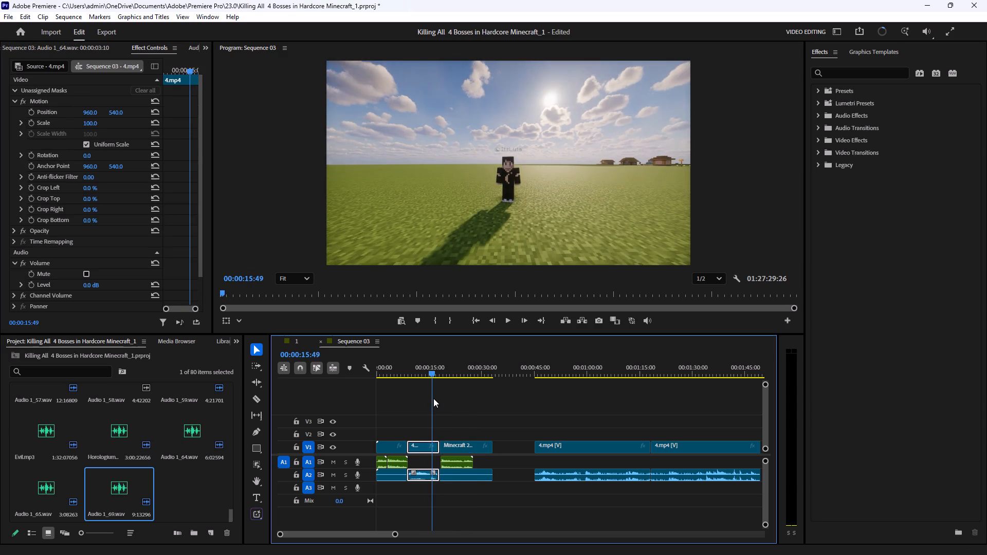
left_click_drag(433, 398, 441, 397)
left_click(498, 425)
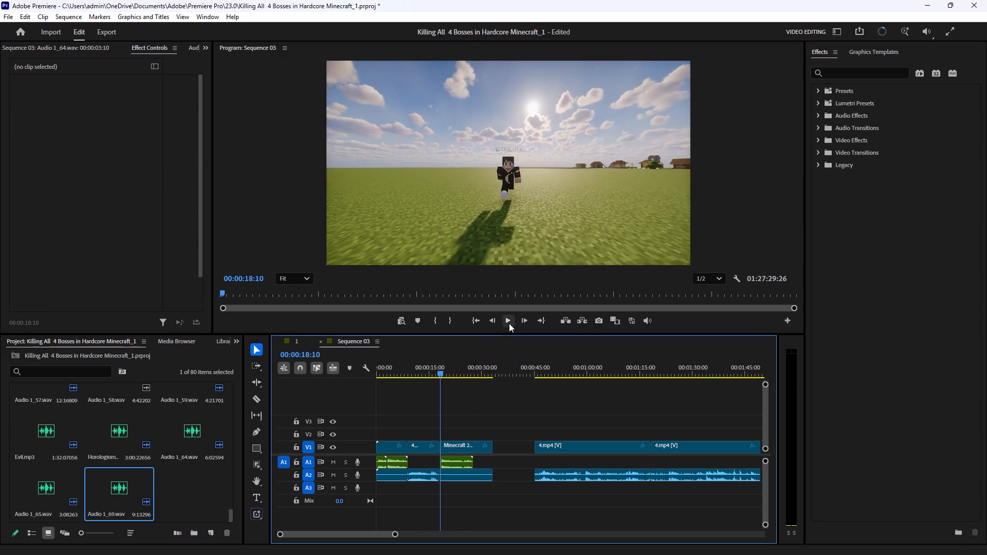
left_click(509, 323)
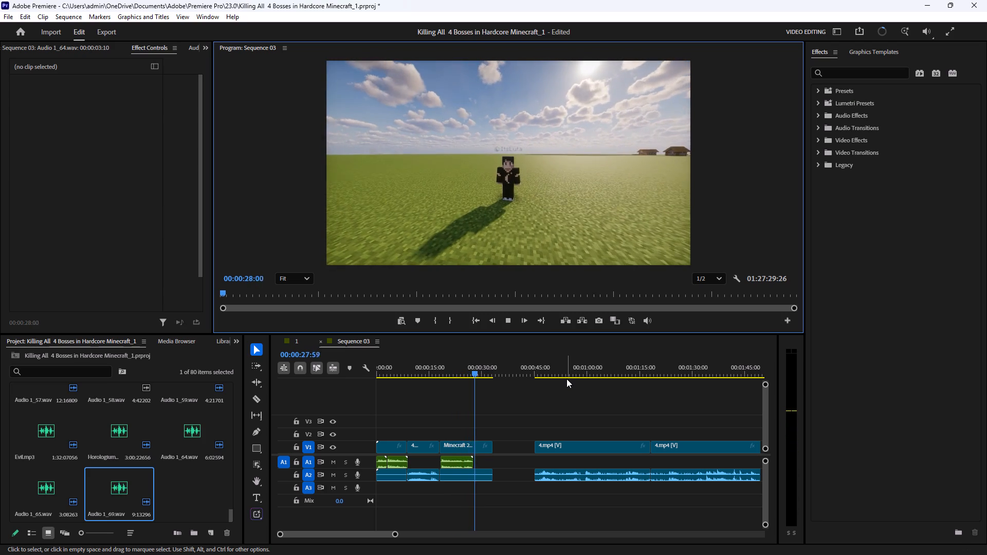
key("space")
Trim the Minecraft clip's end back to the end of the voice-over and close the gap before the following 4.mp4 section.
left_click_drag(493, 450, 472, 453)
left_click(509, 451)
key("BackSpace")
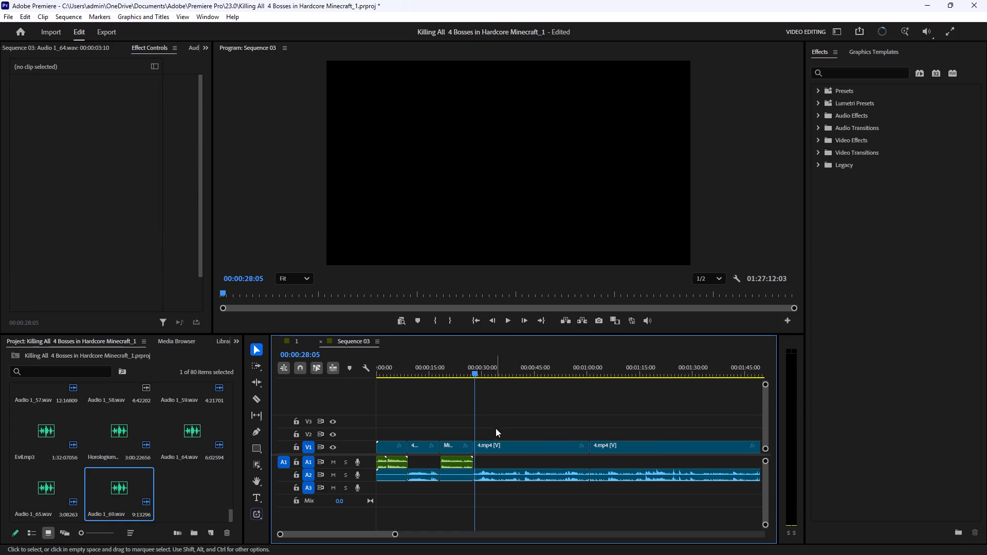
Play the 4.mp4 section after the Minecraft clip, trim about 9 seconds off its start, and move it back against the Minecraft clip.
left_click(508, 322)
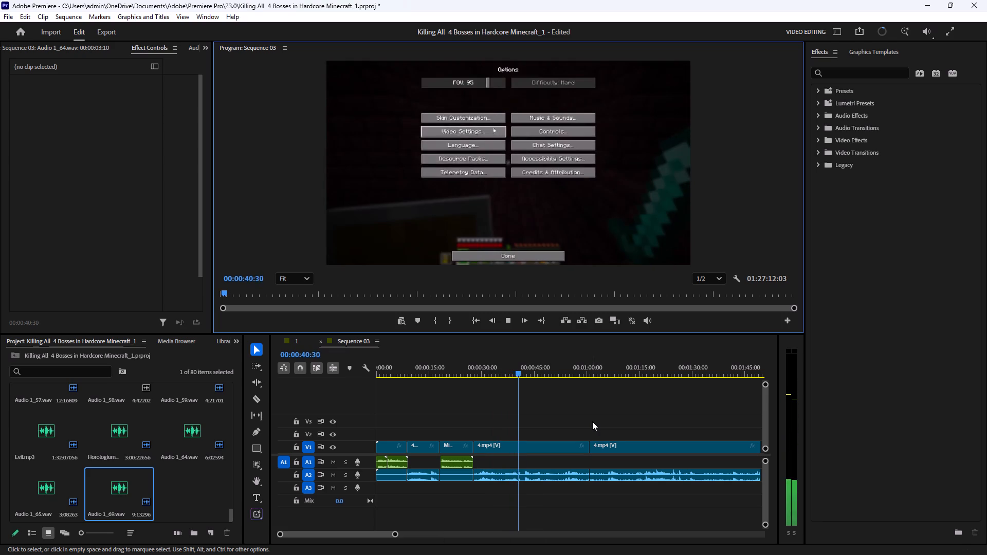
key("space")
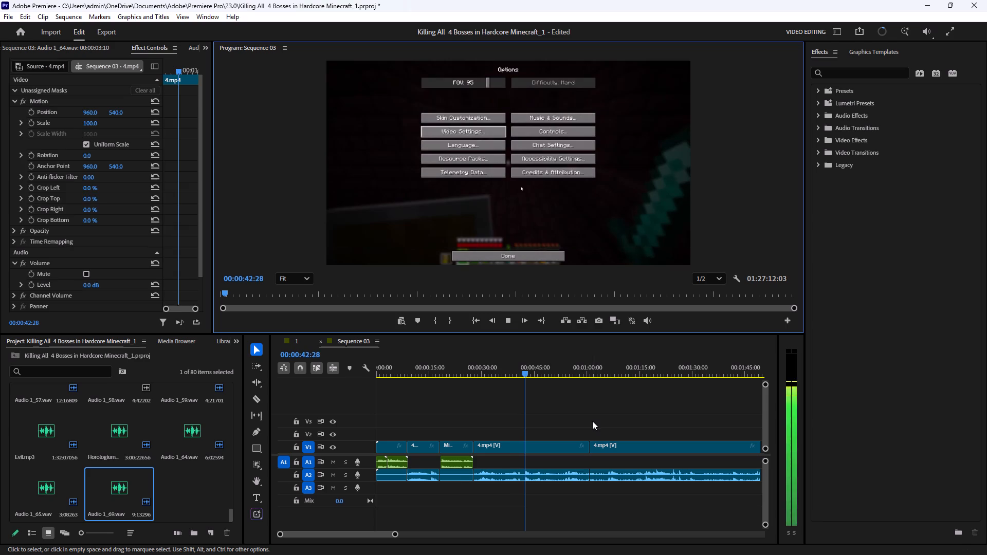
left_click_drag(478, 446, 507, 446)
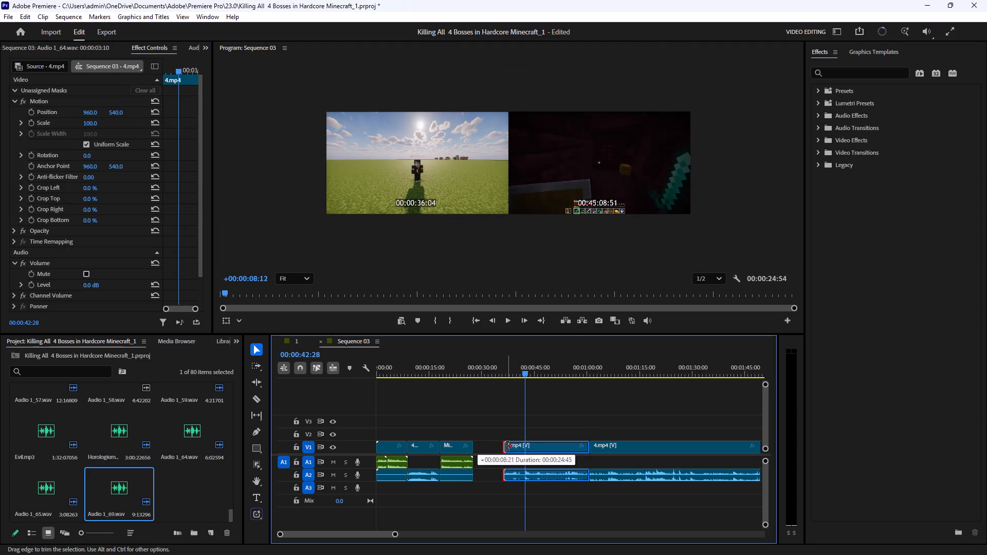
left_click_drag(507, 446, 511, 447)
left_click_drag(543, 443, 513, 454)
Replay the join from 00:00:27:14, trim about 2 more seconds off the 4.mp4 section's start, and move it back against the Minecraft clip.
left_click(477, 369)
left_click(527, 396)
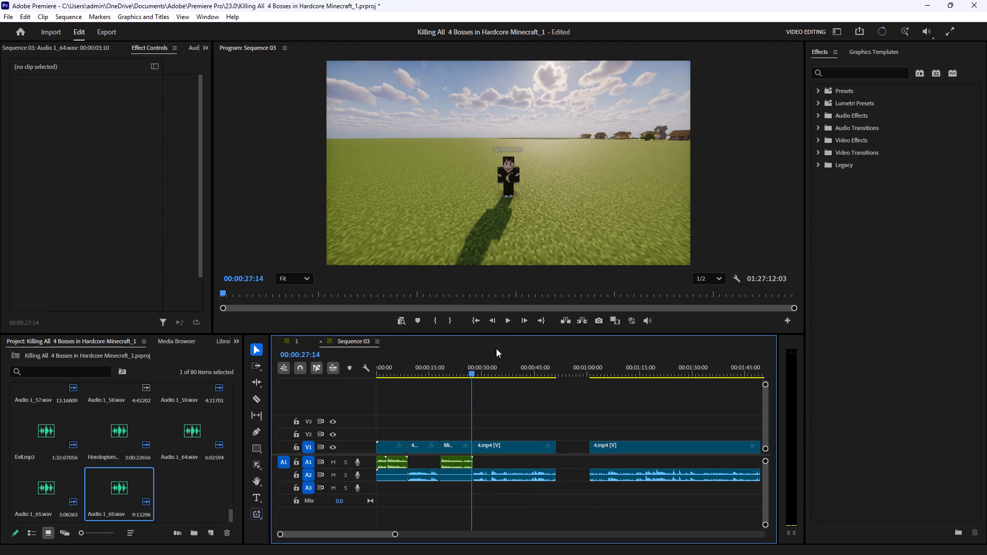
left_click(508, 323)
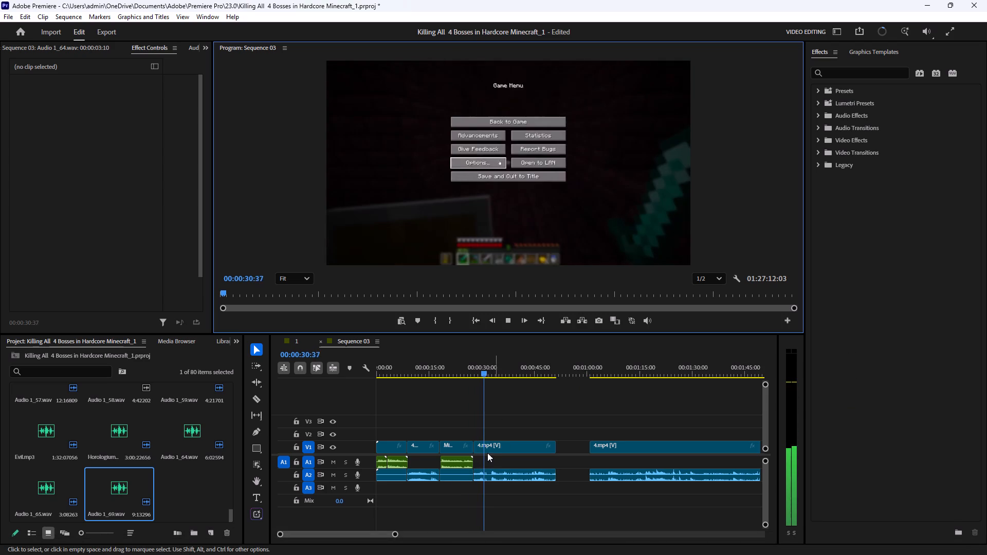
left_click_drag(502, 445, 528, 444)
left_click_drag(501, 445, 508, 445)
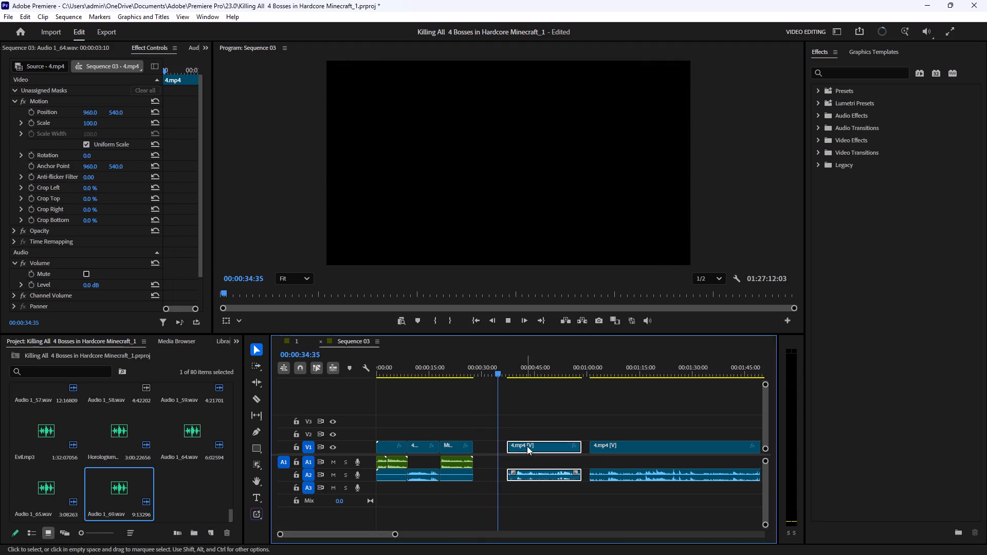
left_click_drag(531, 441, 496, 447)
Replay the join from 00:00:25:46, trim about 1 more second off the 4.mp4 section's start, and move it back against the Minecraft clip.
left_click(468, 373)
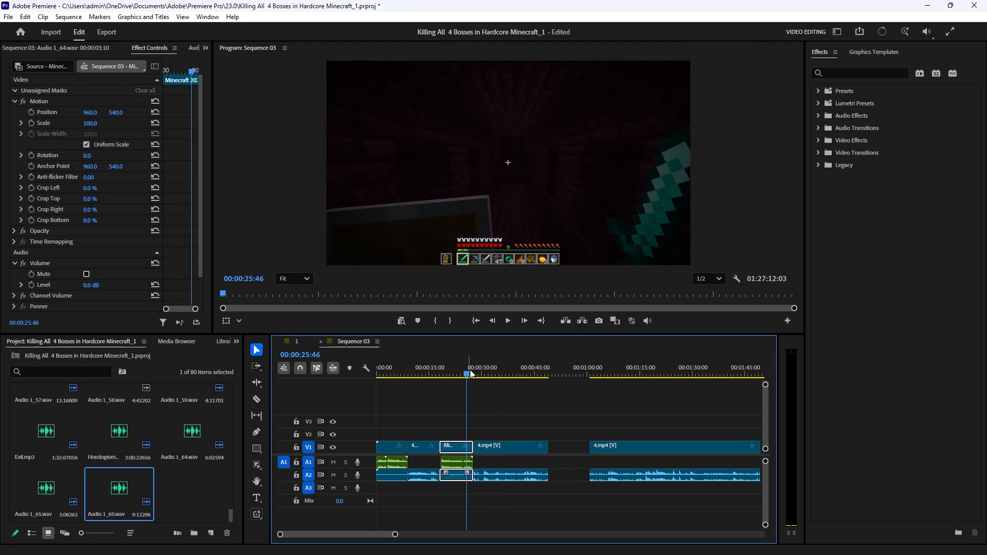
left_click(527, 409)
left_click(510, 321)
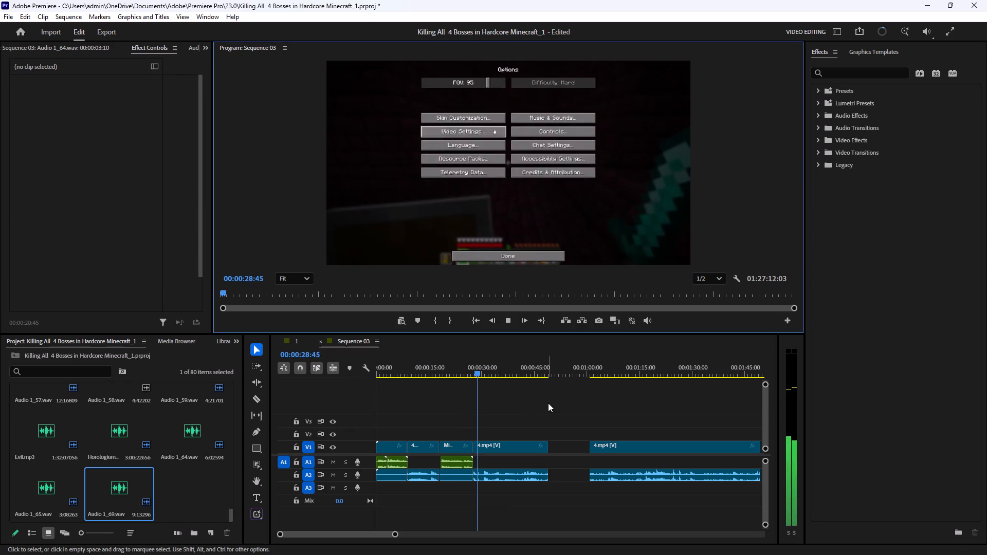
left_click_drag(489, 446, 511, 446)
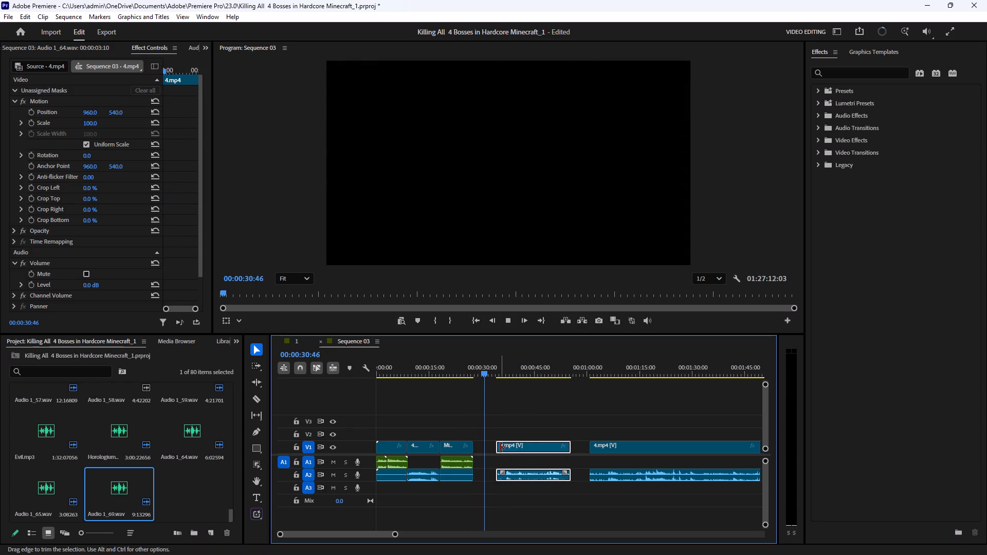
left_click_drag(497, 448, 501, 452)
left_click(516, 456)
left_click_drag(528, 445, 506, 453)
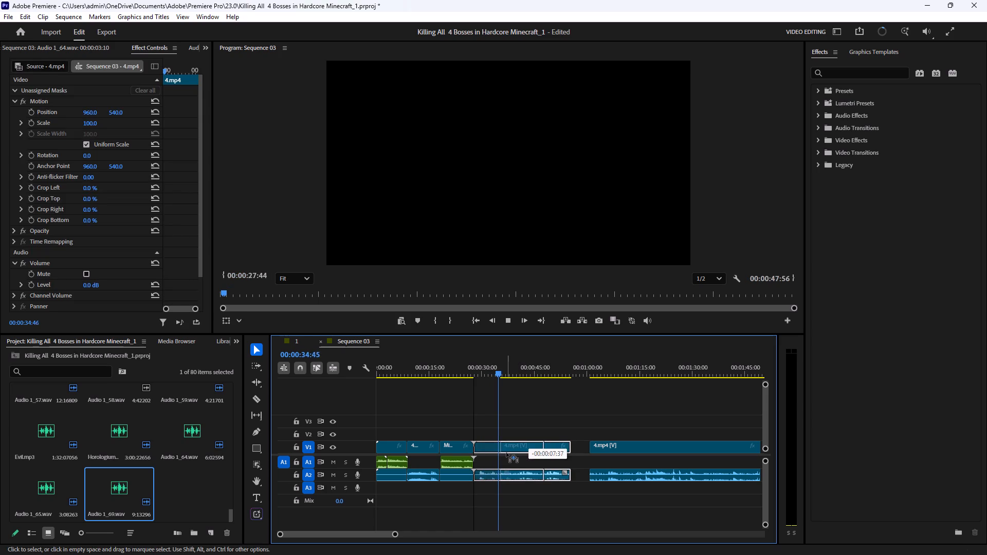
left_click_drag(506, 453, 506, 453)
Play the join between the Minecraft clip and the 4.mp4 section from 00:00:25:03 to 00:00:29:06 to check the cut.
left_click(466, 367)
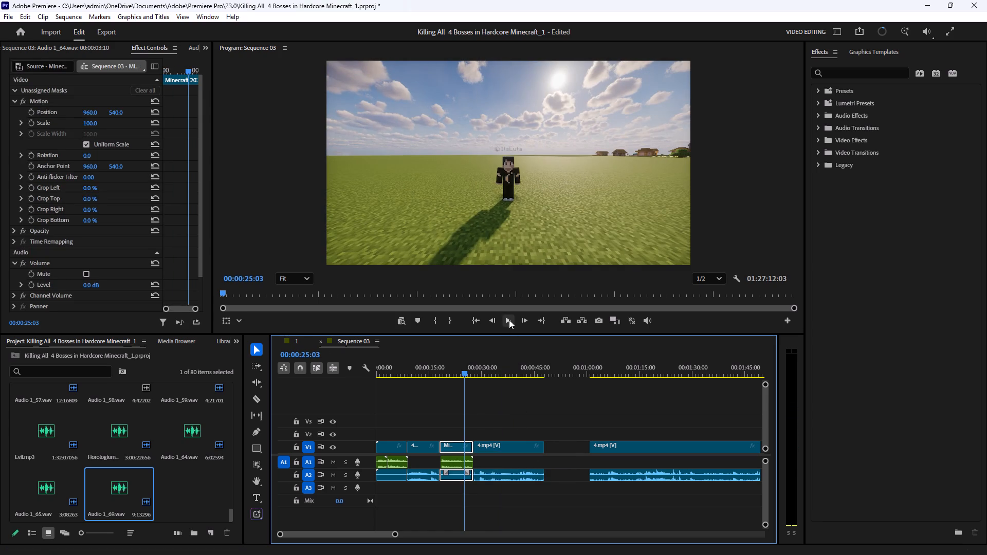
left_click(509, 320)
left_click(573, 413)
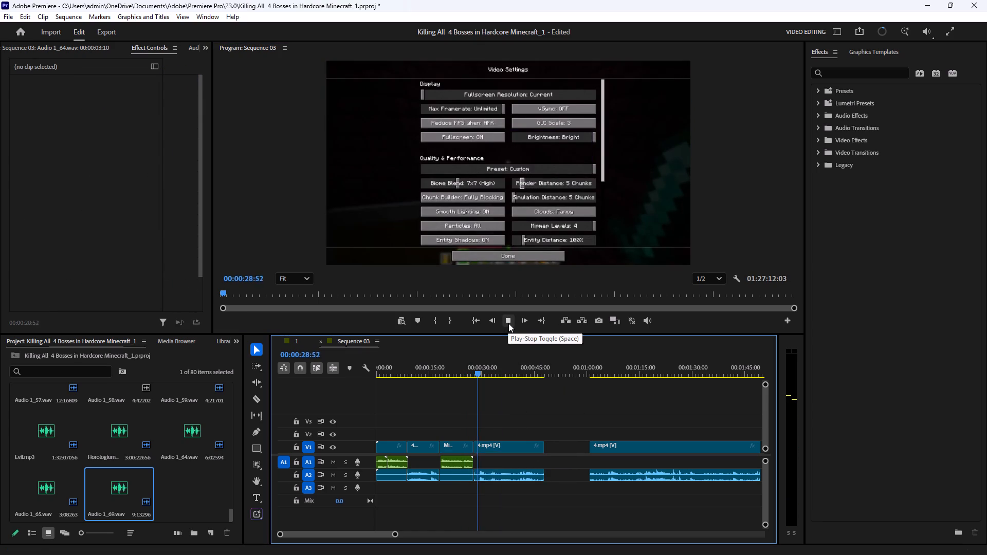
left_click(508, 323)
Set the fourth voice-over take's volume level to 8 dB.
left_click(453, 463)
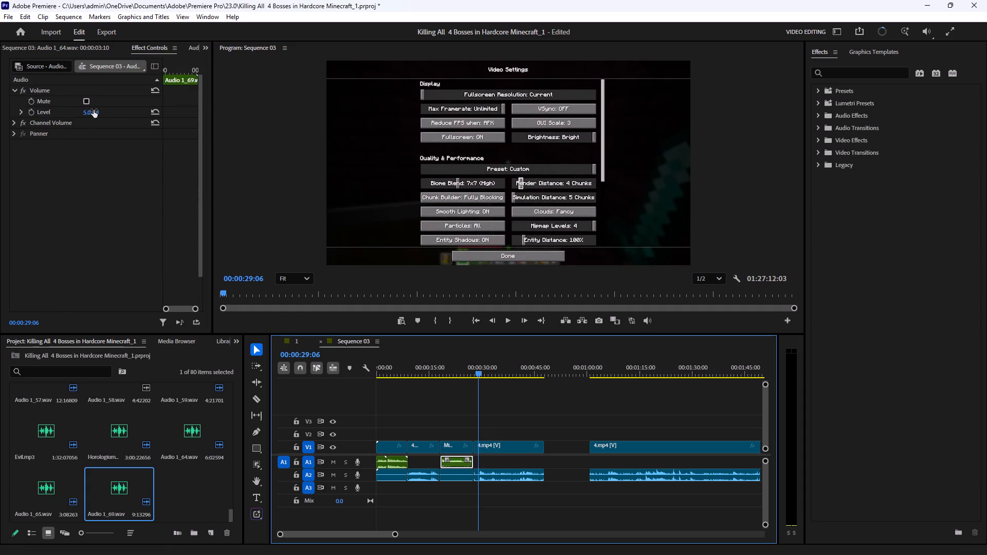
double_click(97, 110)
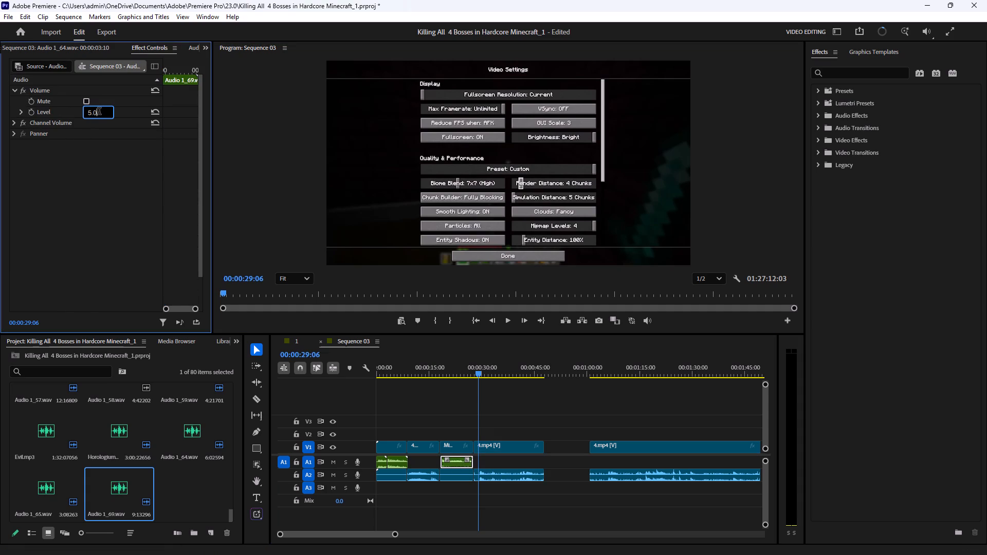
key("BackSpace")
key("BackSpace")
key("BackSpace")
key("BackSpace")
key("8")
left_click(92, 176)
Play the sequence from 00:00:18:01 to 00:00:47:25 to check the voice-over and the trimmed 4.mp4 section.
left_click(441, 374)
left_click(538, 410)
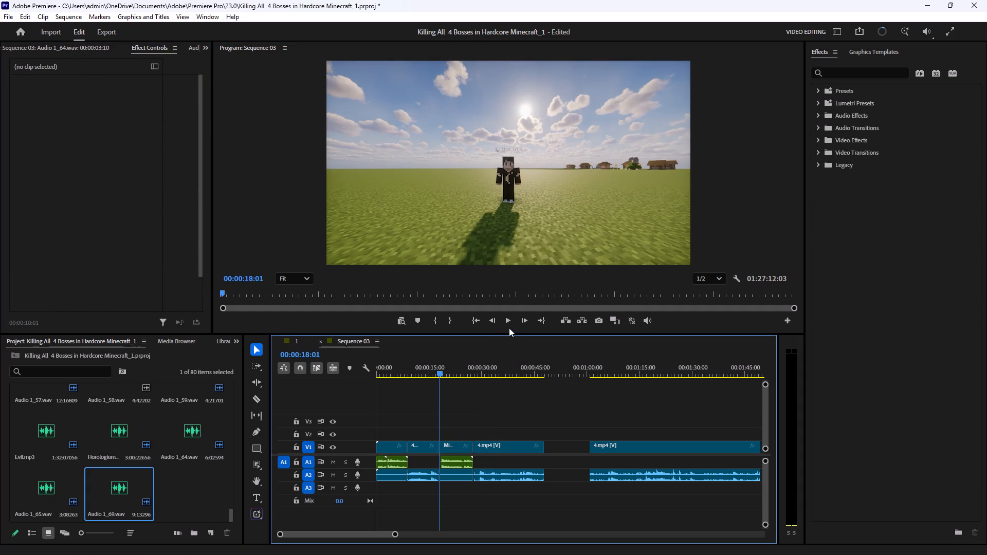
left_click(509, 326)
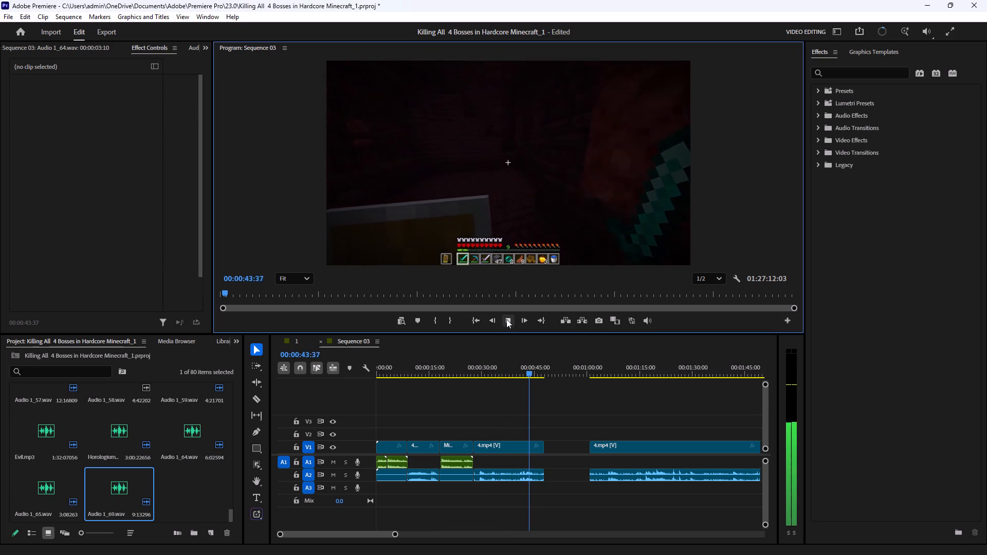
left_click(506, 319)
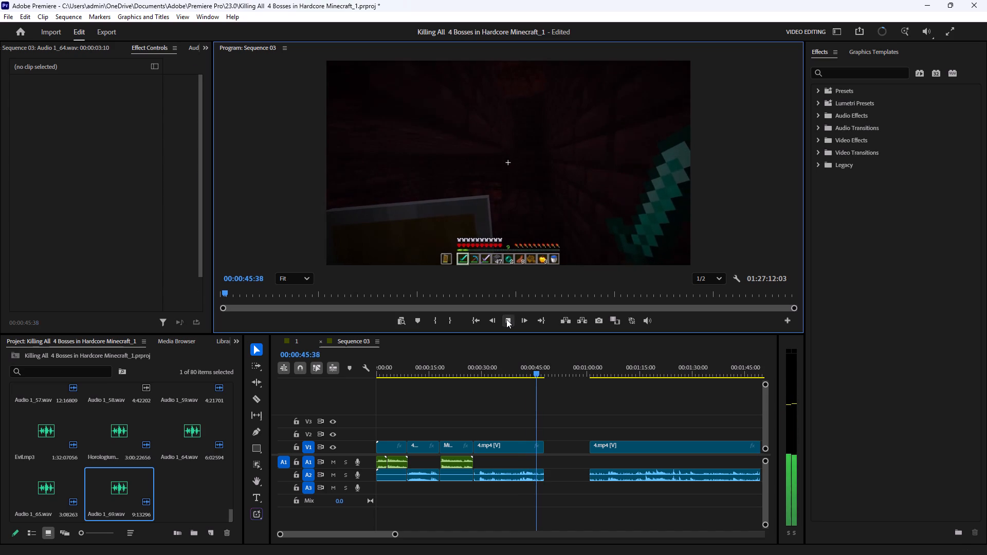
left_click(506, 319)
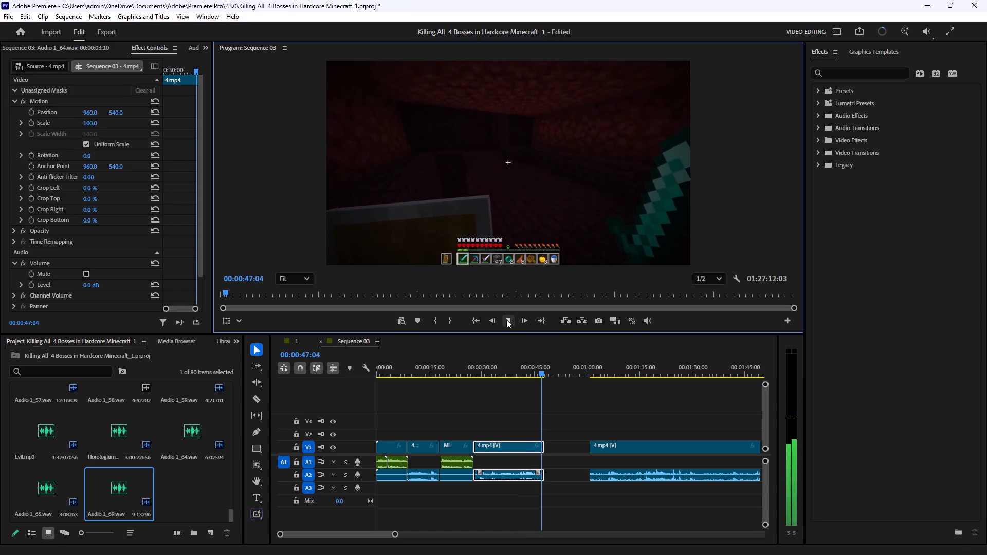
left_click(506, 319)
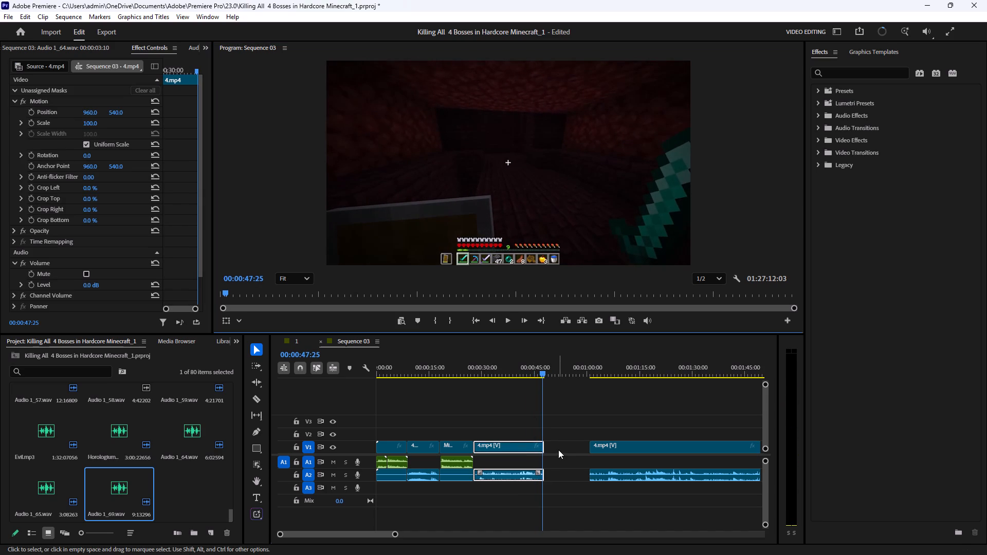
Close the gap between the trimmed 4.mp4 section and the following 4.mp4 section.
left_click(558, 450)
key("BackSpace")
Review the following 4.mp4 section from about 00:00:49 to 00:01:34 to find where its unneeded Nether gameplay ends.
left_click_drag(544, 374, 574, 373)
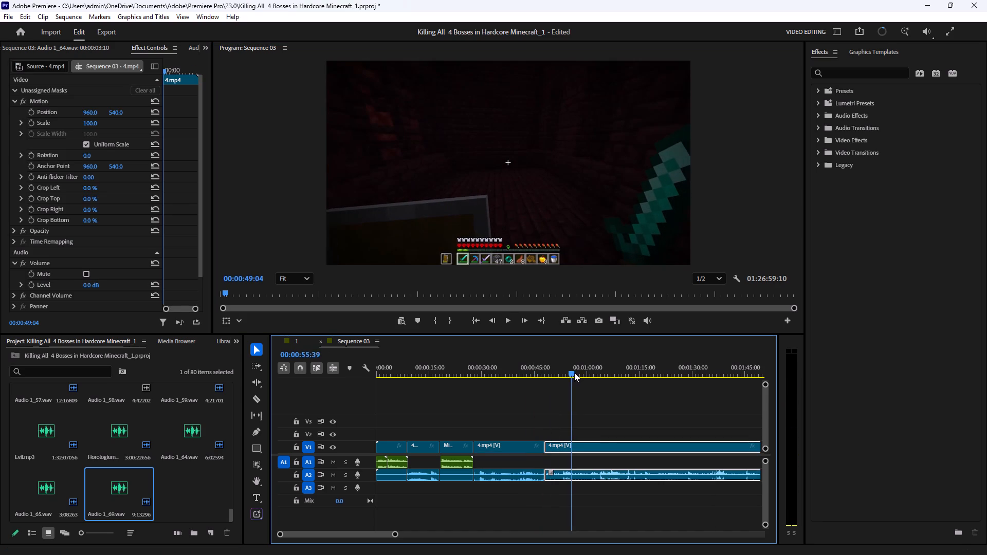
left_click_drag(574, 373, 637, 367)
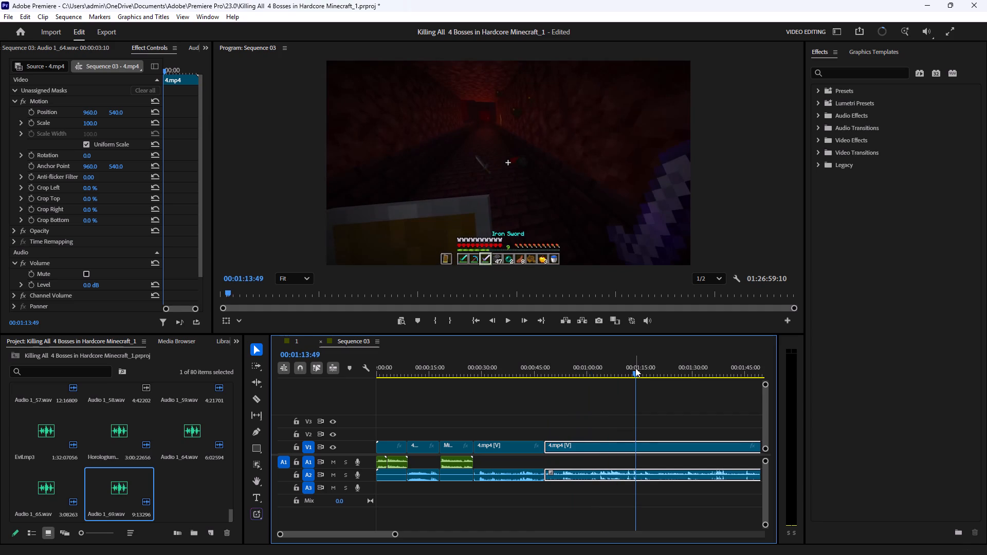
left_click_drag(635, 369, 642, 383)
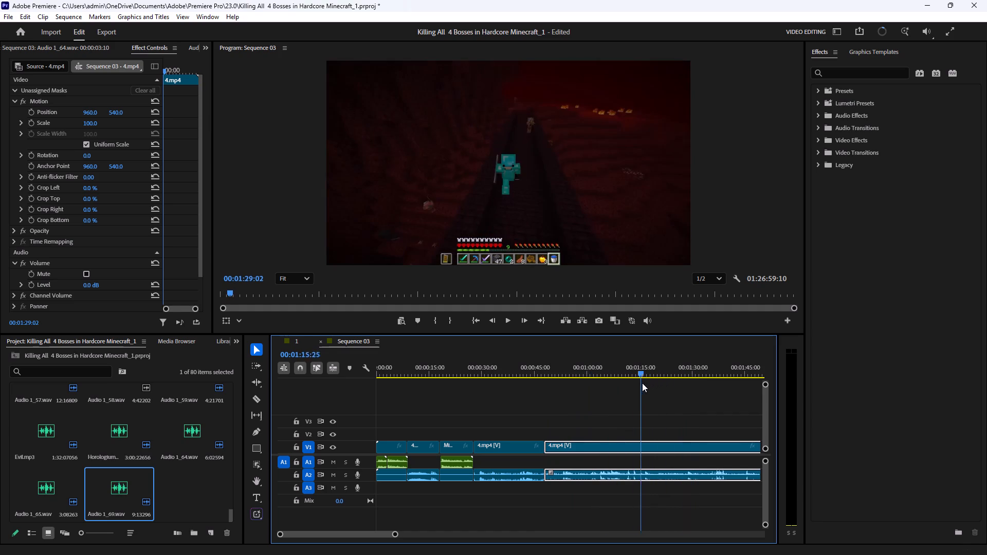
left_click_drag(642, 383, 601, 392)
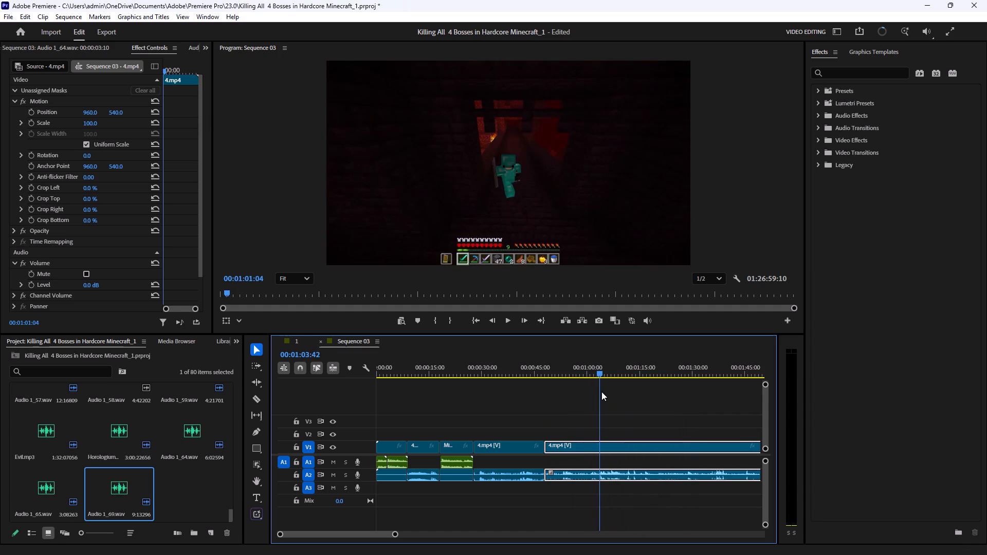
left_click_drag(601, 392, 623, 393)
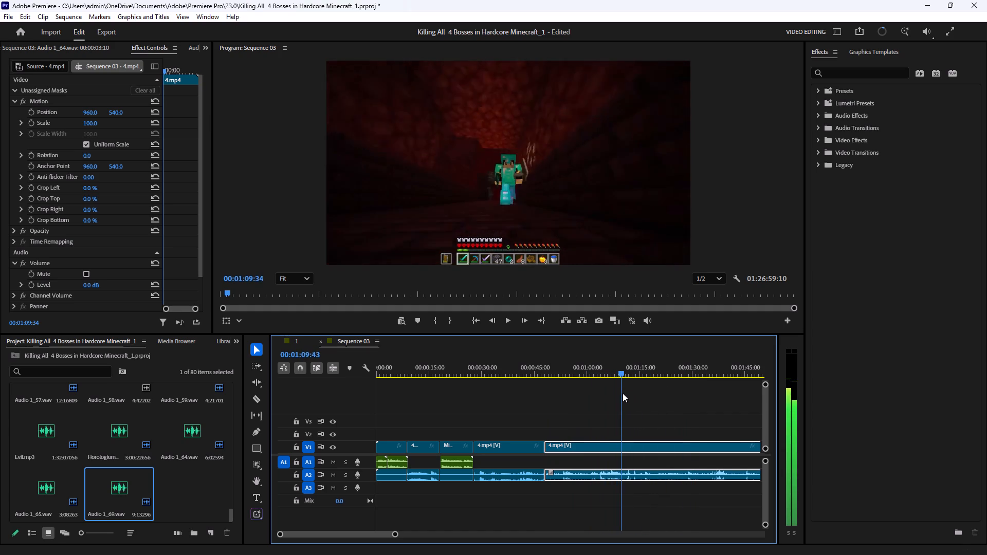
left_click_drag(623, 393, 600, 402)
left_click(510, 323)
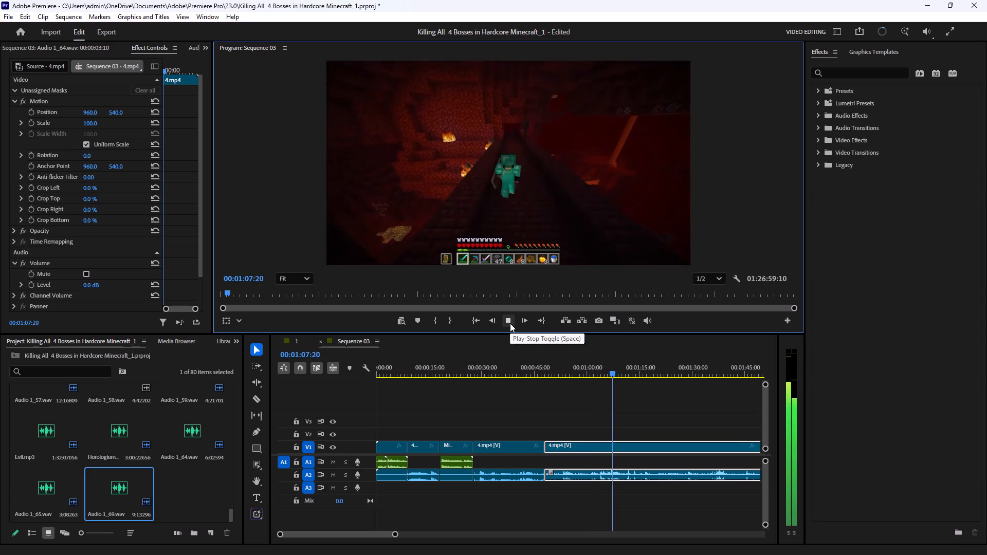
left_click(510, 323)
left_click(510, 323)
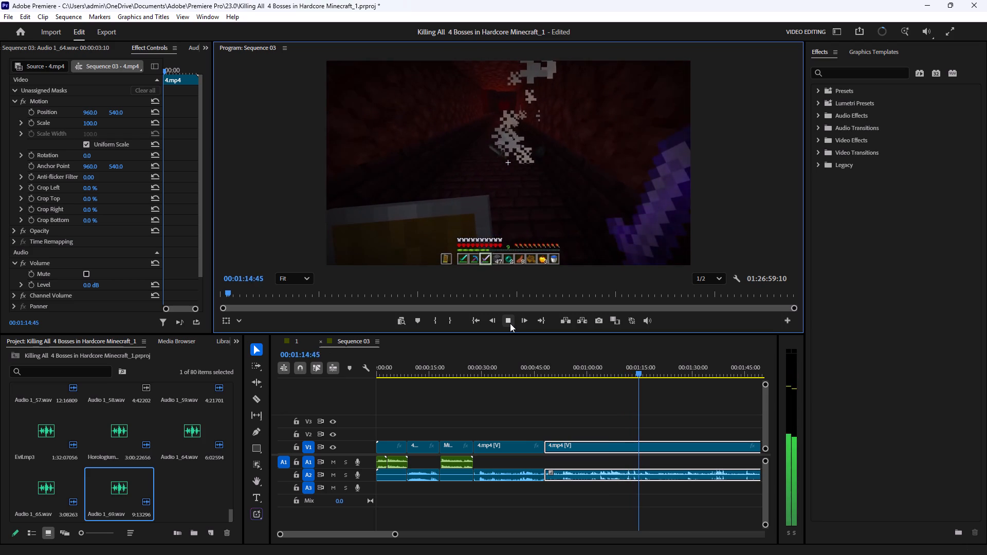
left_click(510, 323)
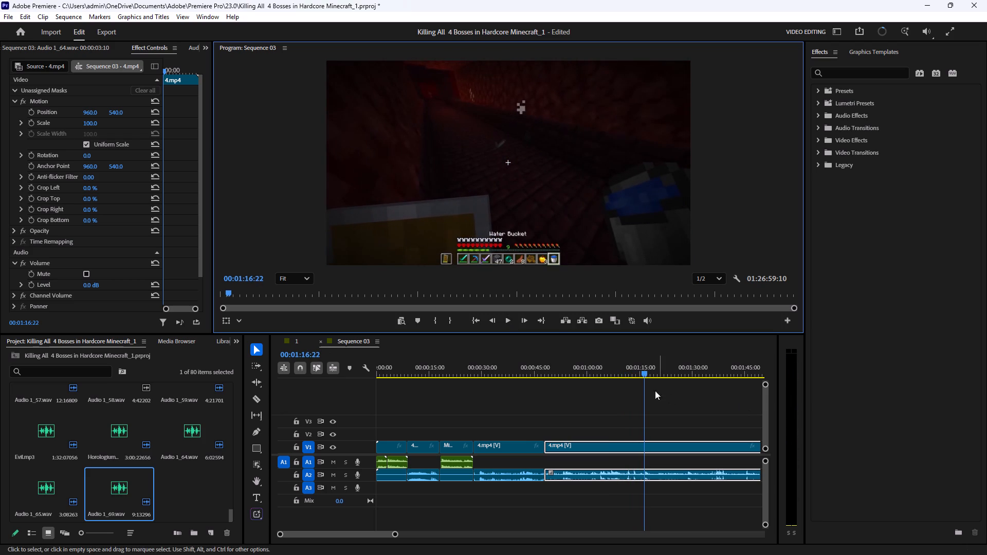
left_click_drag(648, 374, 668, 374)
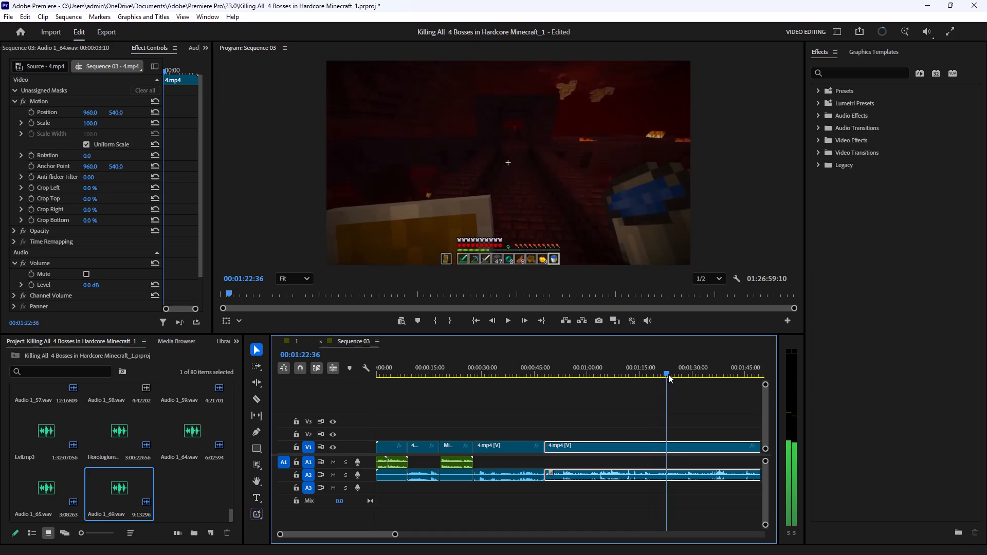
left_click_drag(668, 374, 689, 373)
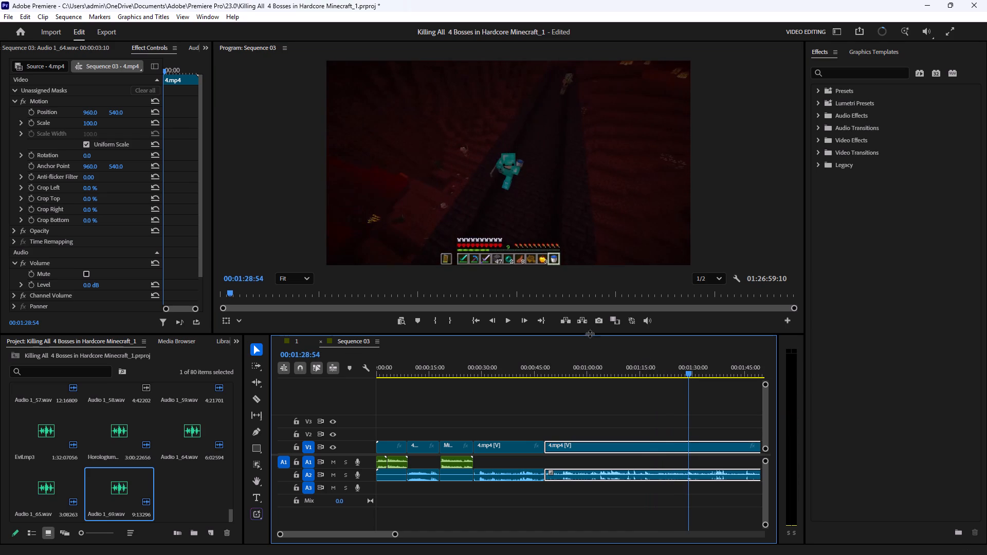
left_click(510, 316)
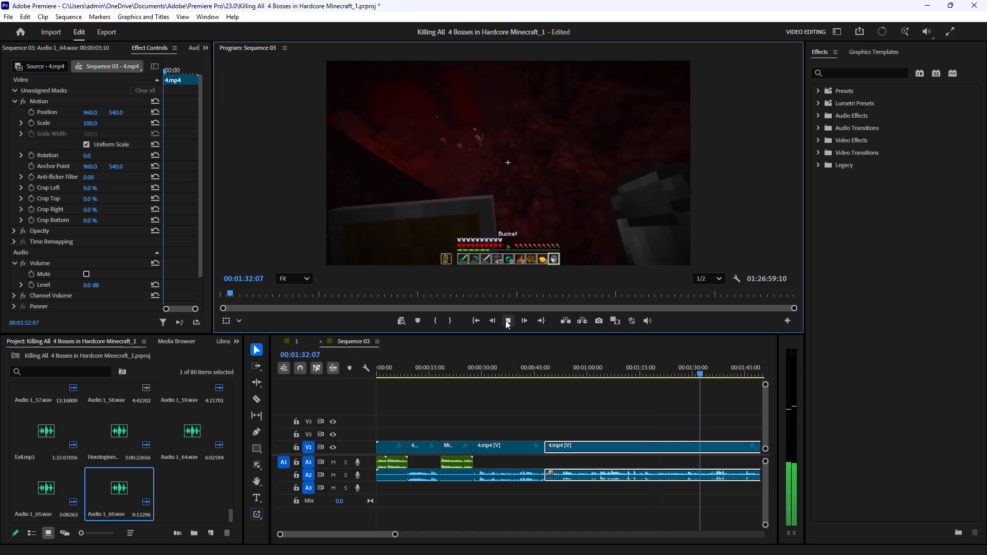
left_click(505, 320)
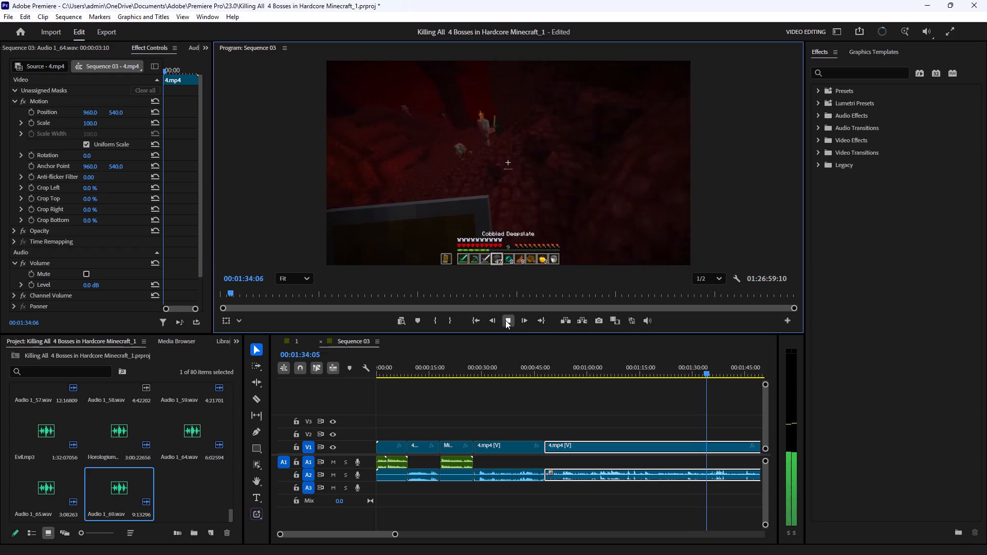
Split the second 4.mp4 section at 00:01:19:40, delete the part before the cut and close the gap.
left_click_drag(694, 374, 661, 380)
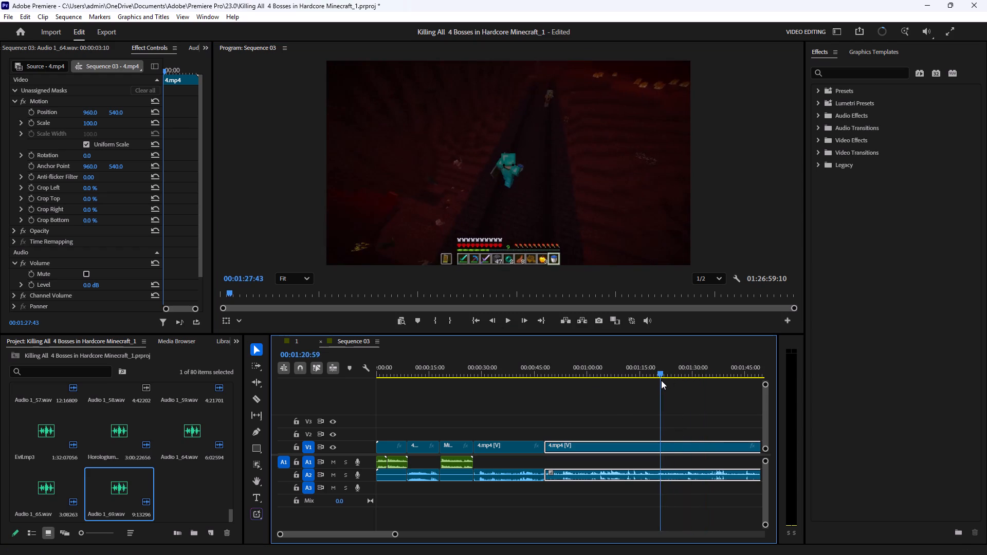
left_click_drag(661, 380, 657, 381)
key("c")
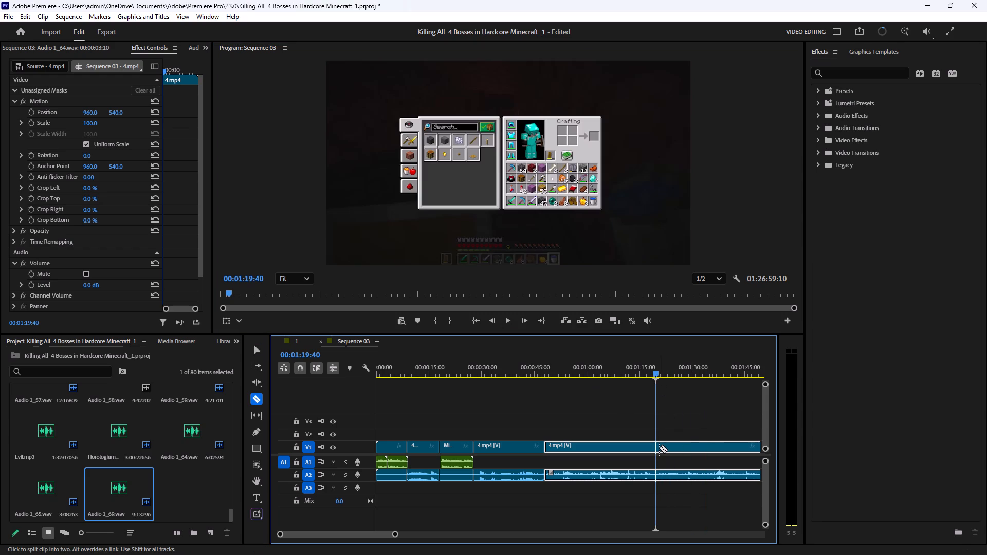
left_click(659, 448)
left_click(257, 351)
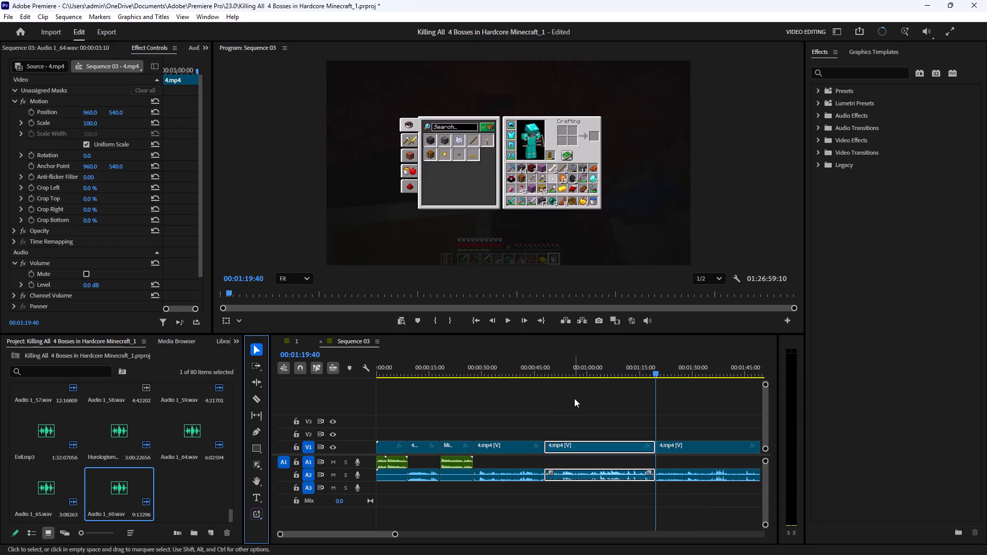
left_click_drag(577, 398, 579, 502)
key("BackSpace")
left_click(595, 449)
key("BackSpace")
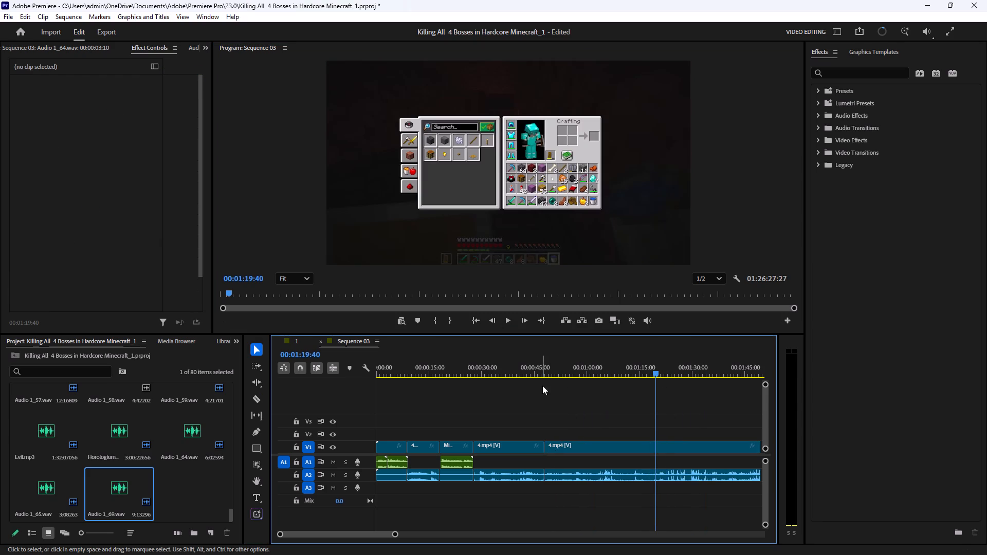
Play the join between the two 4.mp4 sections from 00:00:46:25 to 00:00:52:05 to check the cut.
left_click(549, 382)
left_click_drag(552, 372, 540, 379)
left_click(606, 392)
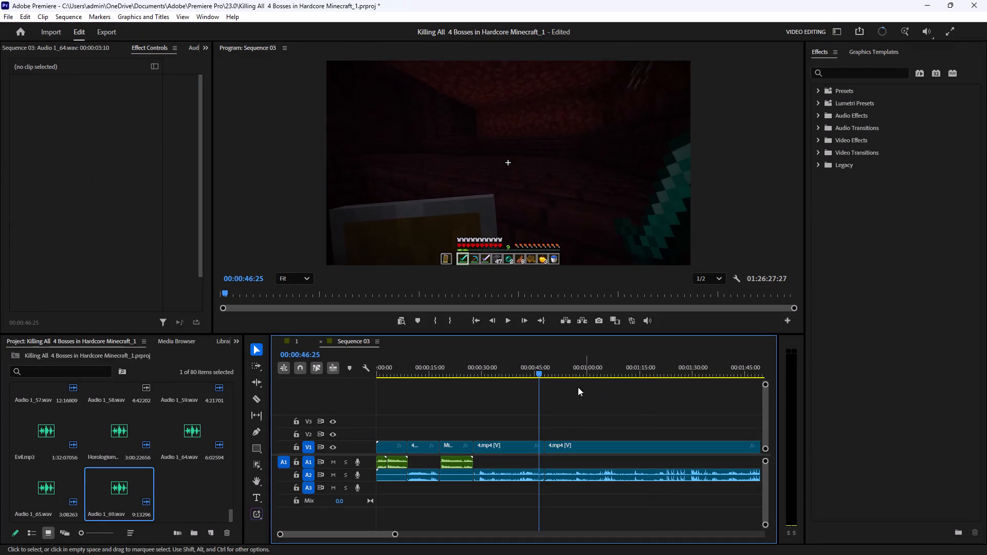
left_click(509, 321)
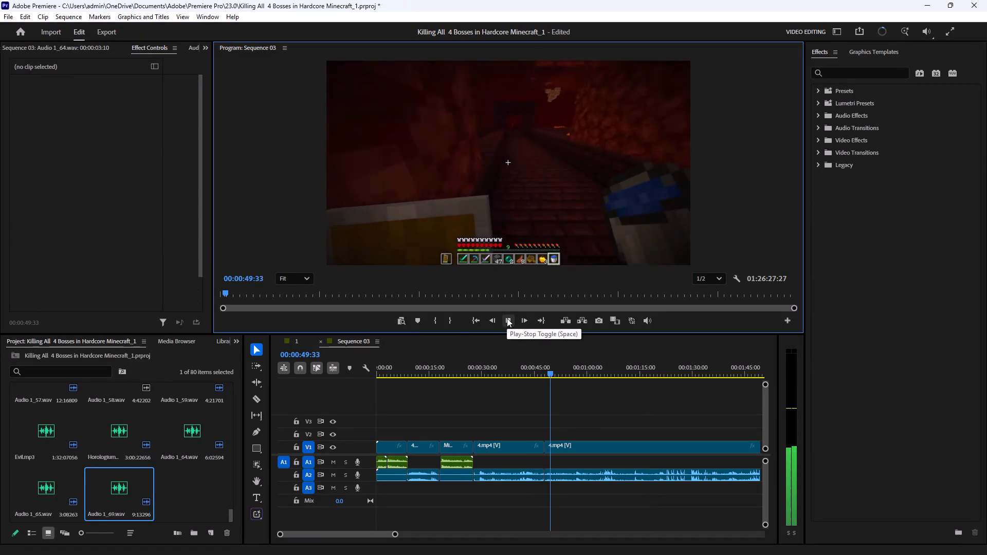
left_click(507, 318)
left_click(507, 318)
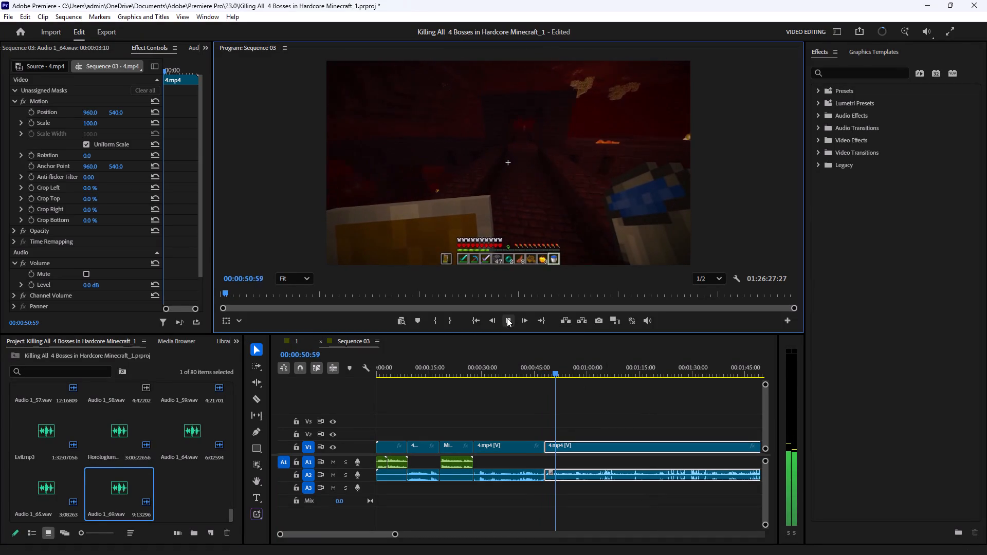
left_click(507, 318)
left_click(507, 318)
left_click(507, 318)
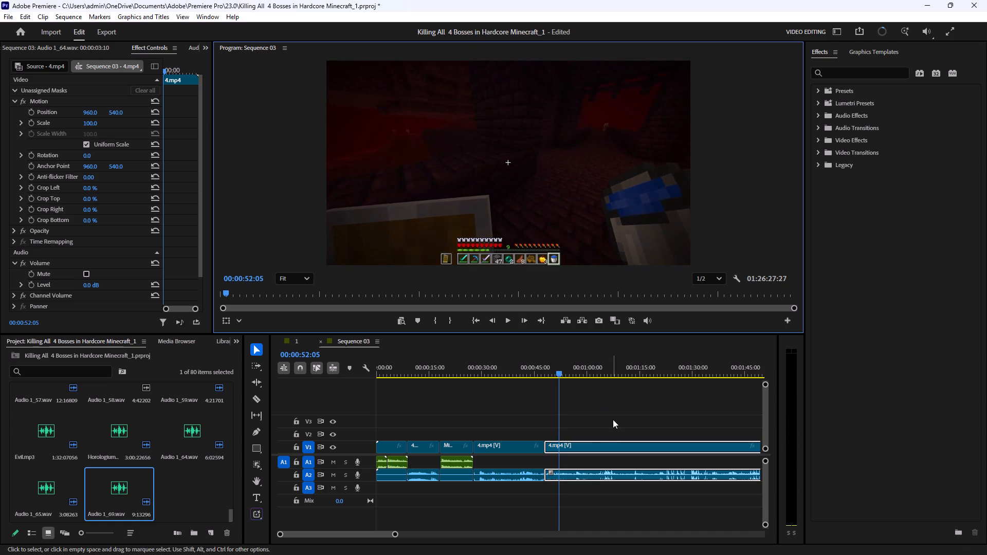
Trim the start of the last 4.mp4 section to 00:00:52:05 and move it against the preceding 4.mp4 section.
left_click_drag(546, 445, 554, 445)
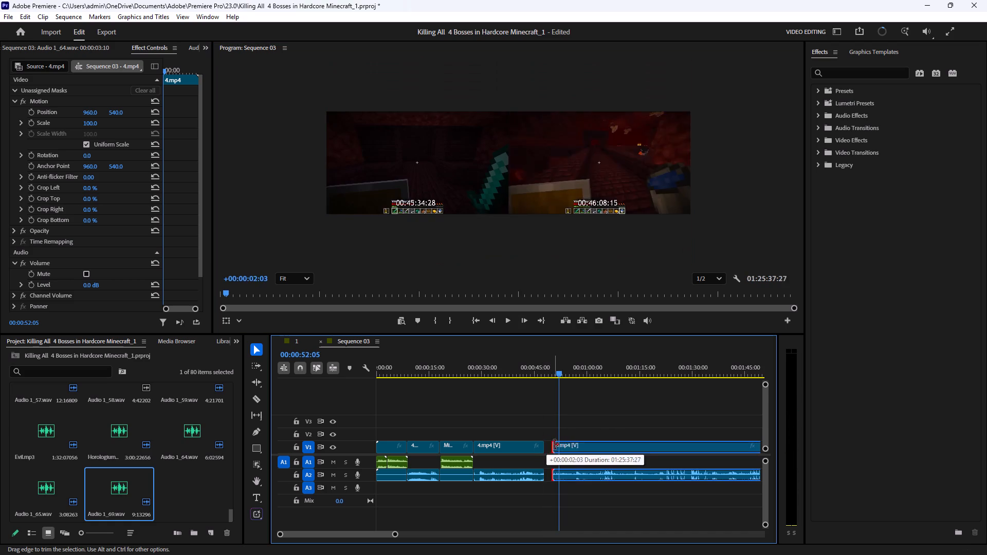
left_click_drag(554, 445, 559, 446)
left_click_drag(579, 445, 561, 451)
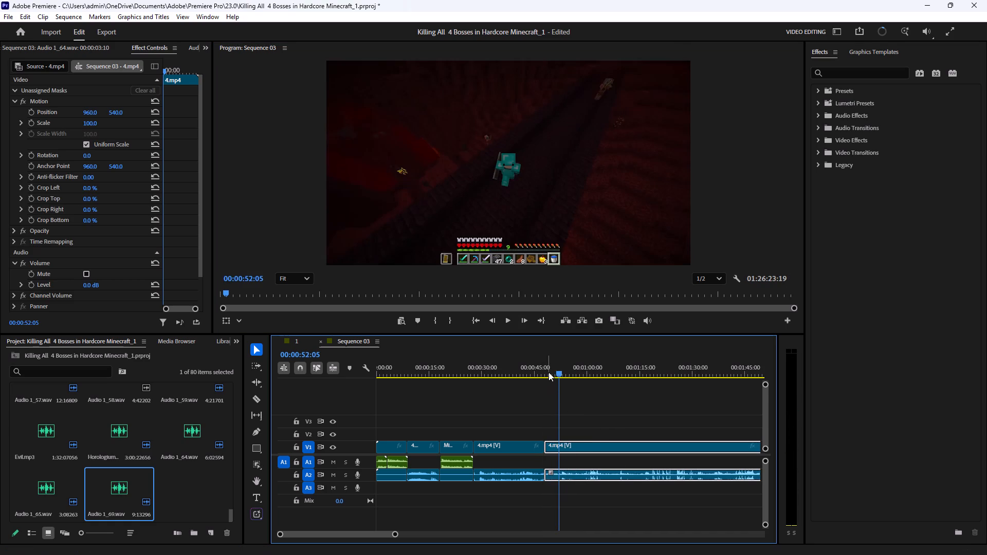
Play the sequence from 00:00:45:33 to about 00:01:04 to check the new join and the gameplay following it.
left_click_drag(549, 372, 538, 381)
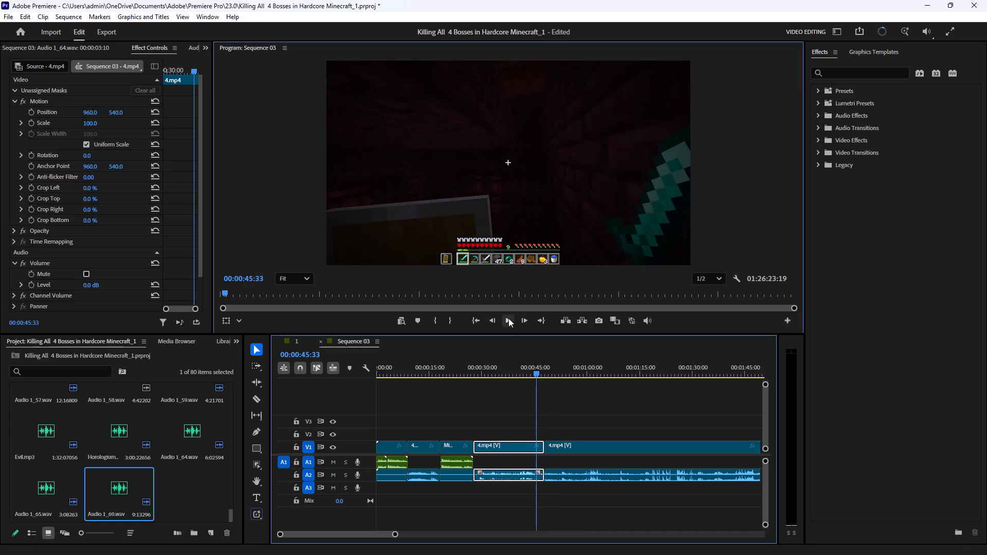
left_click(508, 318)
left_click(595, 391)
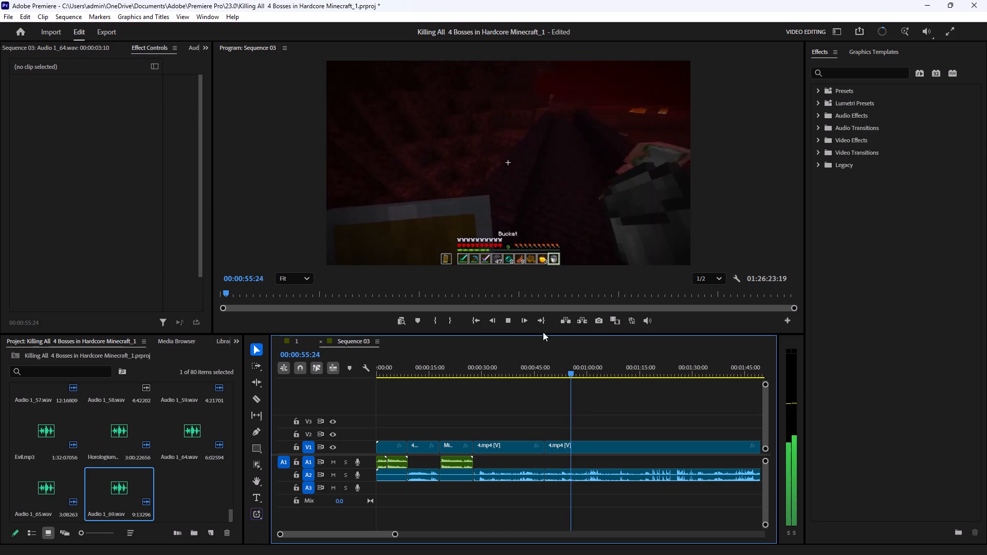
left_click(506, 321)
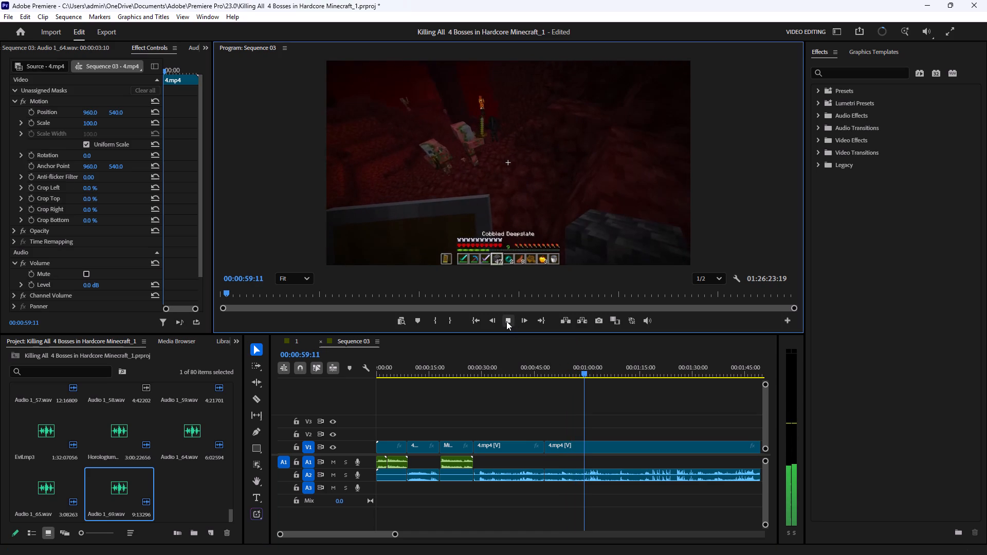
left_click(506, 321)
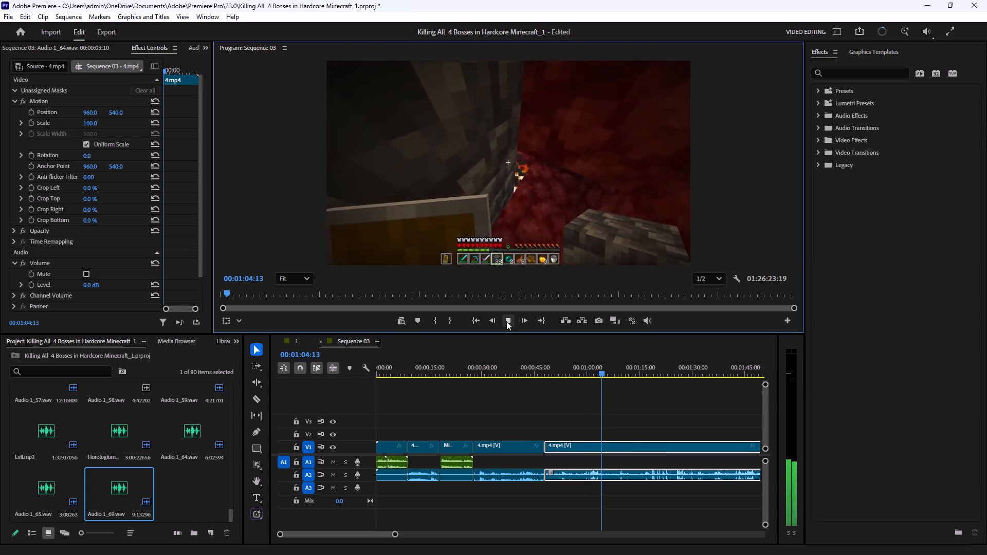
left_click(506, 321)
Skim the last 4.mp4 section from about 00:01:05 to 00:03:34 for the next gameplay moment worth keeping.
left_click_drag(601, 372, 605, 373)
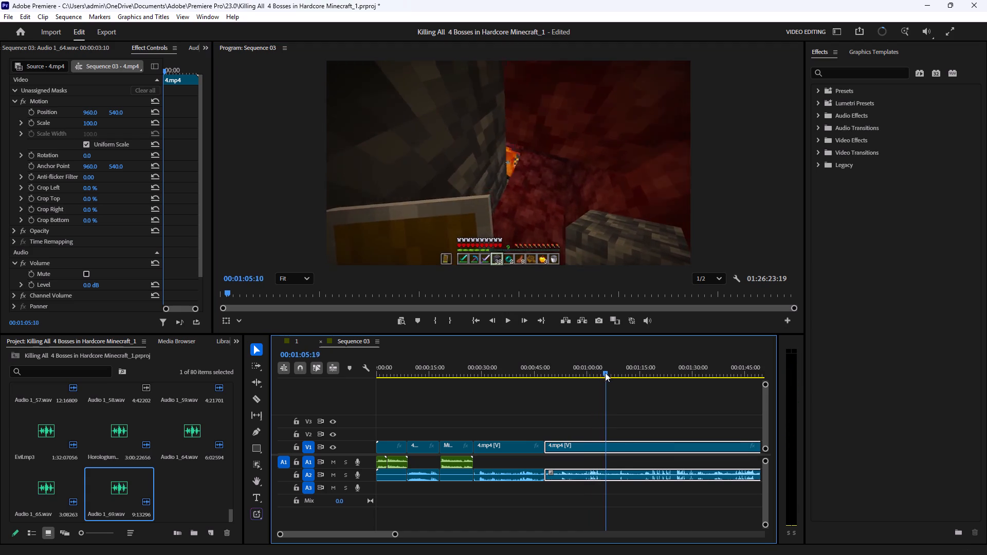
left_click_drag(605, 373, 693, 366)
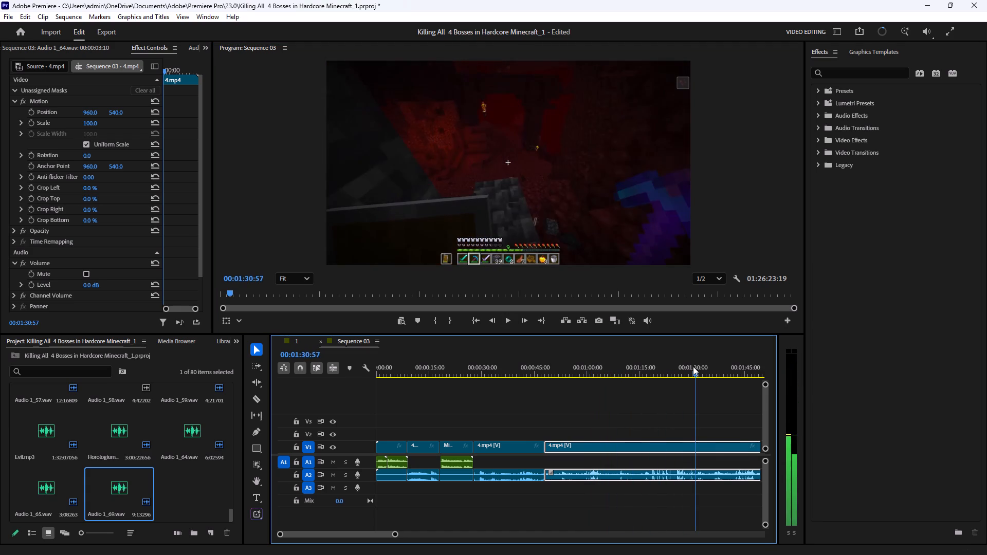
left_click_drag(693, 366, 734, 361)
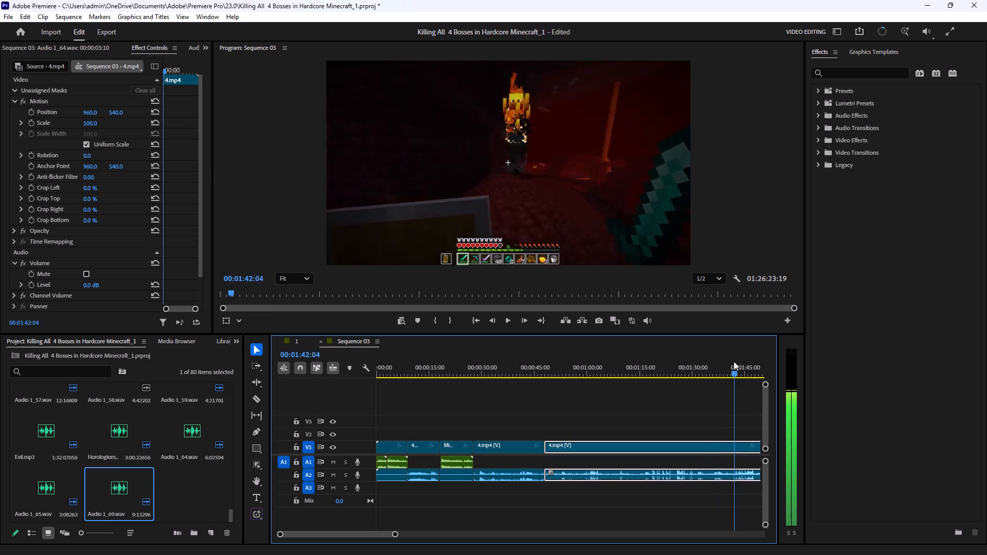
left_click_drag(734, 361, 759, 359)
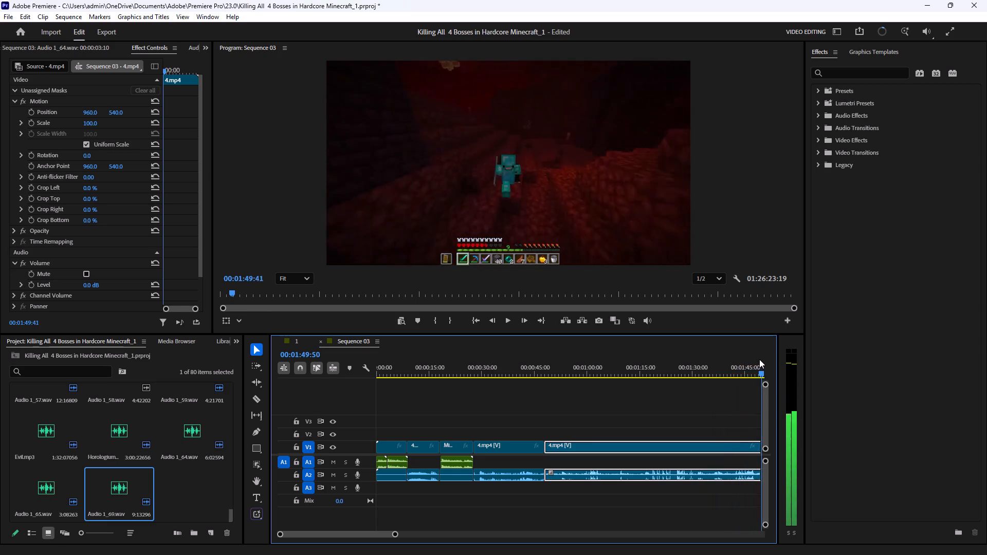
left_click_drag(759, 359, 720, 369)
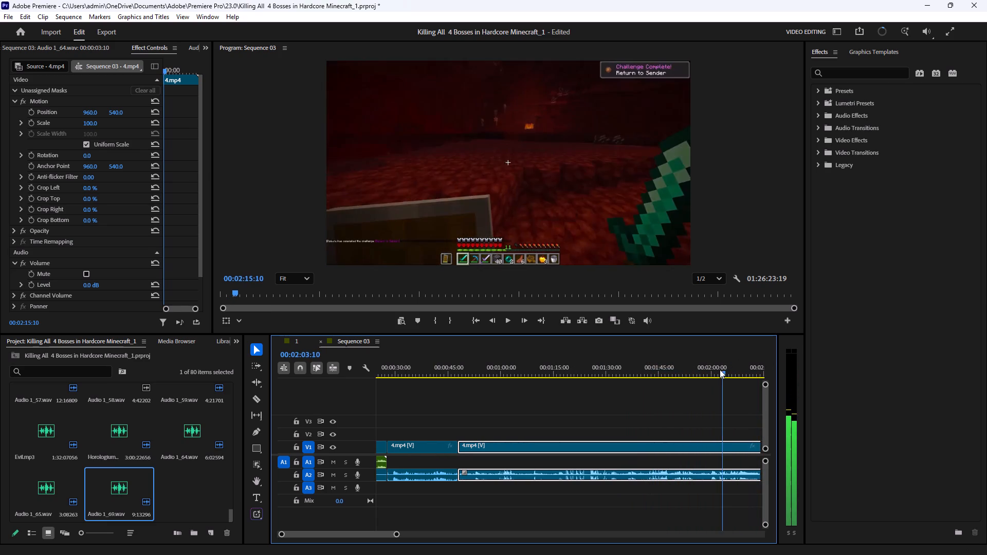
left_click_drag(720, 369, 751, 367)
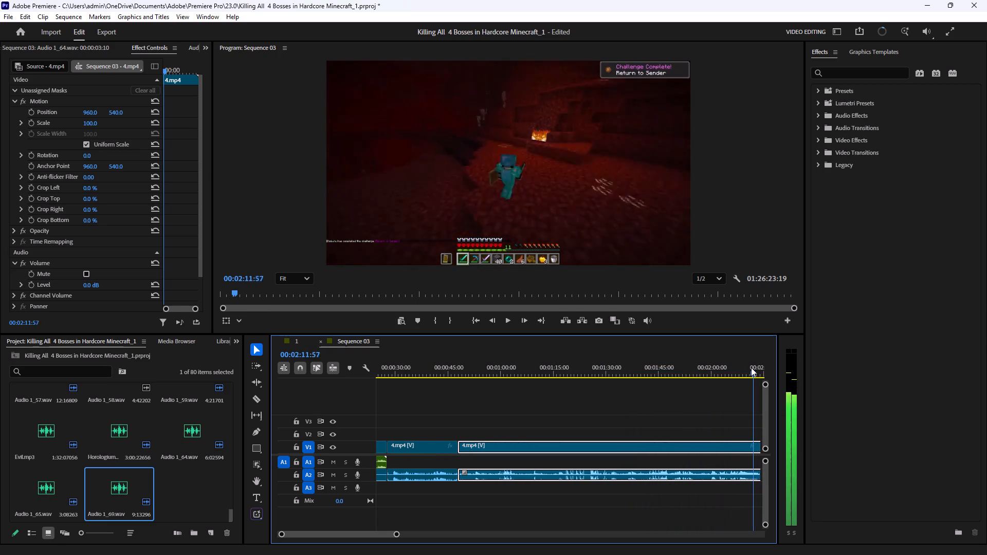
left_click_drag(751, 367, 770, 367)
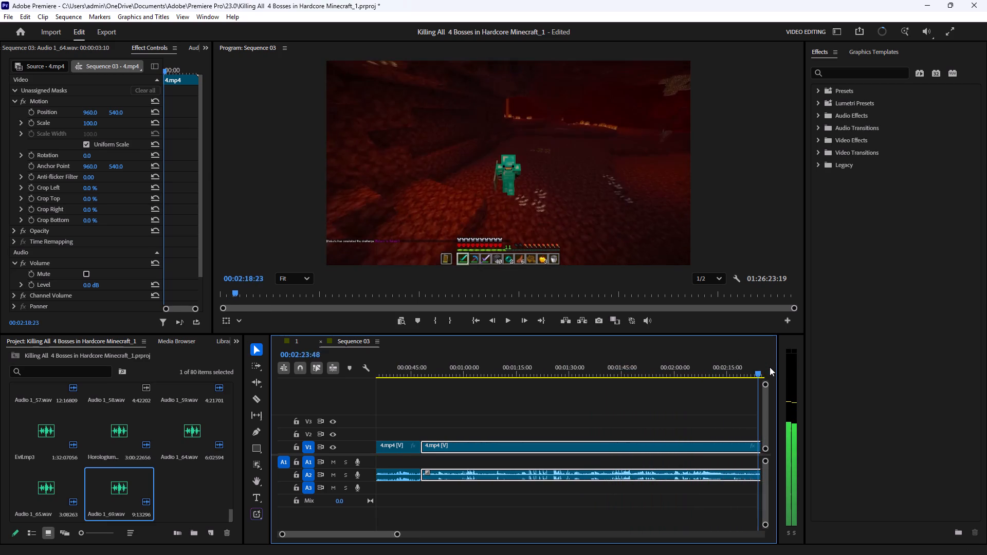
left_click_drag(770, 367, 696, 375)
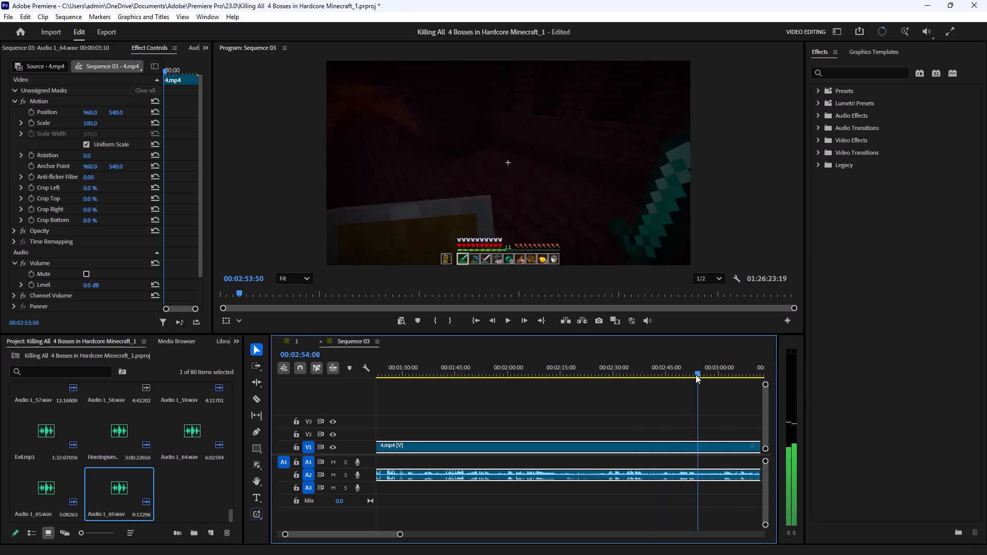
left_click_drag(696, 375, 740, 366)
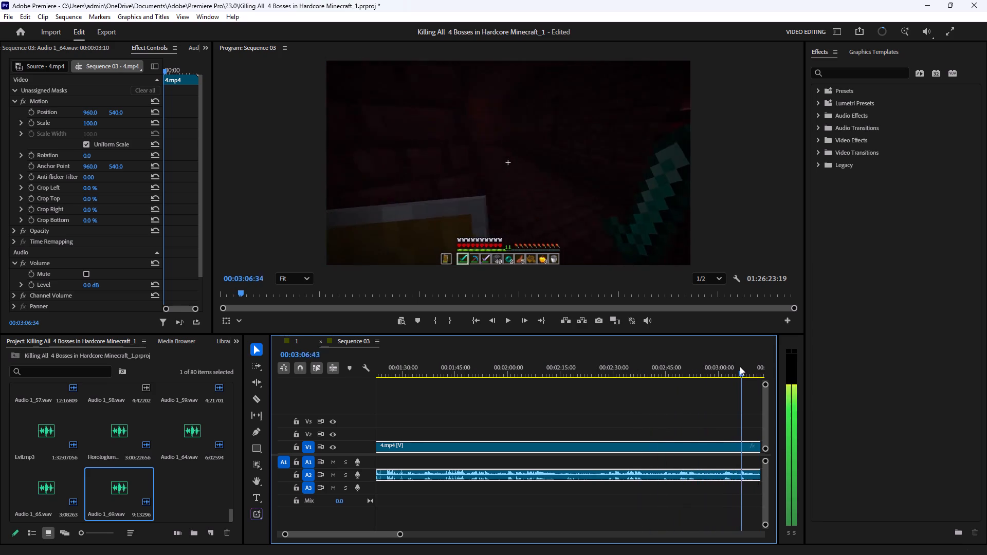
left_click_drag(740, 366, 759, 366)
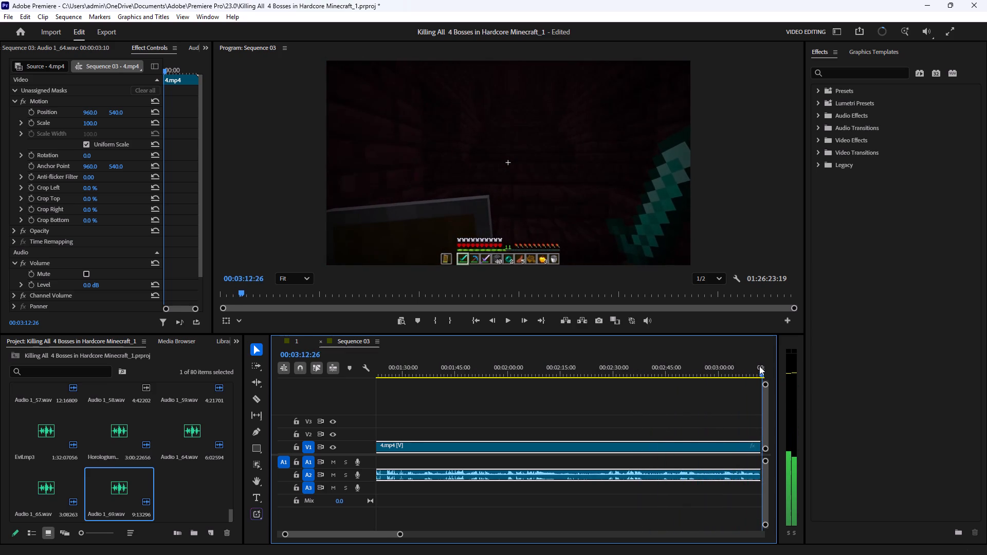
left_click_drag(759, 366, 769, 365)
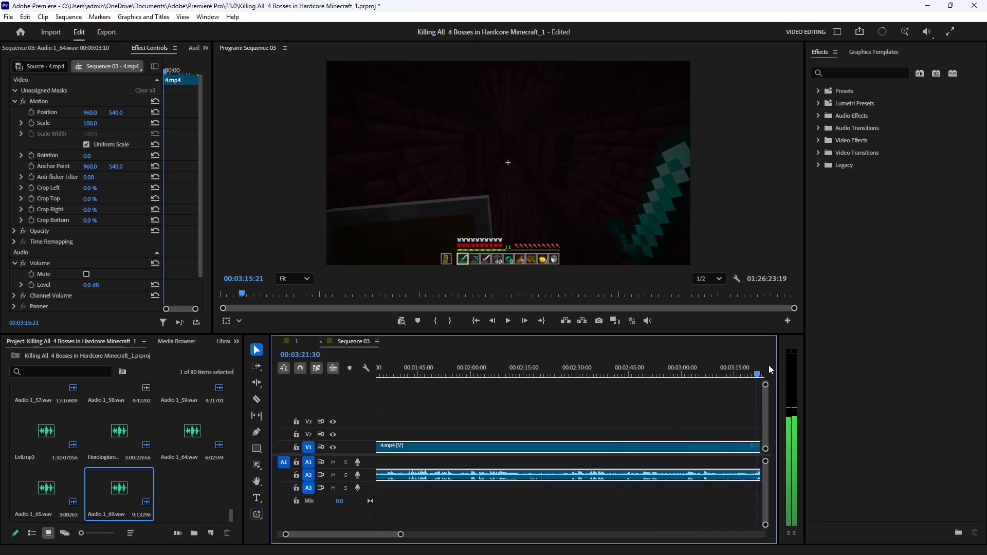
left_click_drag(769, 365, 686, 376)
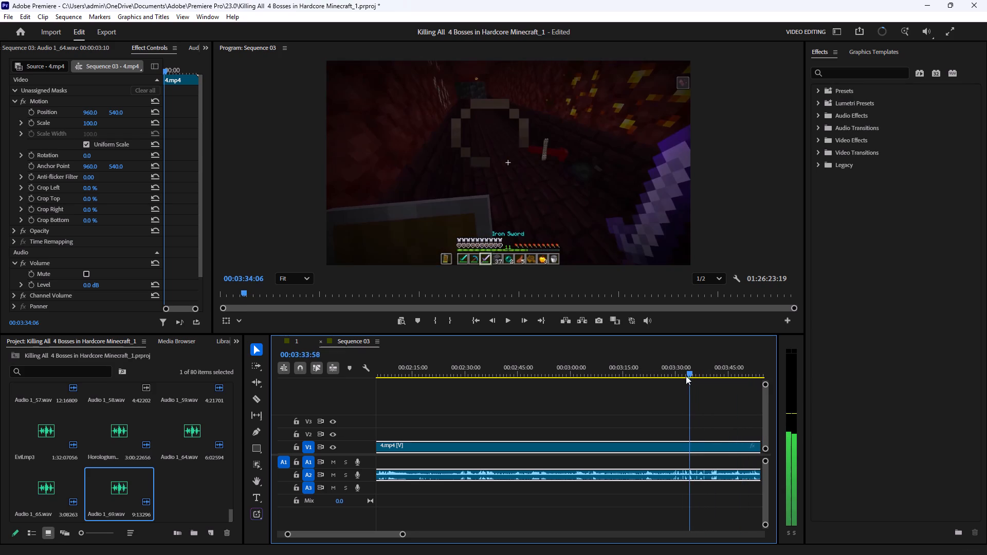
Split the last 4.mp4 section at 00:03:33:40, delete the part before the cut and close the gap.
left_click_drag(686, 376, 649, 380)
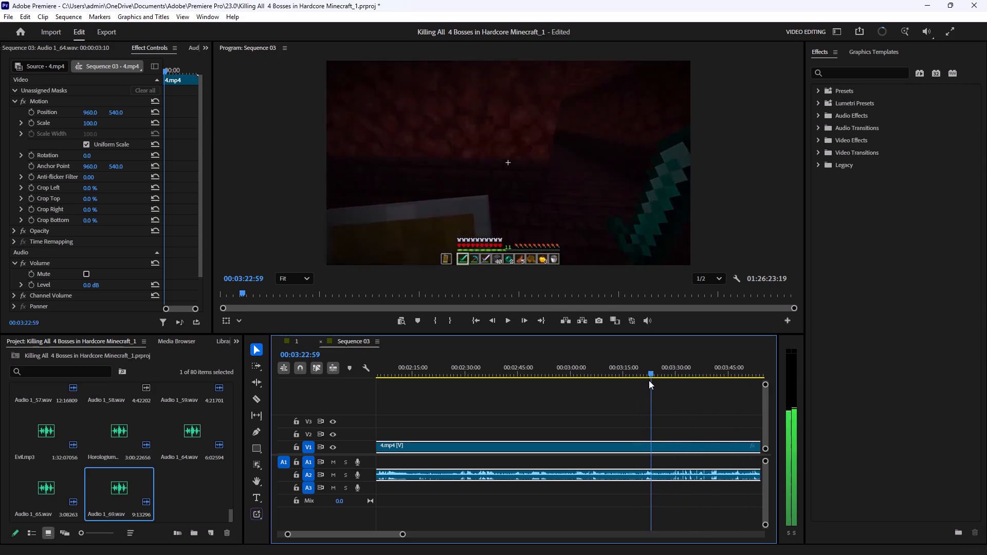
left_click_drag(649, 380, 674, 380)
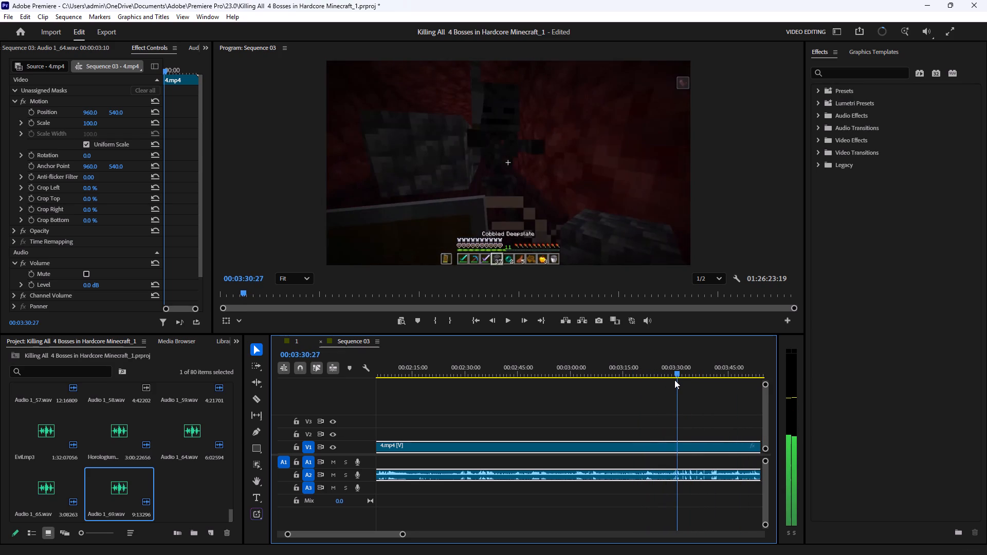
left_click_drag(674, 380, 690, 379)
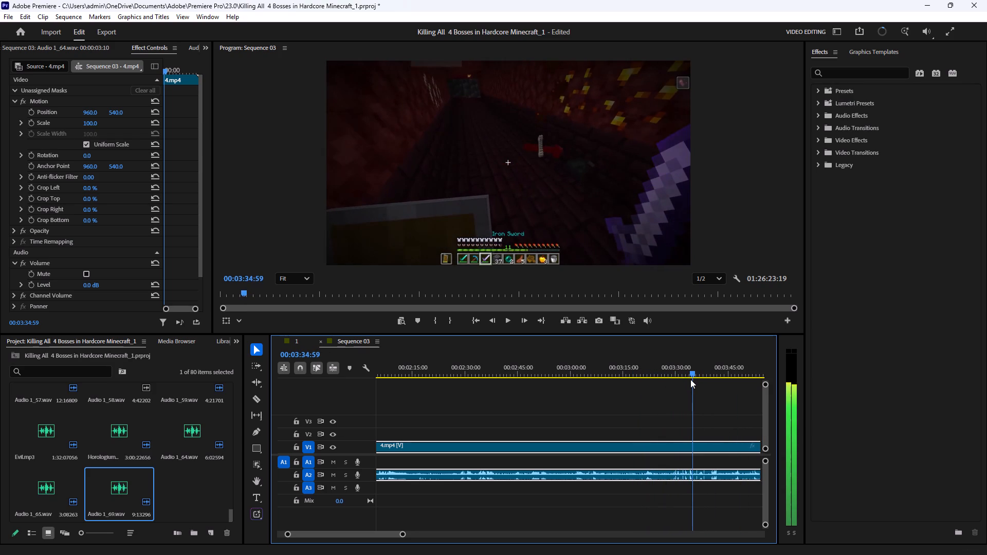
left_click_drag(690, 379, 685, 382)
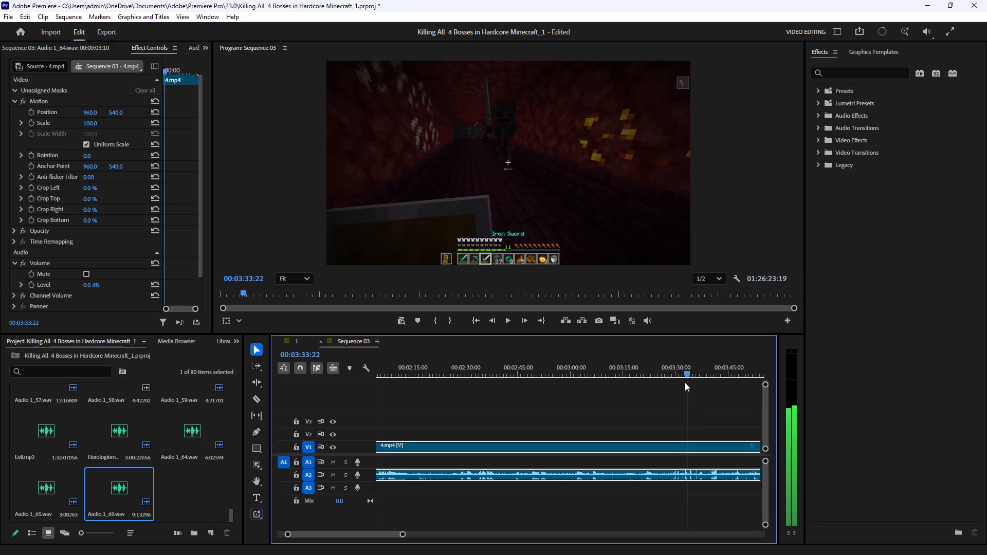
left_click_drag(685, 382, 686, 384)
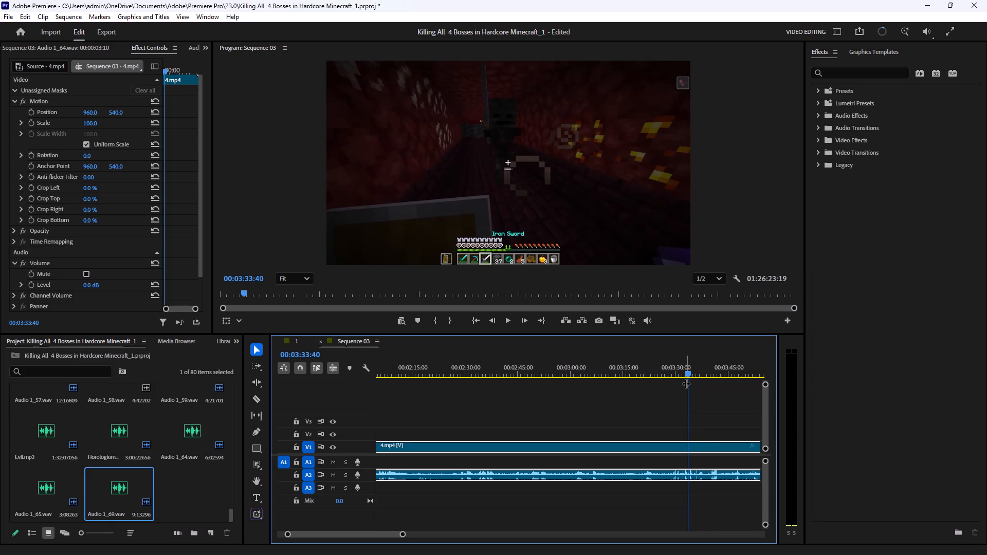
key("c")
left_click(689, 449)
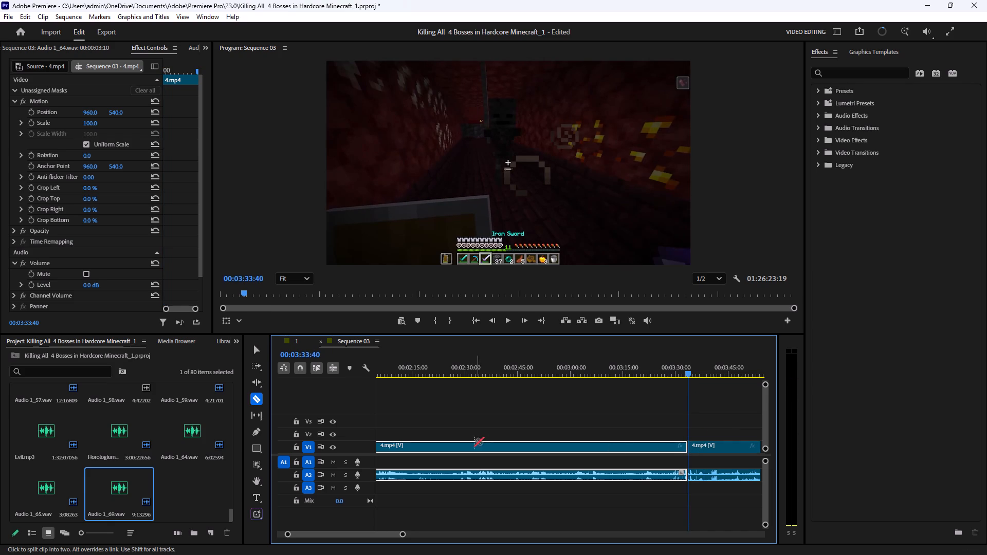
left_click(260, 348)
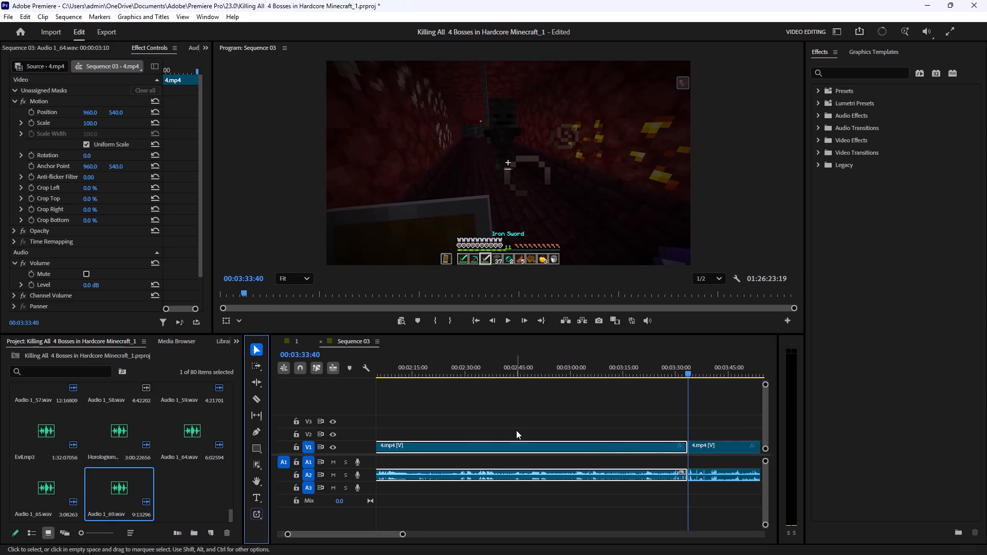
left_click_drag(516, 425, 491, 500)
key("BackSpace")
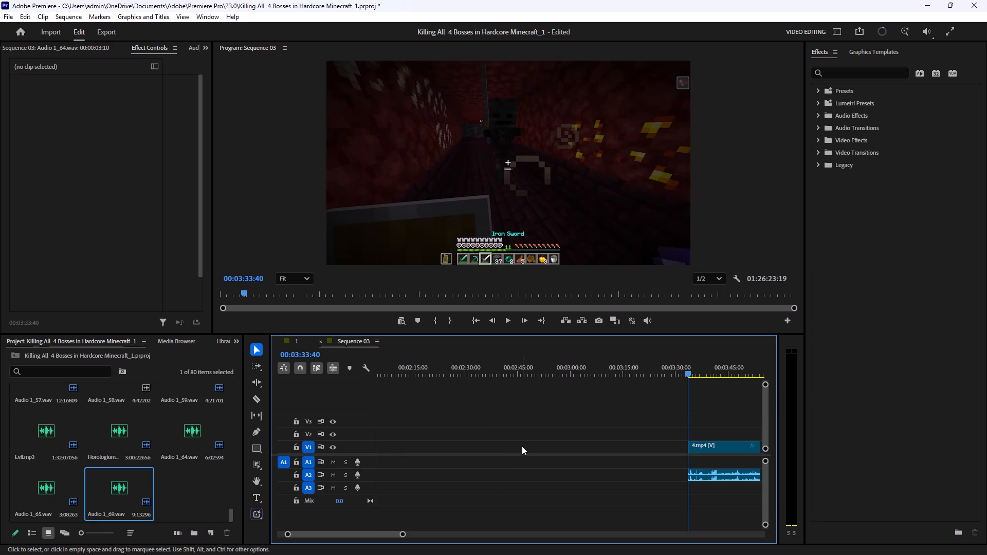
left_click(522, 446)
key("BackSpace")
Play across the new join from 00:00:47:21 and split the last 4.mp4 section at 00:00:49:07.
left_click_drag(356, 531, 342, 535)
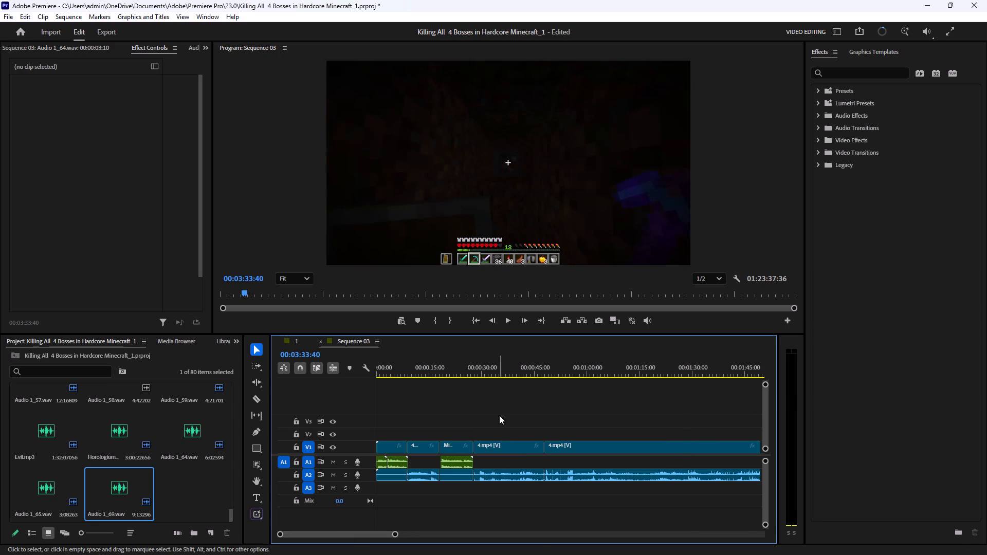
left_click_drag(522, 376, 540, 388)
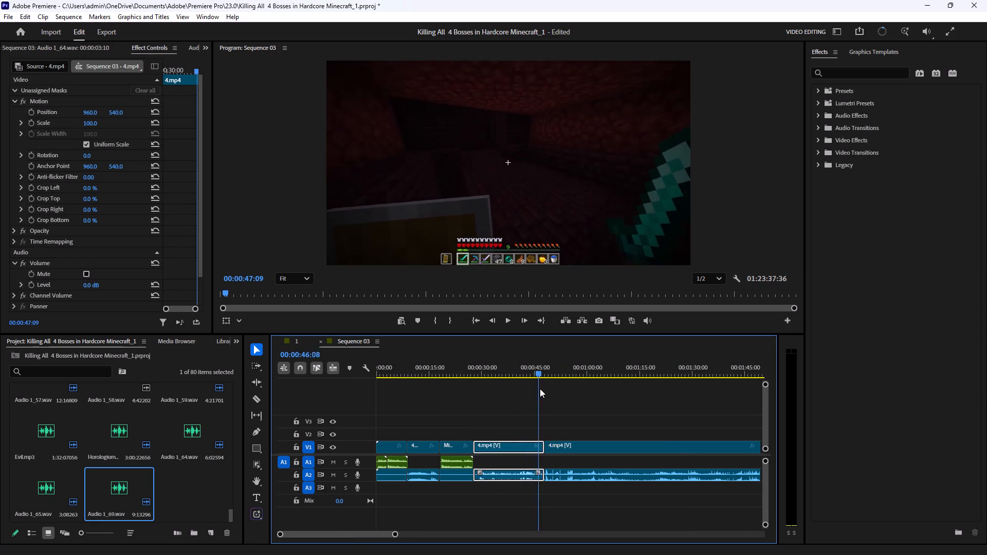
left_click_drag(540, 388, 543, 388)
left_click(510, 322)
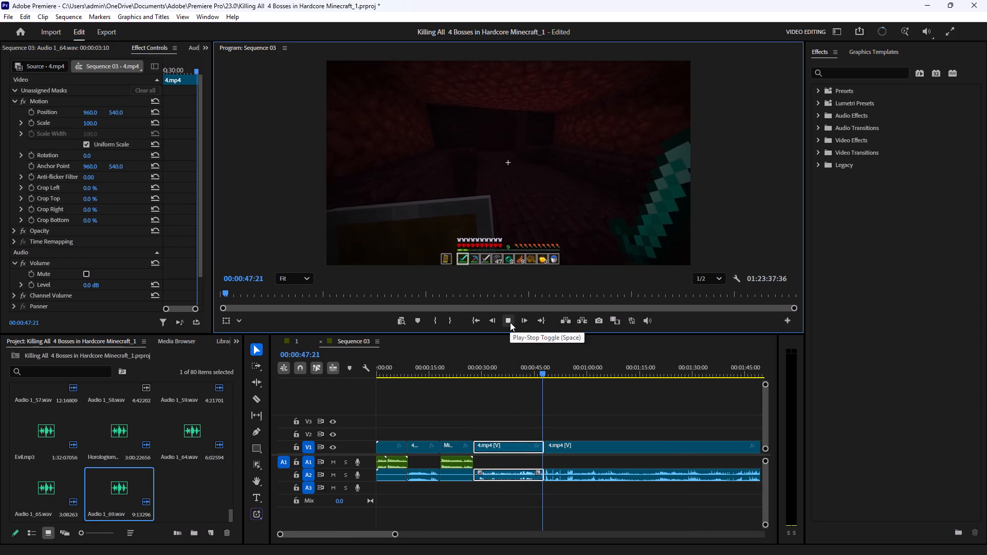
left_click(510, 322)
left_click(510, 322)
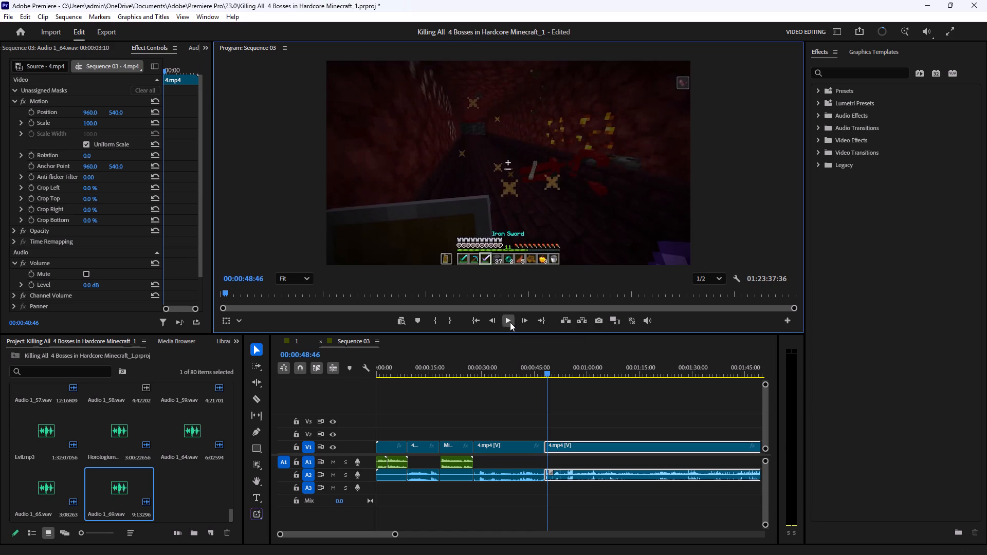
left_click(510, 322)
key("c")
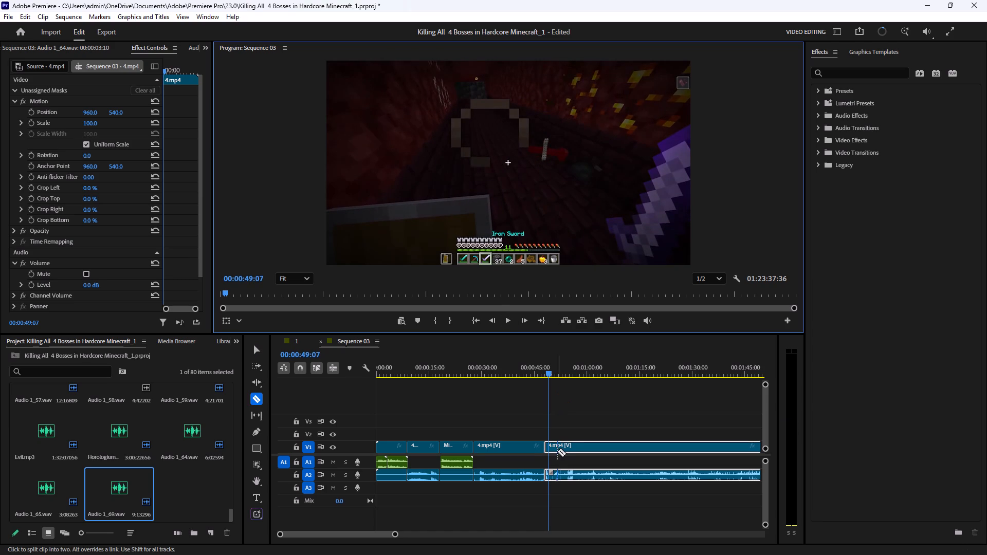
left_click(551, 447)
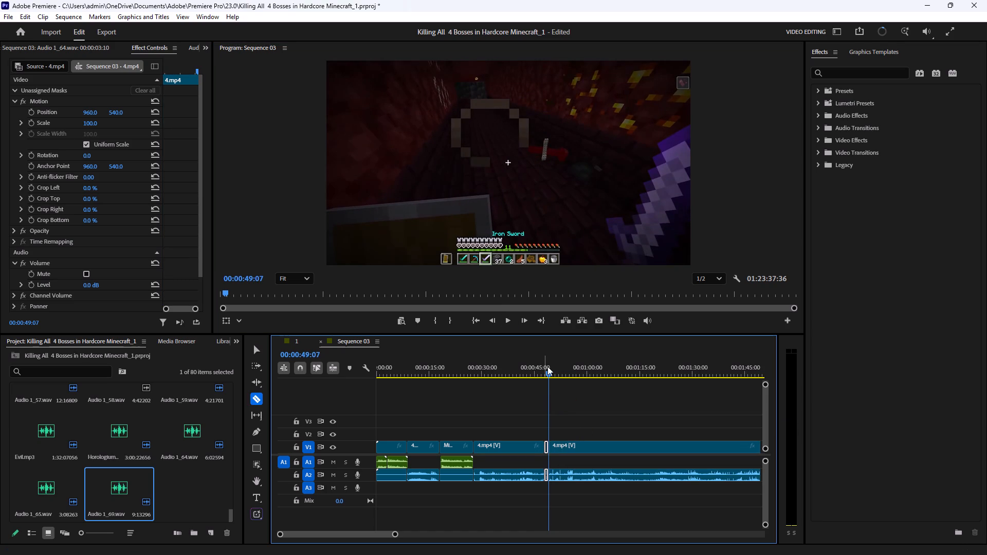
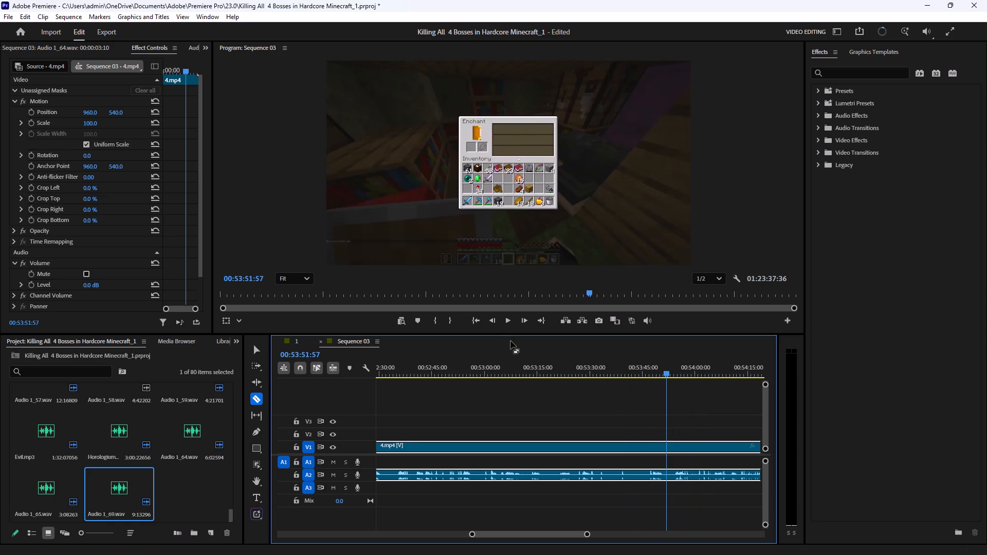
Skim the long last 4.mp4 section from 00:53:51:57 and split it at 00:54:55:57, where the inventory is open by the water.
left_click(508, 324)
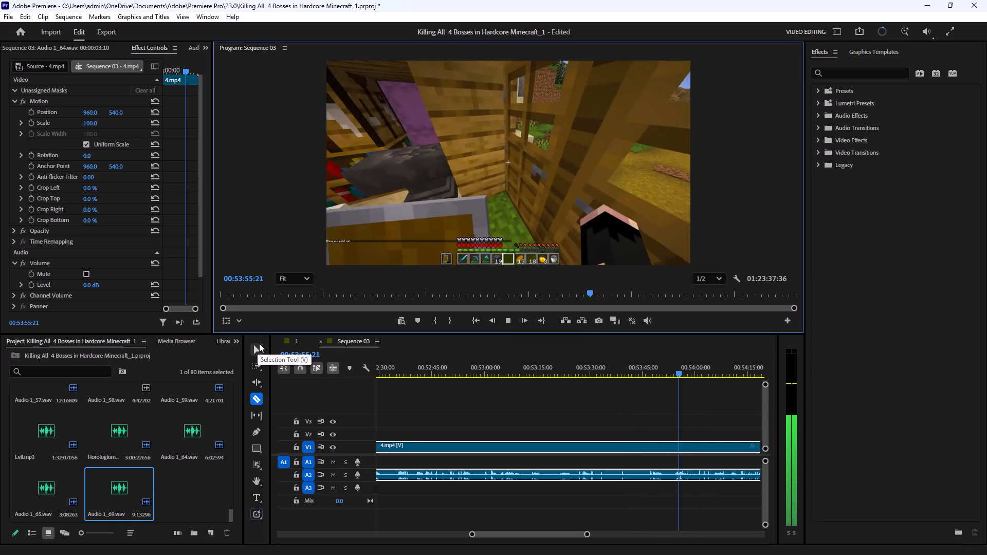
left_click_drag(687, 372, 709, 375)
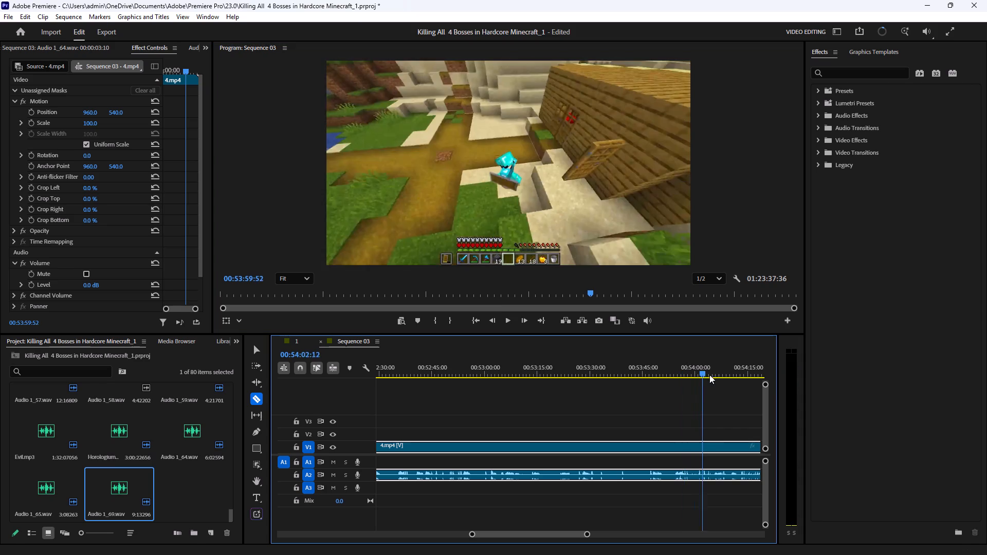
left_click_drag(709, 375, 762, 380)
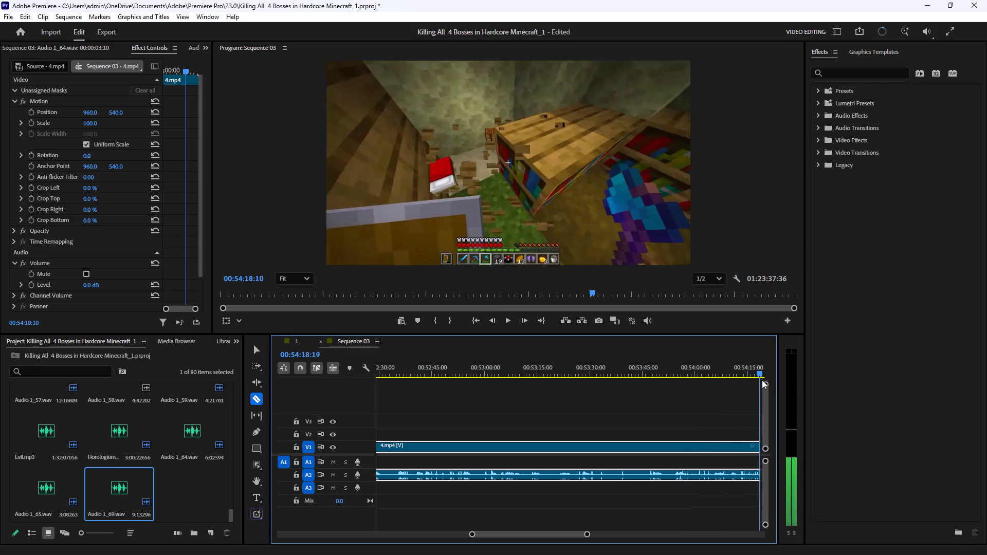
left_click_drag(762, 380, 709, 402)
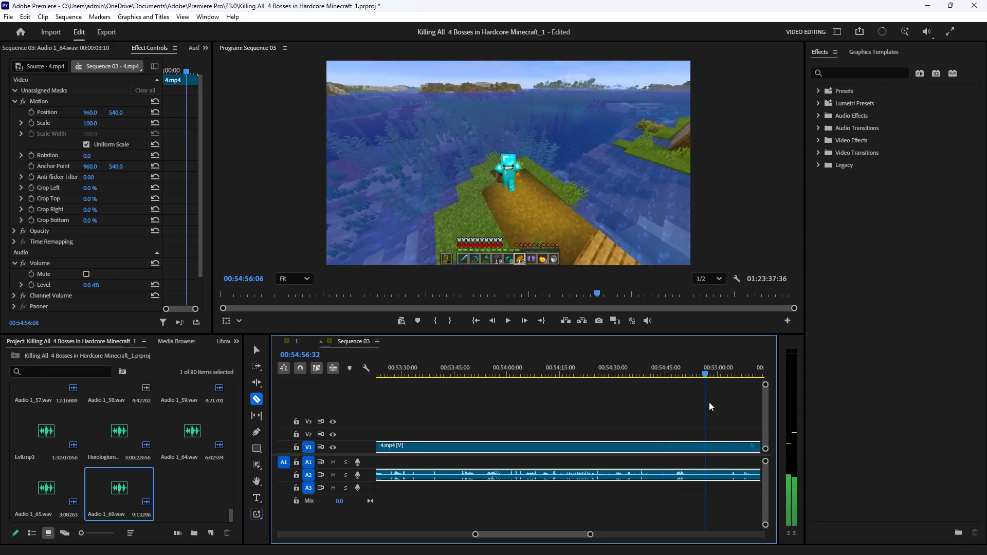
left_click_drag(709, 402, 706, 406)
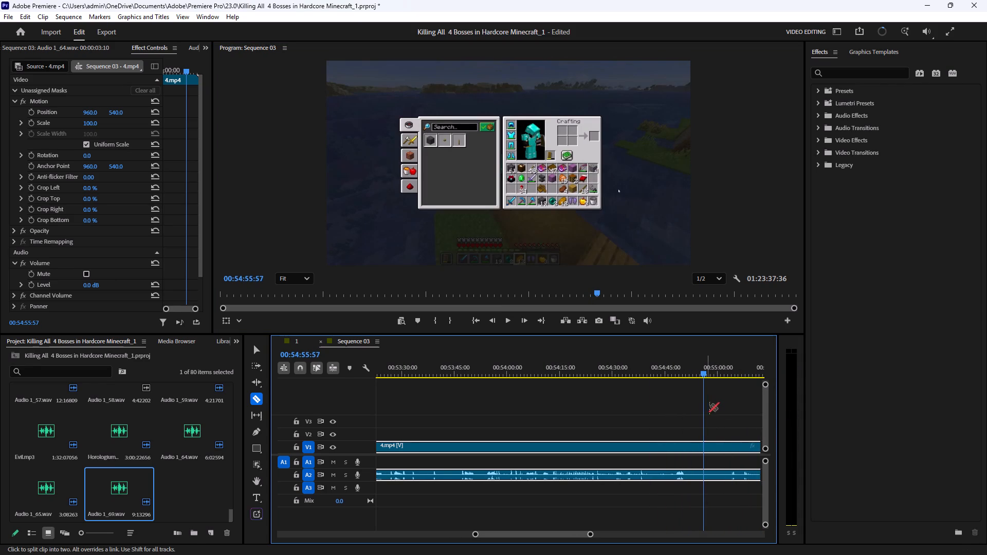
key("c")
left_click(705, 445)
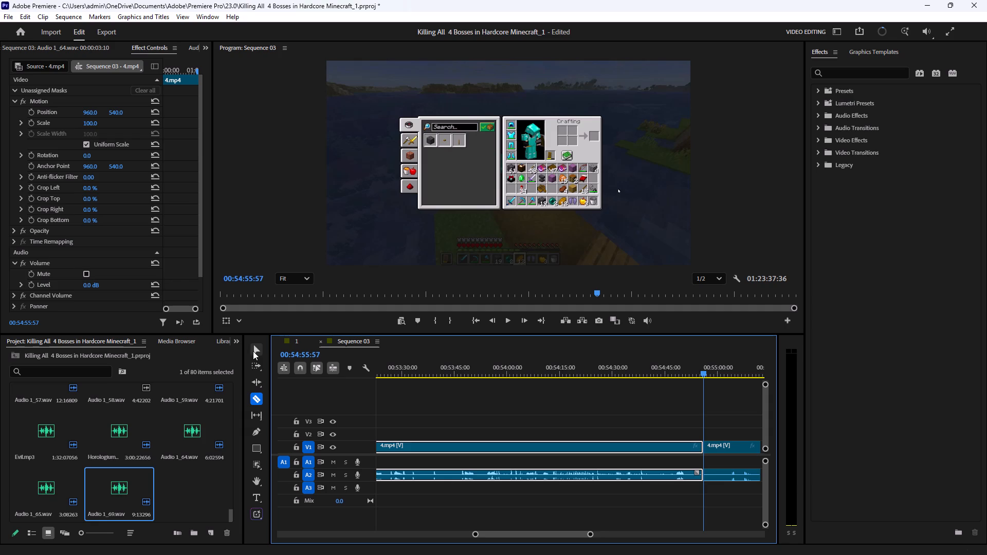
Delete the 4.mp4 section before the 00:54:55:57 cut and close the gap it leaves.
left_click(257, 349)
left_click_drag(513, 397, 501, 503)
key("BackSpace")
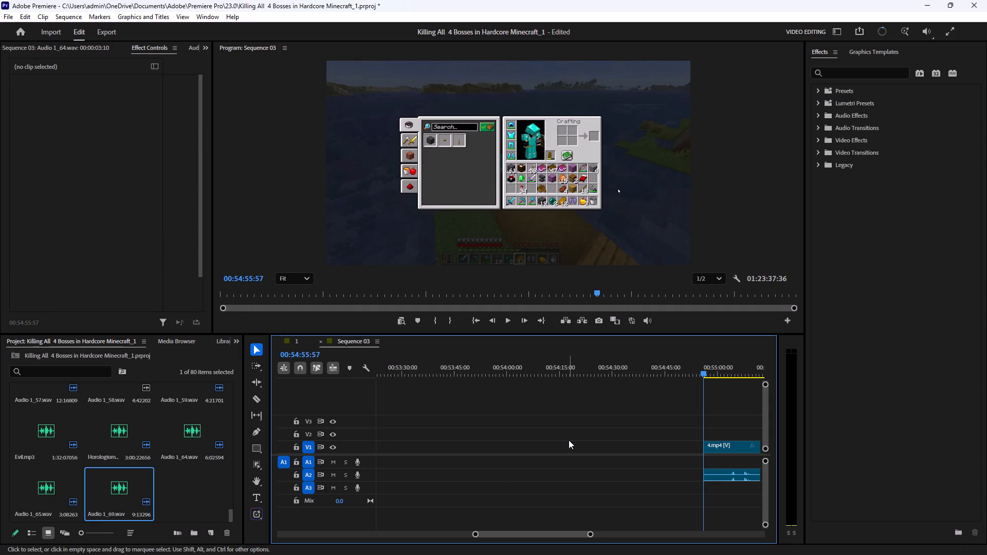
left_click(569, 440)
left_click(568, 444)
key("BackSpace")
Delete the opening Nether clips and their voice-over from about the first 27 seconds of the sequence and close the gap.
left_click_drag(500, 532, 333, 529)
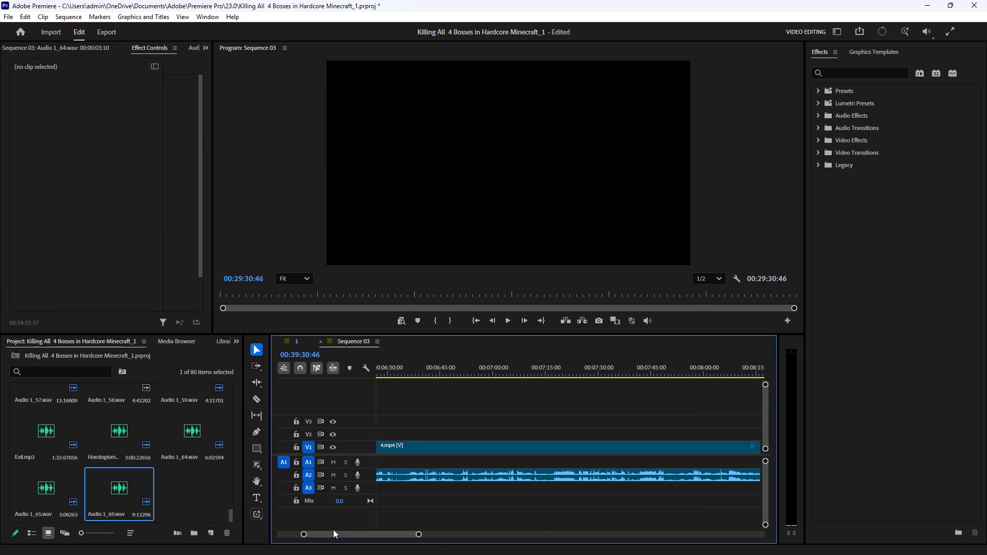
left_click_drag(333, 529, 328, 532)
left_click(338, 527)
left_click_drag(334, 535, 250, 534)
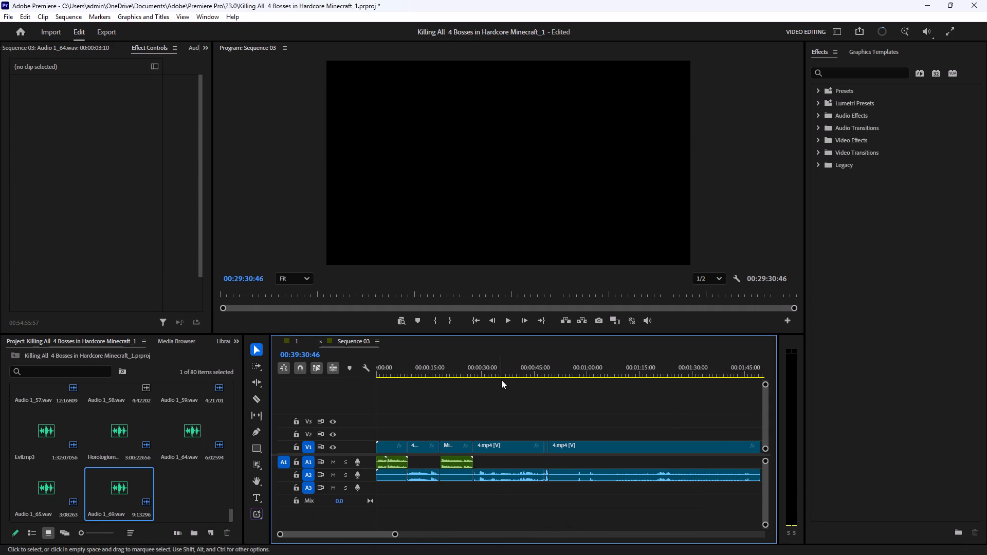
left_click_drag(470, 366, 394, 392)
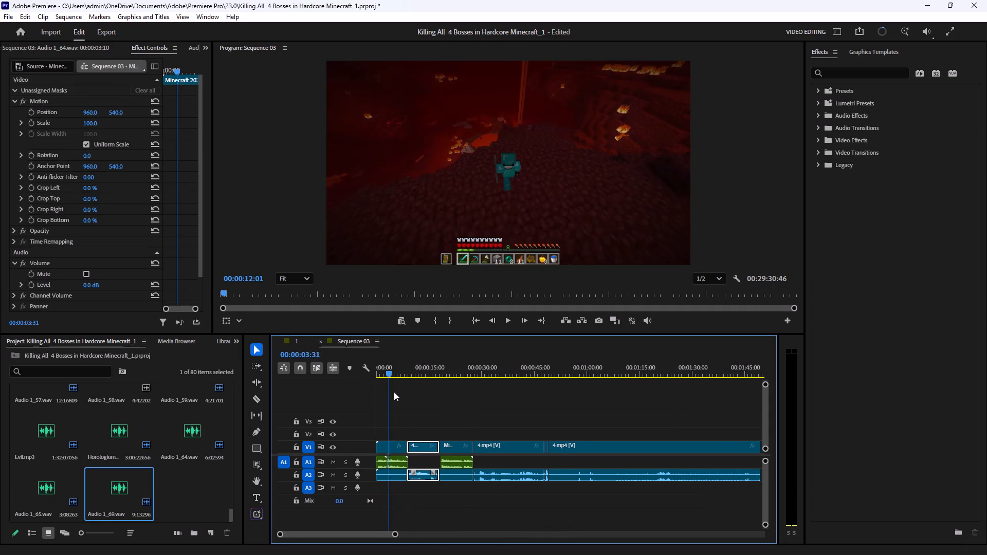
left_click_drag(394, 392, 429, 395)
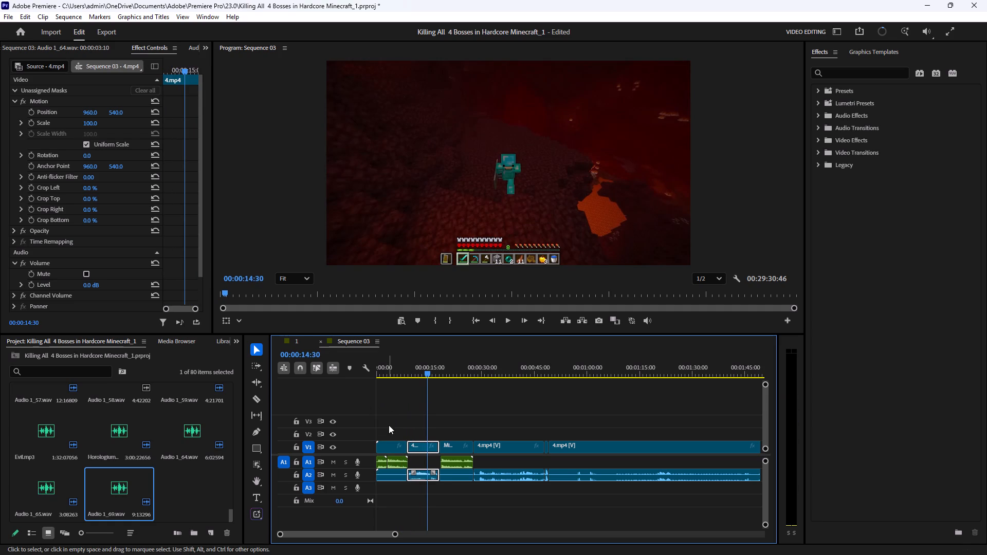
left_click_drag(389, 425, 468, 499)
key("BackSpace")
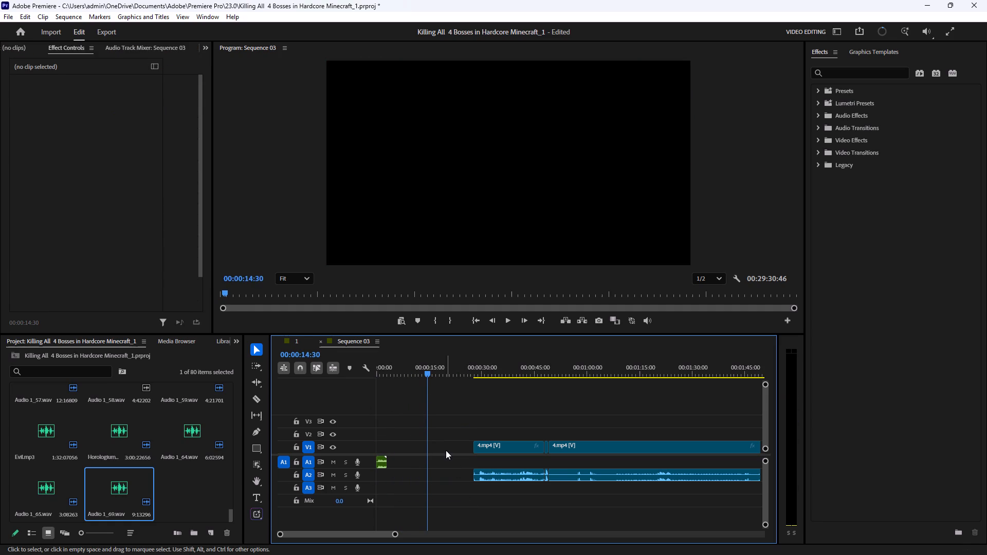
left_click(446, 449)
left_click_drag(387, 424, 373, 493)
key("BackSpace")
left_click(424, 445)
key("BackSpace")
Delete the opening dark Nether 4.mp4 section and the short fragment following it, and close the gap.
left_click_drag(441, 353, 377, 365)
left_click_drag(393, 368, 374, 379)
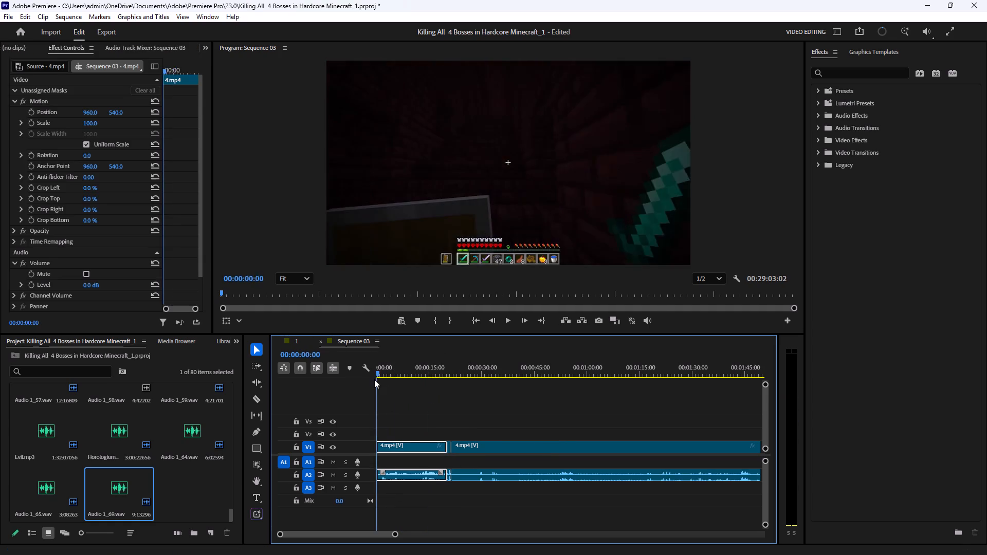
left_click_drag(374, 379, 437, 392)
left_click_drag(397, 384, 454, 506)
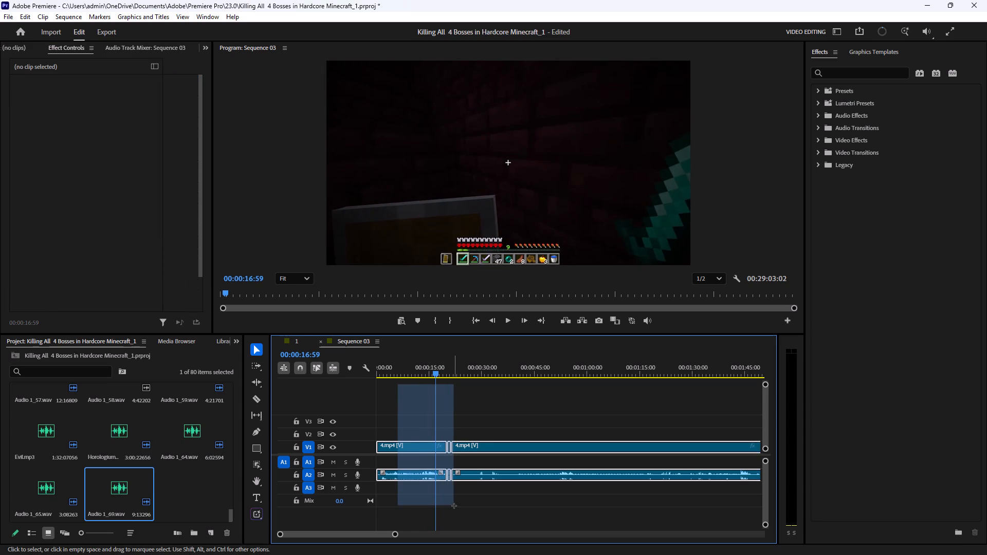
left_click_drag(454, 506, 450, 511)
key("BackSpace")
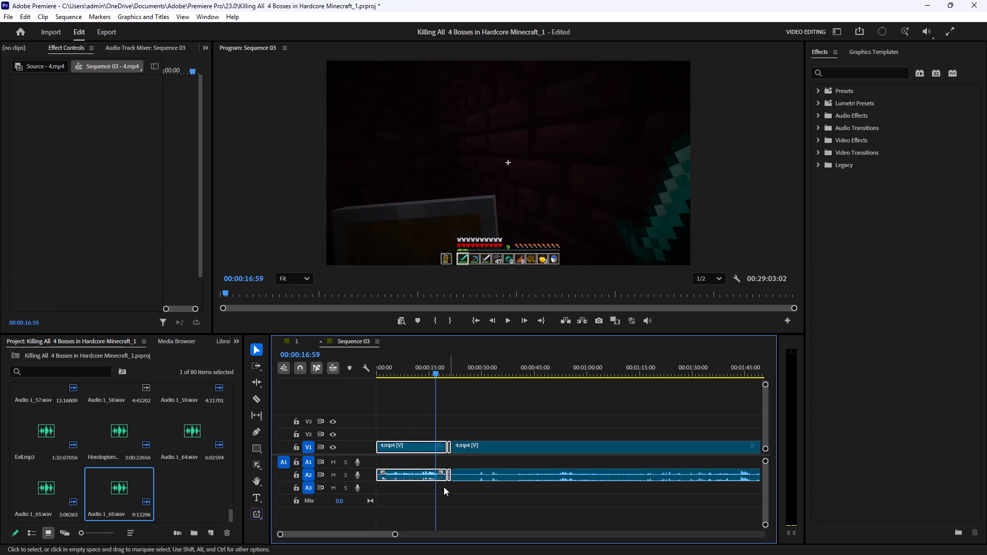
left_click(429, 449)
key("BackSpace")
Review the opening of the remaining 4.mp4 section, trim its start to 00:00:18:01 at the spruce boat moment, and close the gap.
left_click_drag(427, 364, 374, 381)
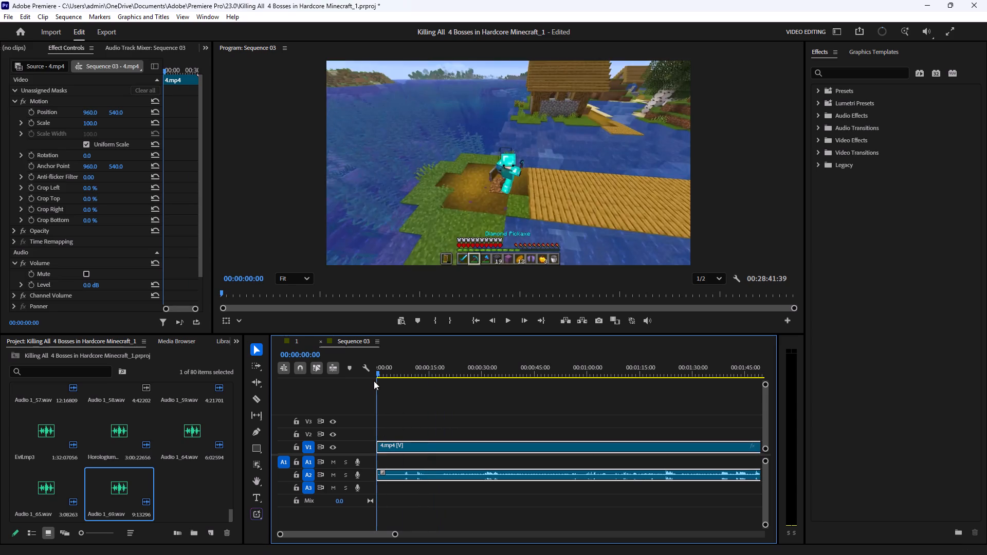
left_click_drag(374, 381, 361, 388)
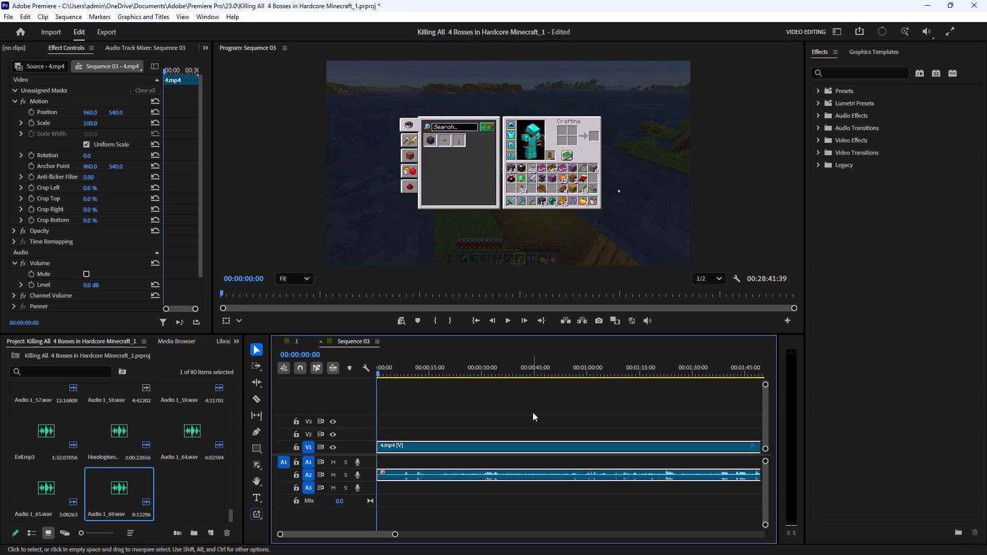
left_click(503, 321)
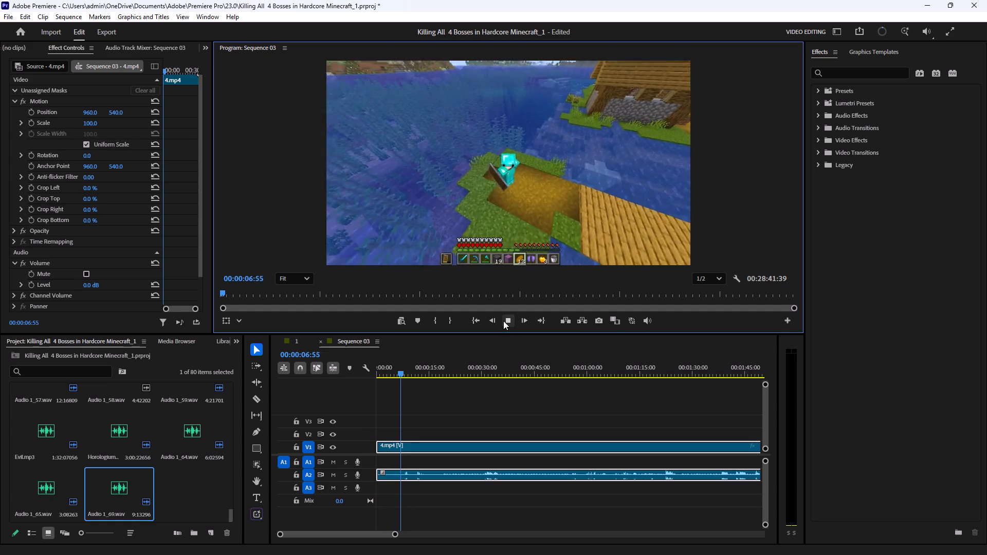
double_click(503, 321)
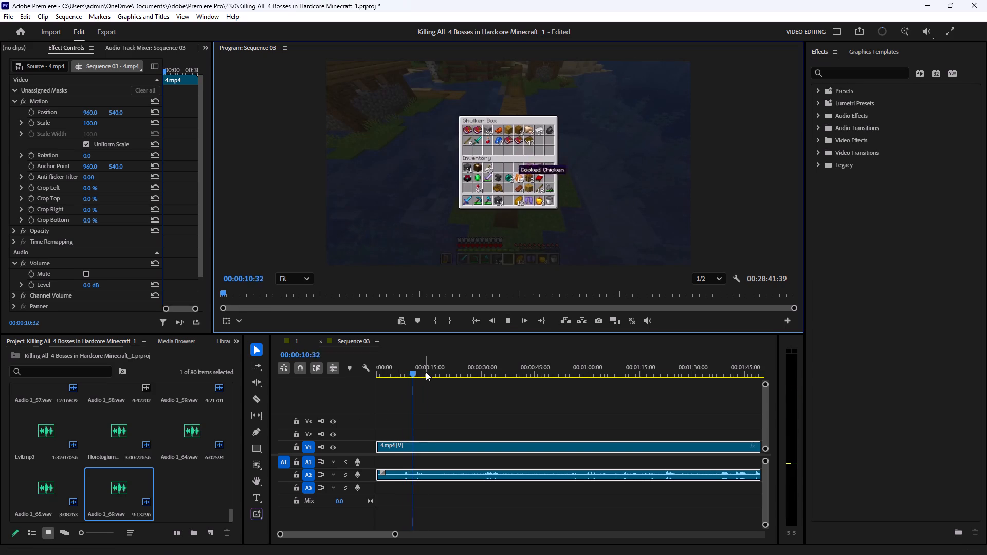
left_click_drag(426, 372, 447, 406)
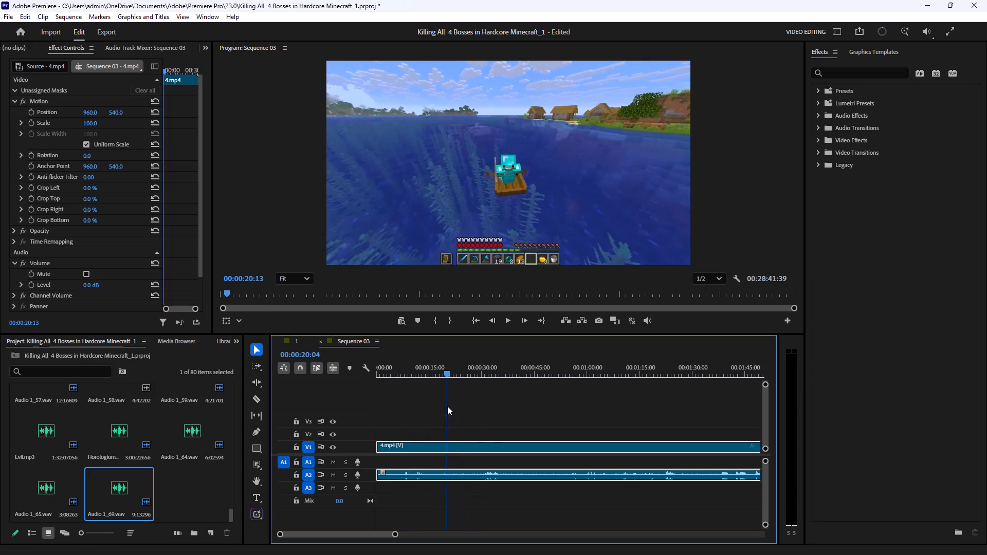
left_click_drag(447, 406, 441, 414)
left_click_drag(380, 448, 445, 451)
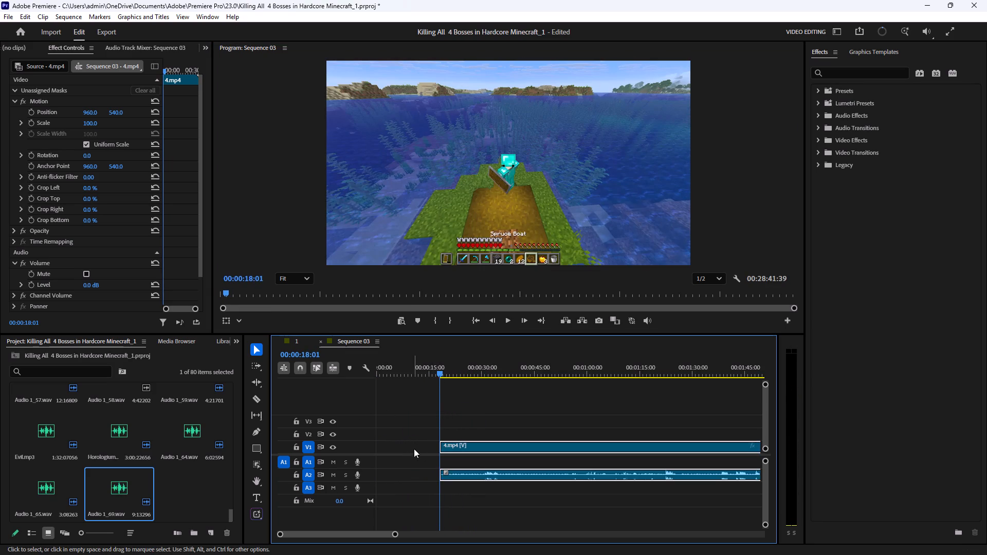
left_click(416, 443)
key("BackSpace")
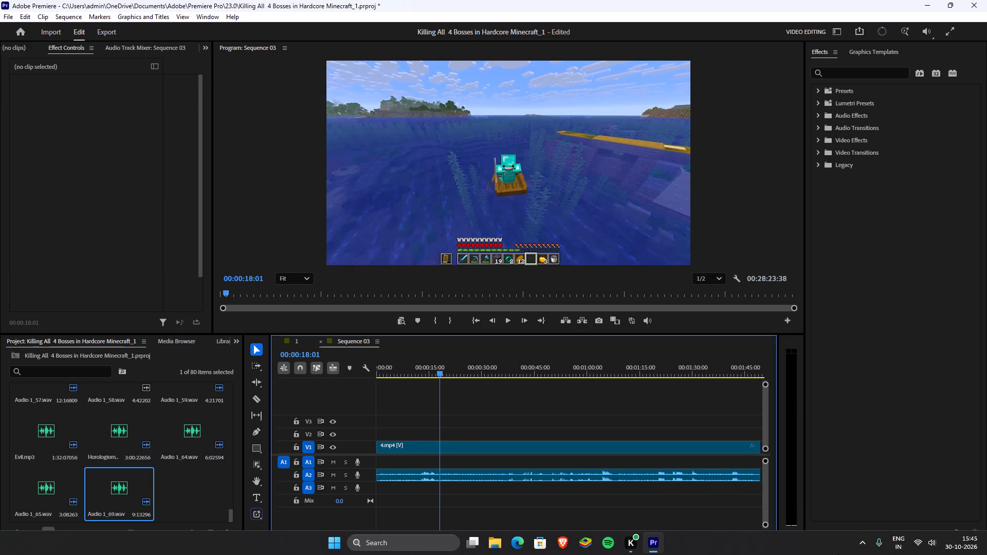
Play the sequence from 00:00:00:00 to check the new opening with the boat.
left_click_drag(412, 371, 333, 383)
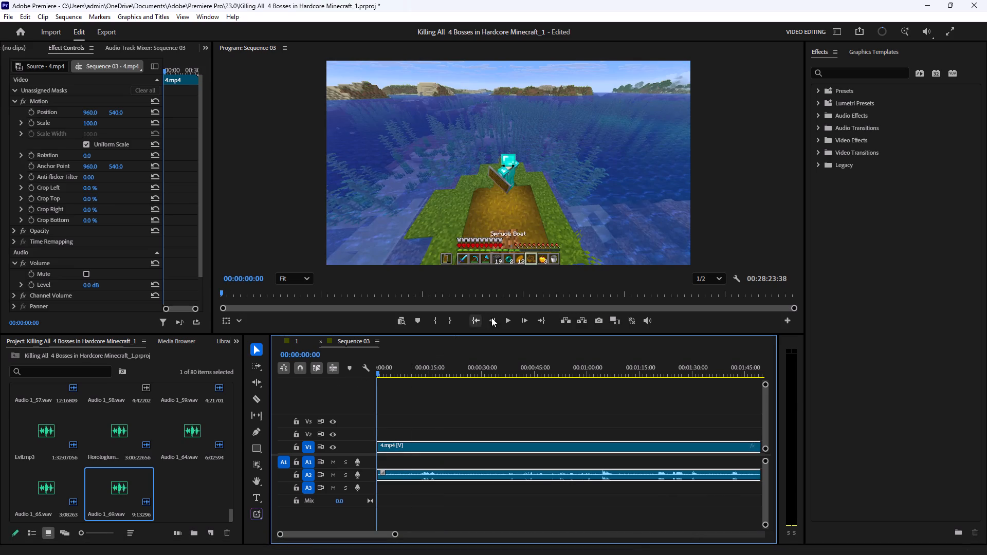
left_click(502, 318)
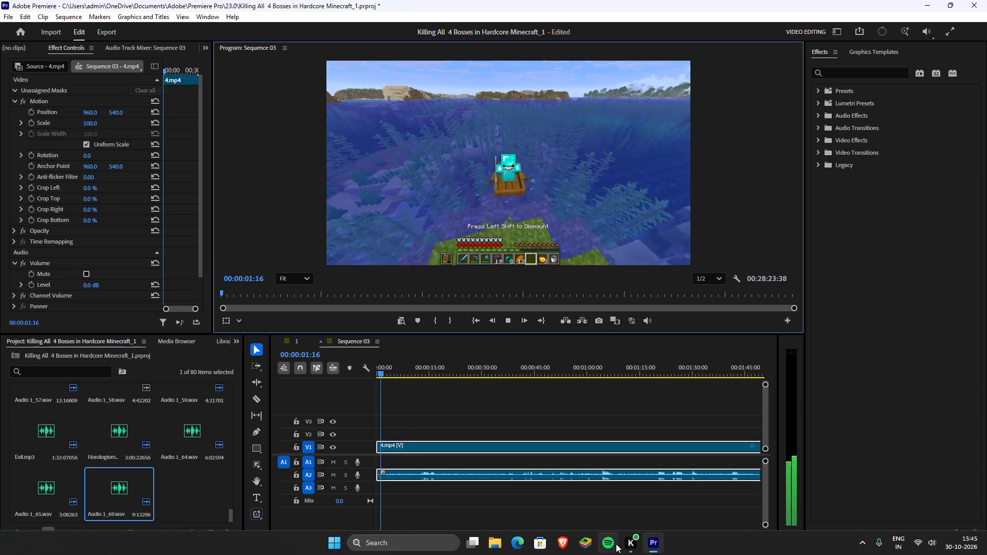
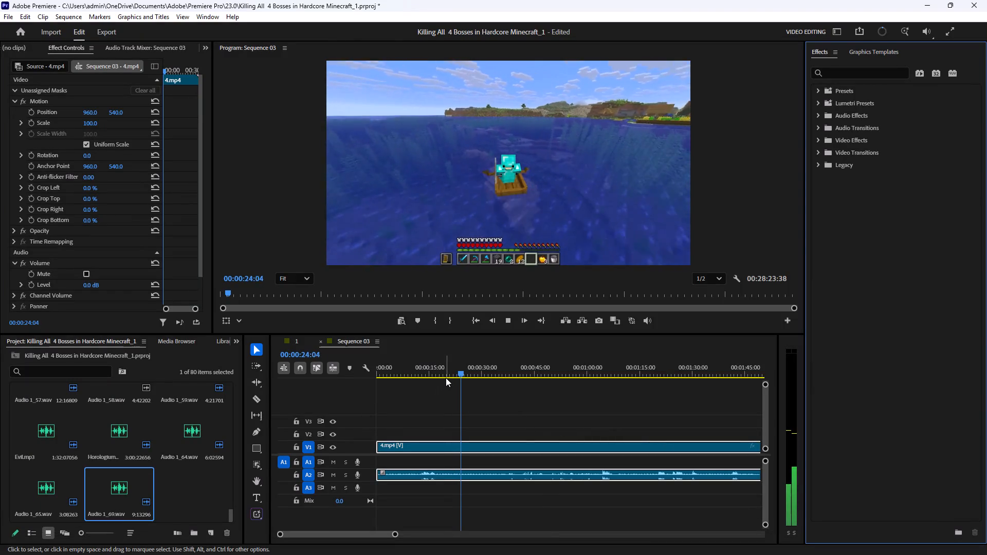
Find where the boat leaves the village, split 4.mp4 at 00:01:03:07, delete the section before it and close the gap.
left_click_drag(449, 374, 504, 378)
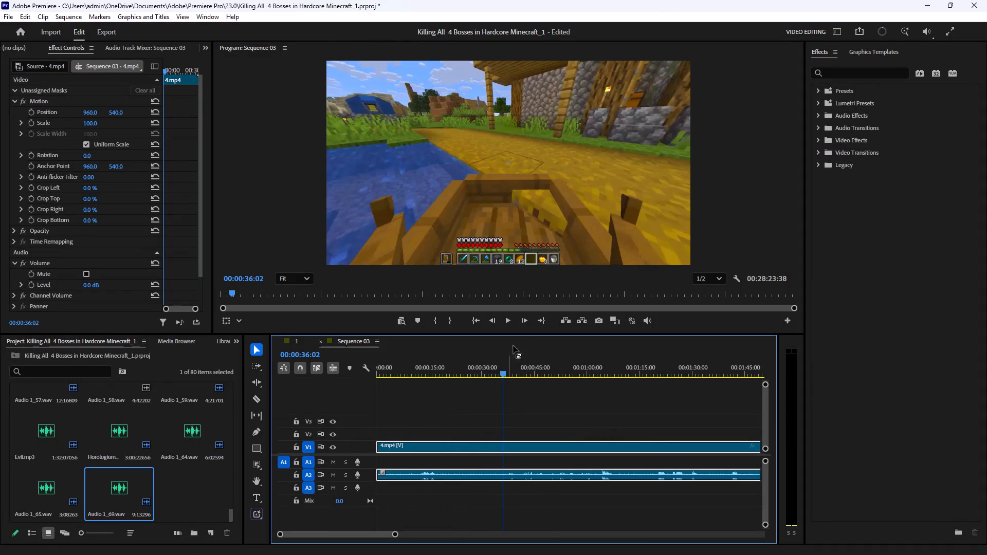
left_click(513, 319)
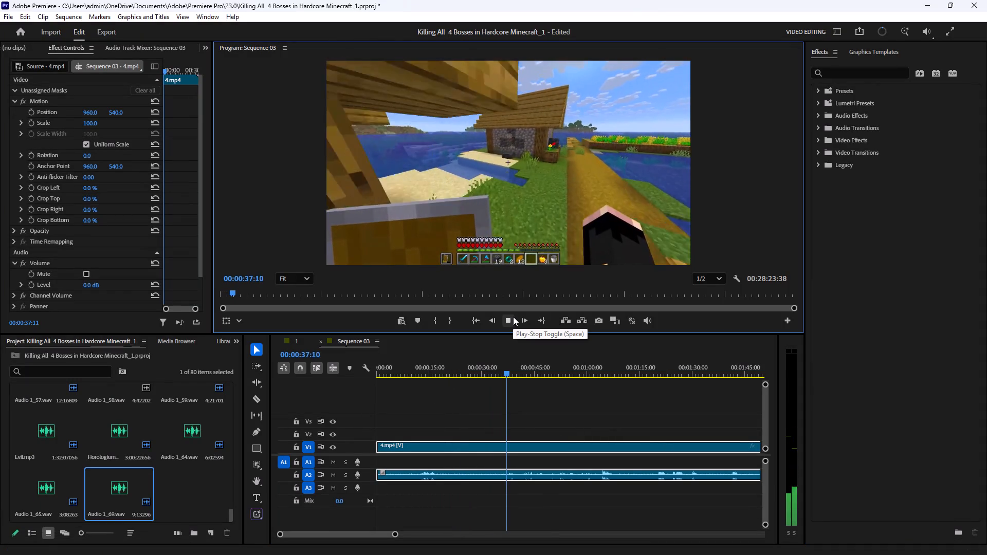
left_click_drag(522, 372, 538, 376)
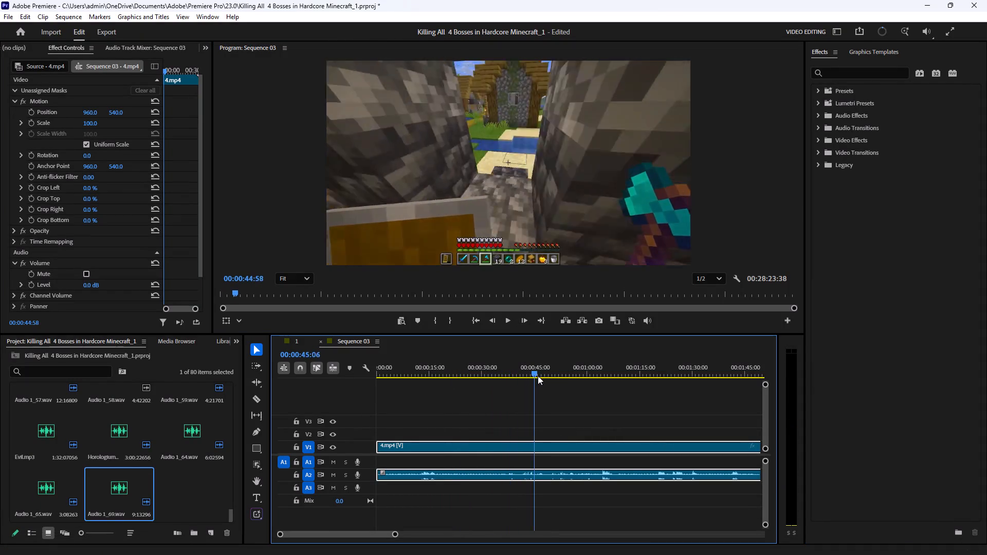
left_click_drag(538, 376, 604, 379)
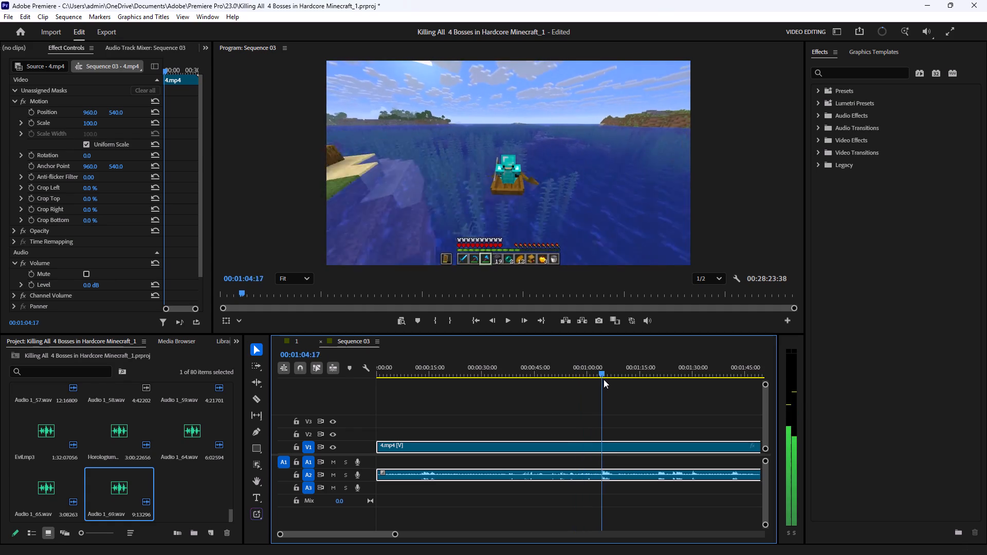
left_click_drag(604, 379, 599, 386)
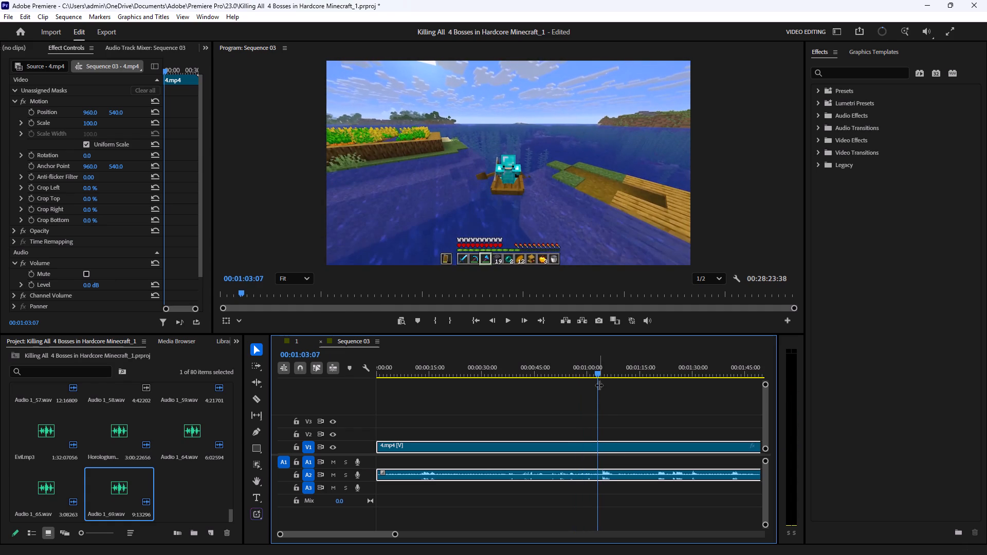
key("c")
left_click(599, 440)
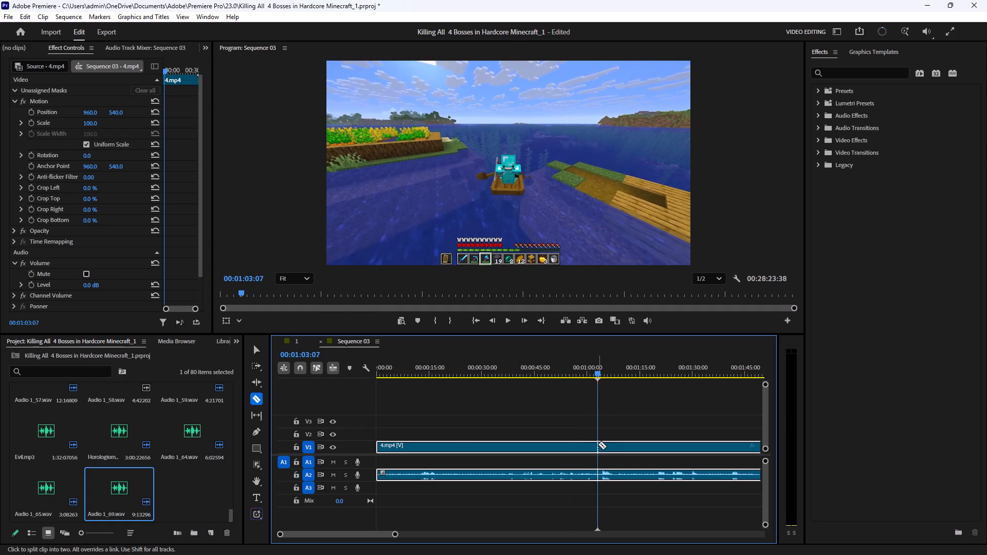
left_click(598, 445)
left_click(261, 351)
left_click_drag(525, 398, 478, 501)
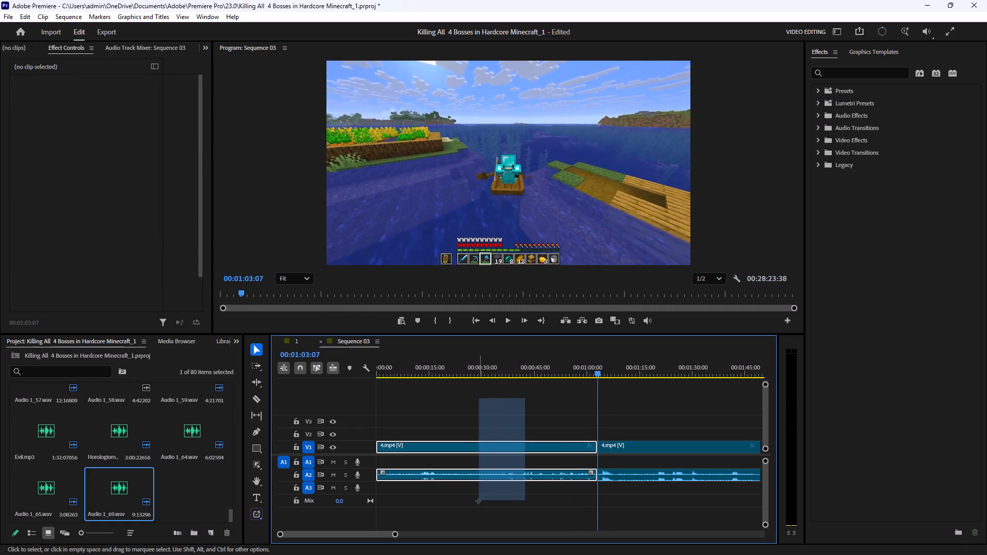
left_click_drag(478, 501, 478, 501)
key("BackSpace")
left_click(497, 441)
left_click(496, 448)
key("BackSpace")
Play the new opening, split 4.mp4 at 00:00:05:32 just after the game menu pause, delete the opening fragment and close the gap.
left_click_drag(476, 374, 368, 373)
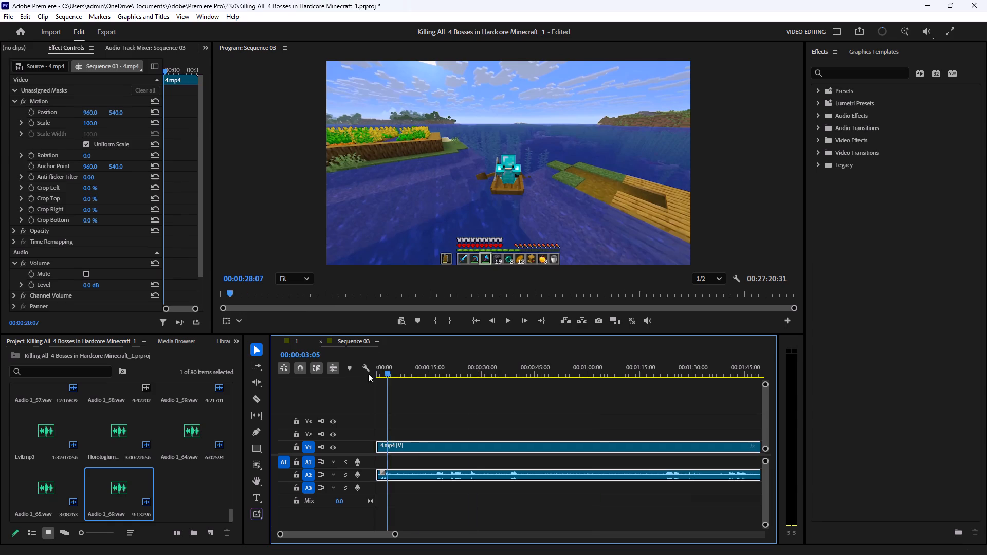
left_click_drag(368, 373, 334, 379)
left_click(507, 319)
left_click(566, 381)
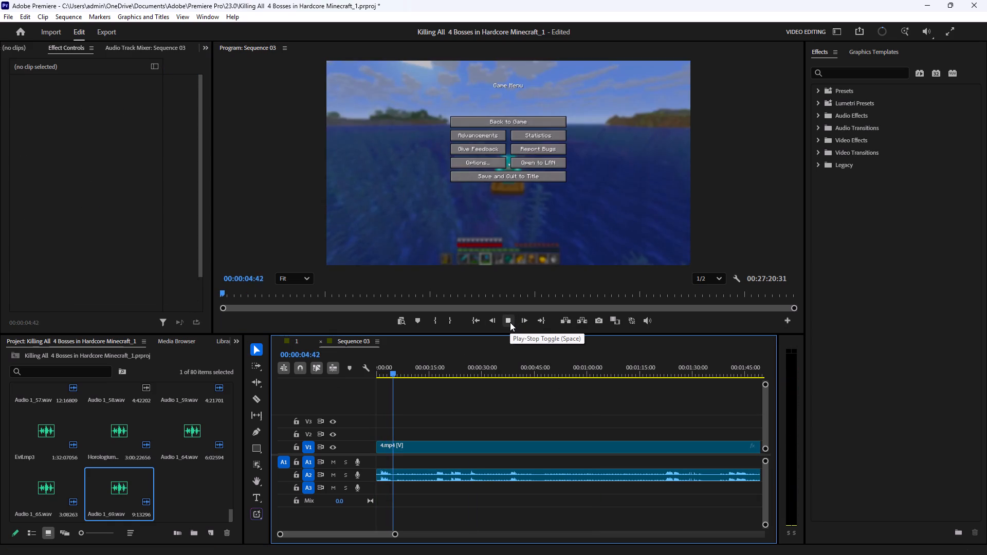
left_click(510, 322)
key("c")
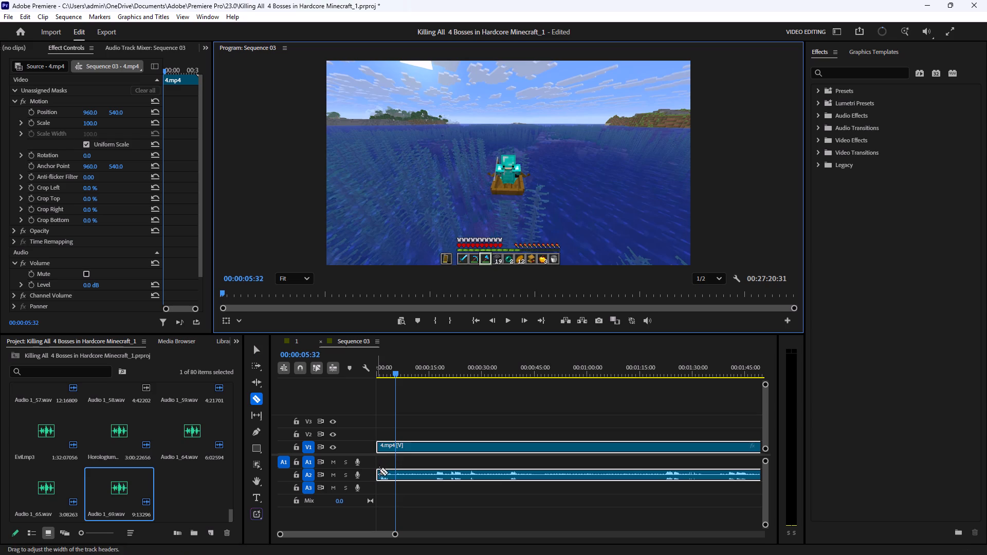
left_click(398, 447)
left_click(259, 354)
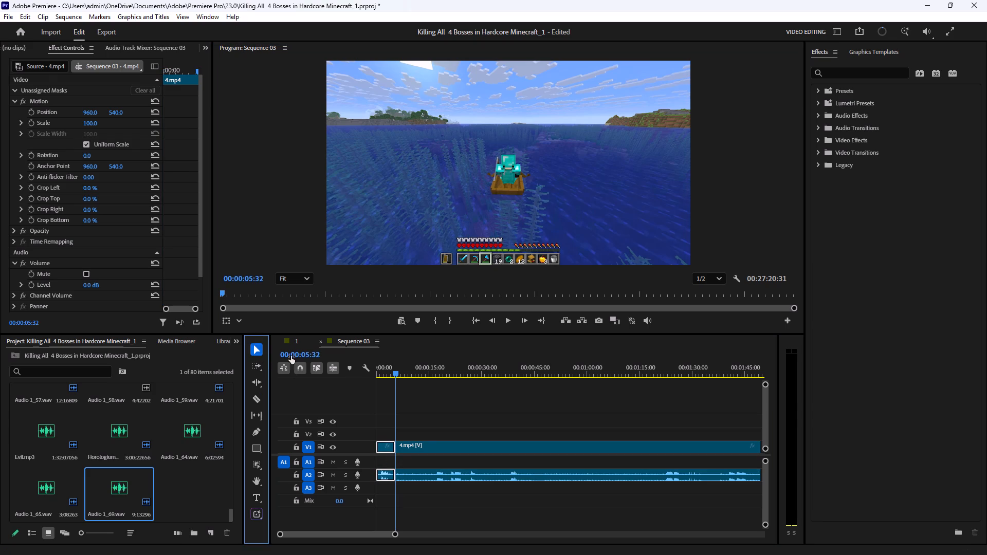
left_click_drag(380, 408, 375, 502)
key("BackSpace")
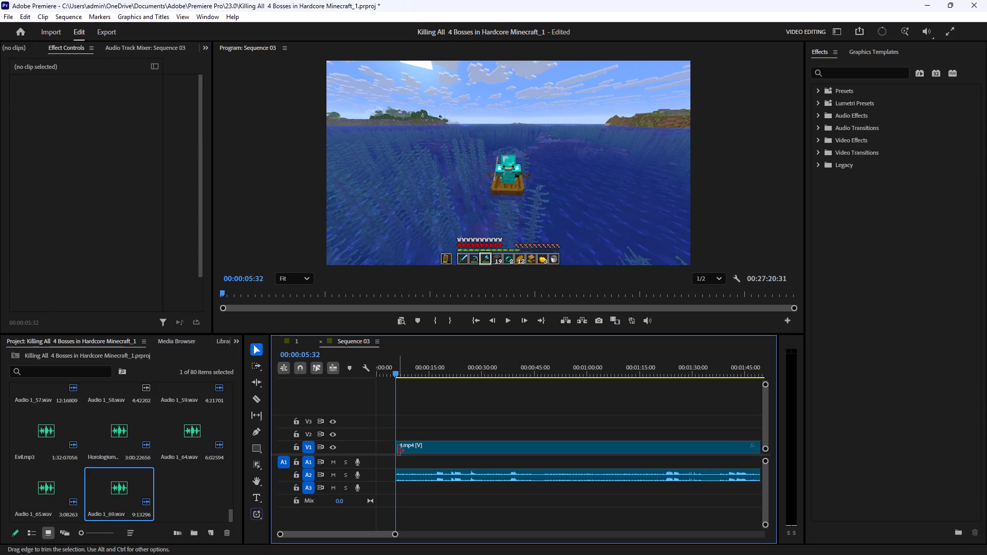
left_click(388, 449)
key("BackSpace")
Play from 00:00:00:00, trim about 7 seconds off the start of 4.mp4 and move it back to the sequence start.
left_click_drag(391, 372, 364, 390)
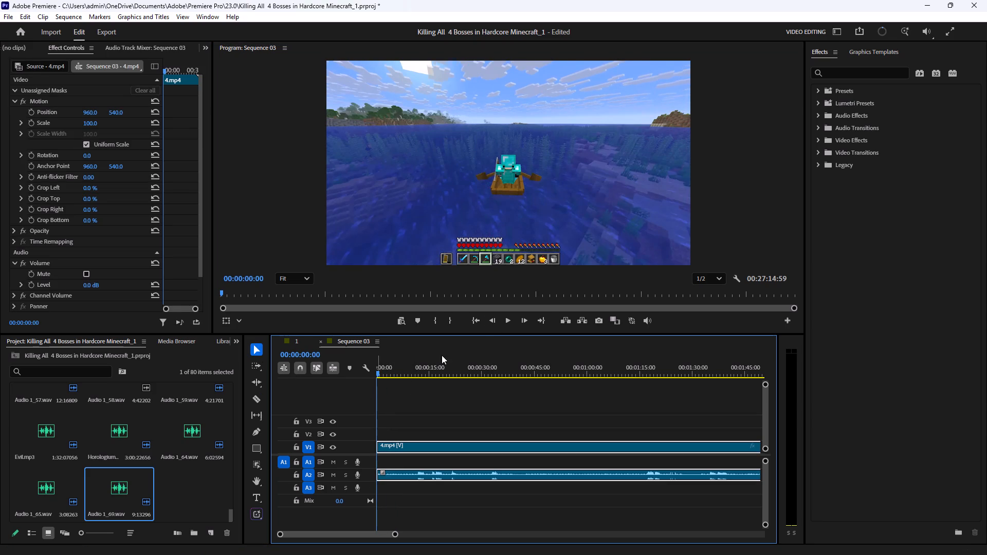
left_click(510, 317)
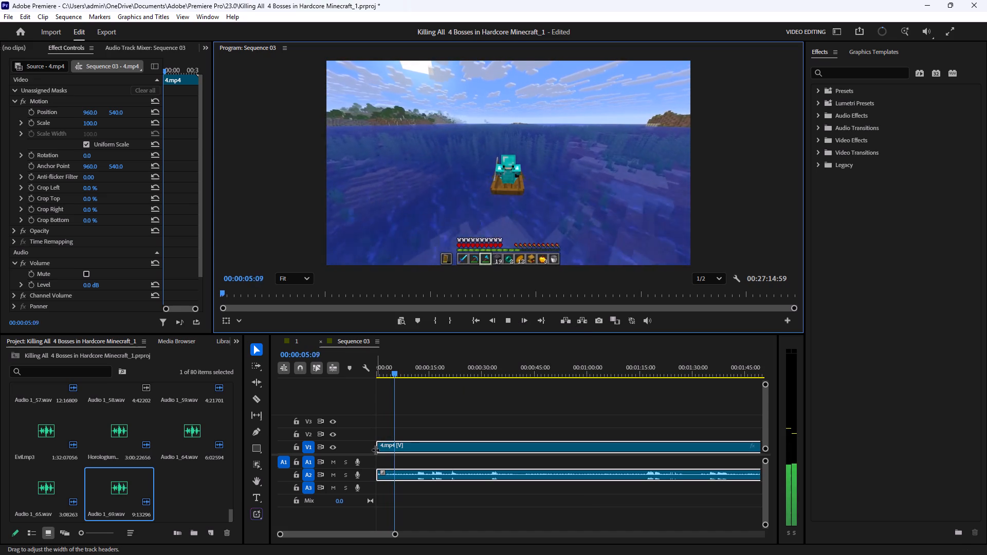
left_click_drag(377, 447, 401, 451)
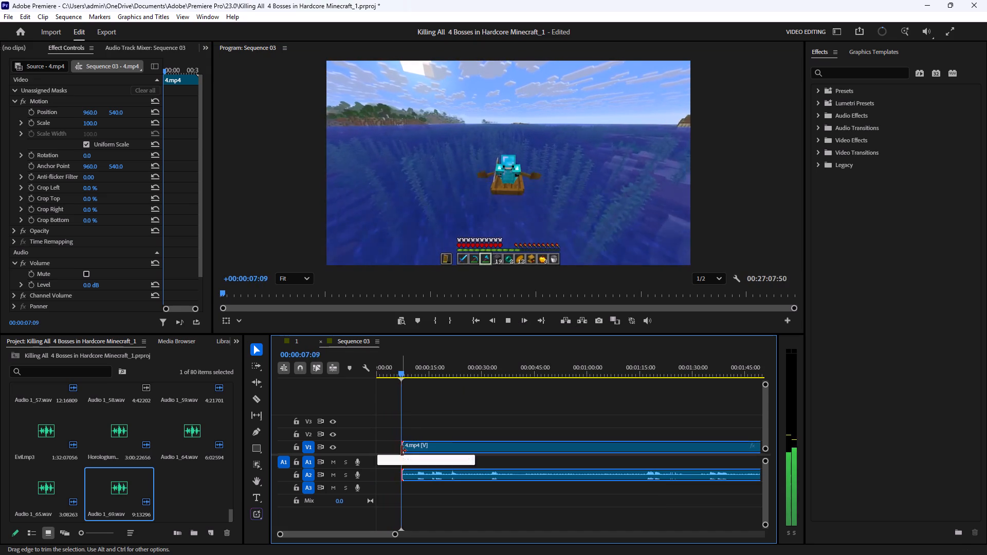
left_click_drag(401, 451, 402, 451)
left_click_drag(448, 449, 414, 447)
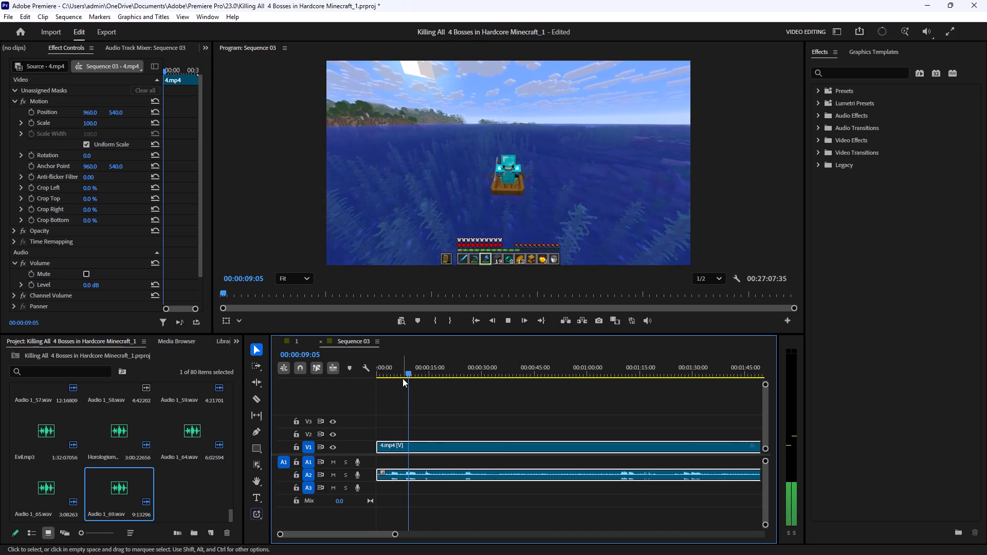
Play the boat trip from the sequence start and split 4.mp4 at 00:00:28:33, just before the inventory opens.
left_click_drag(399, 369, 363, 377)
left_click(505, 321)
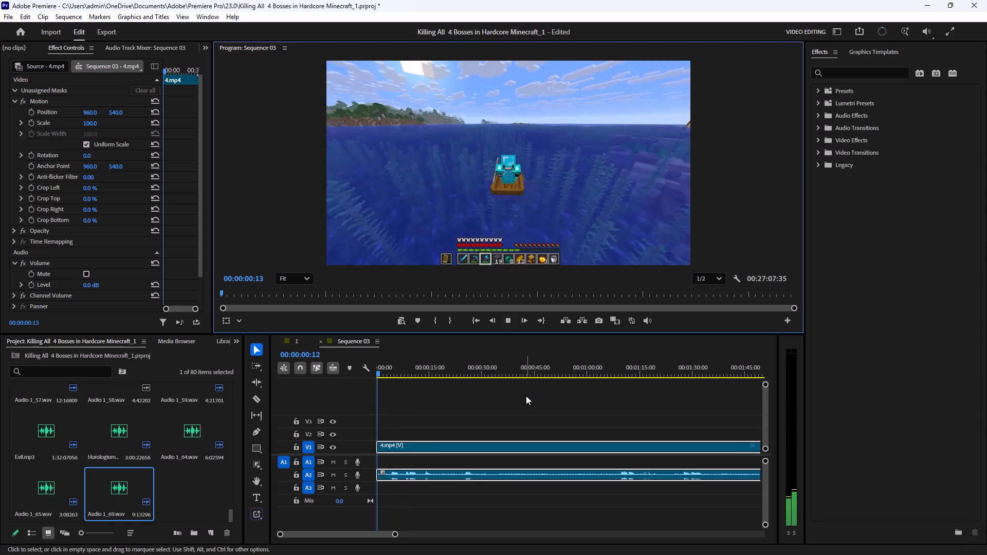
left_click(526, 396)
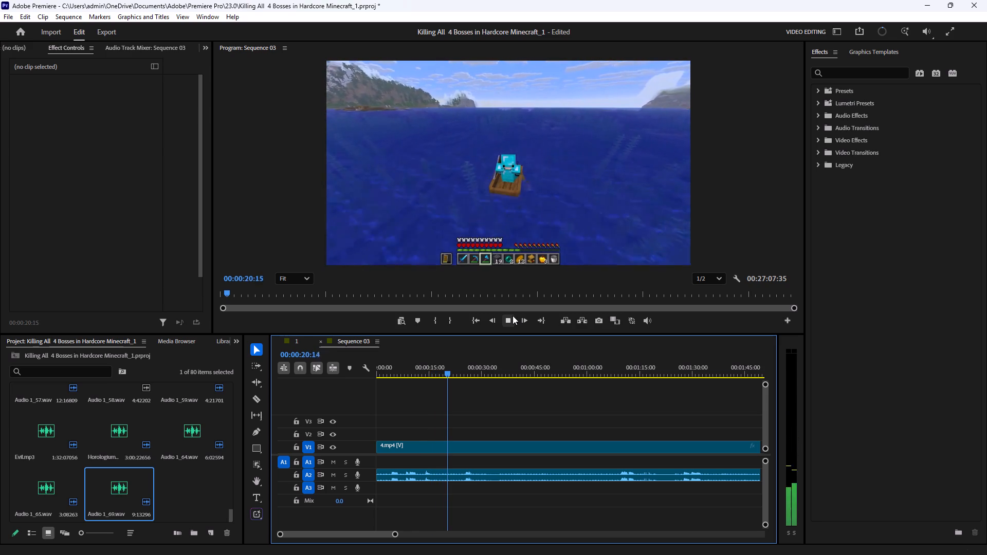
left_click(513, 316)
left_click(513, 316)
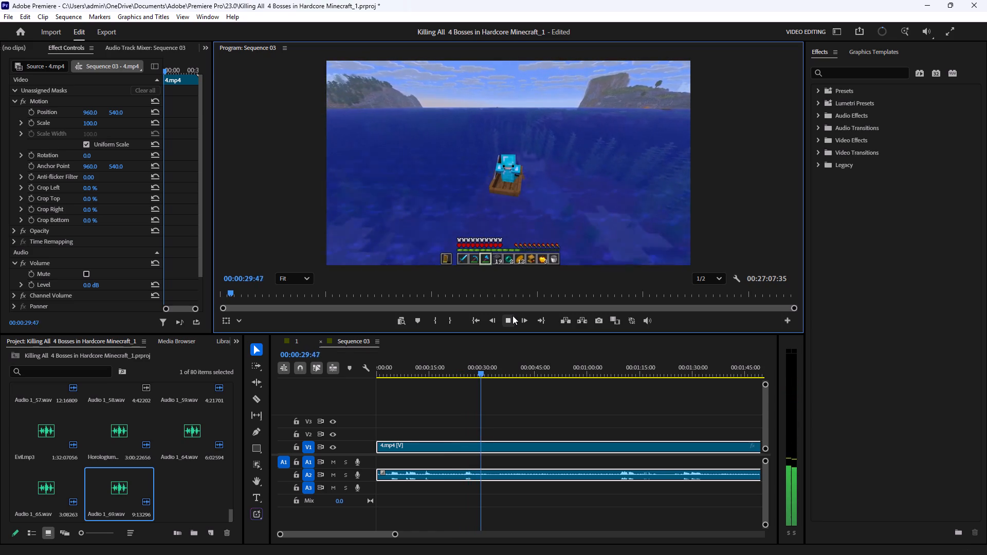
double_click(513, 316)
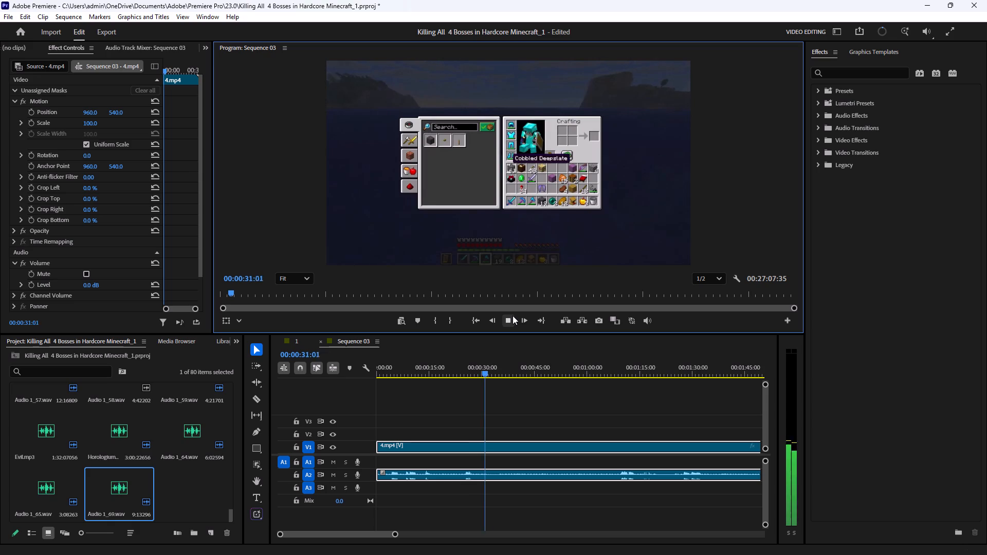
left_click(513, 316)
left_click_drag(480, 374, 477, 381)
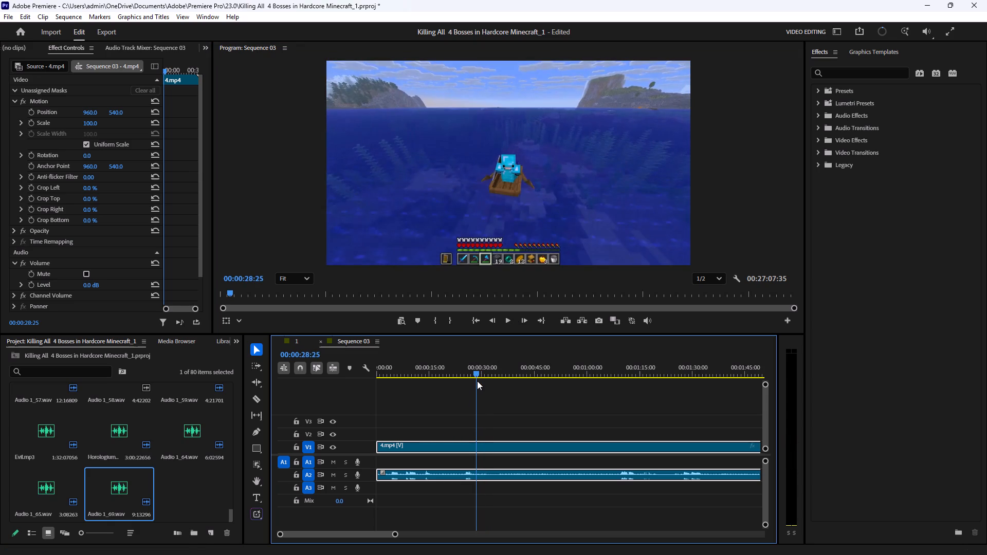
left_click_drag(477, 381, 478, 379)
key("c")
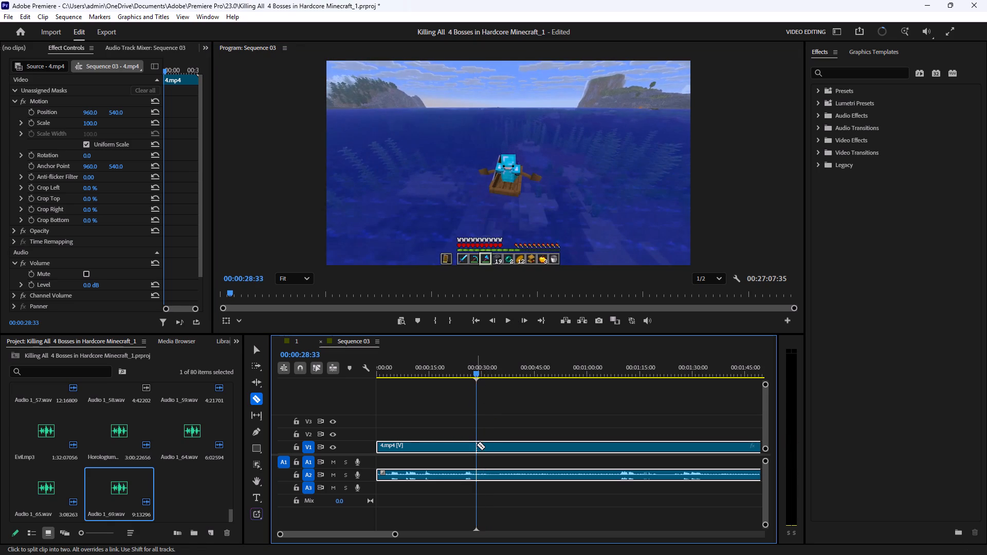
left_click(477, 445)
Split 4.mp4 again at about 00:01:09 in the sunset boat footage, delete the inventory section between the cuts and join the remaining clips.
left_click_drag(476, 373, 543, 376)
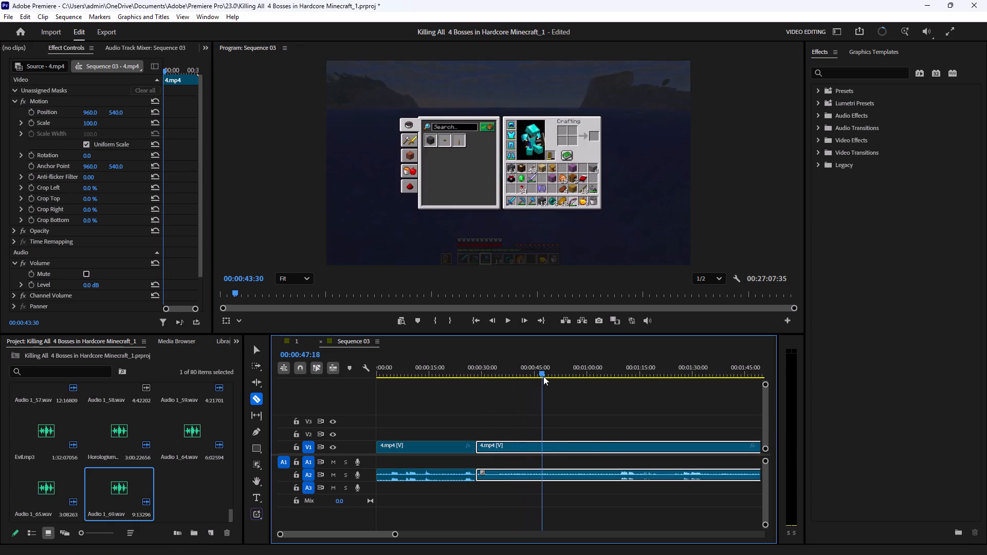
left_click_drag(543, 376, 613, 382)
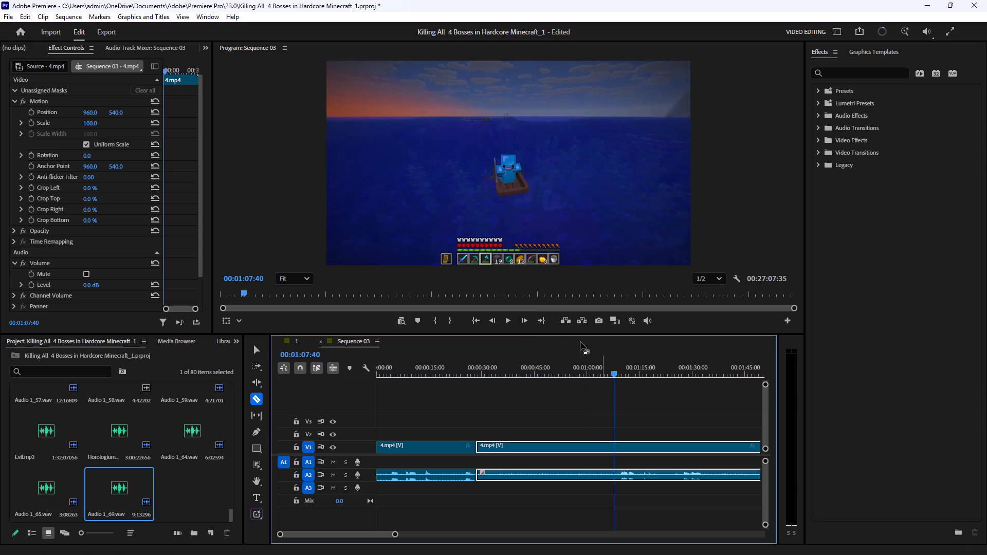
left_click(512, 321)
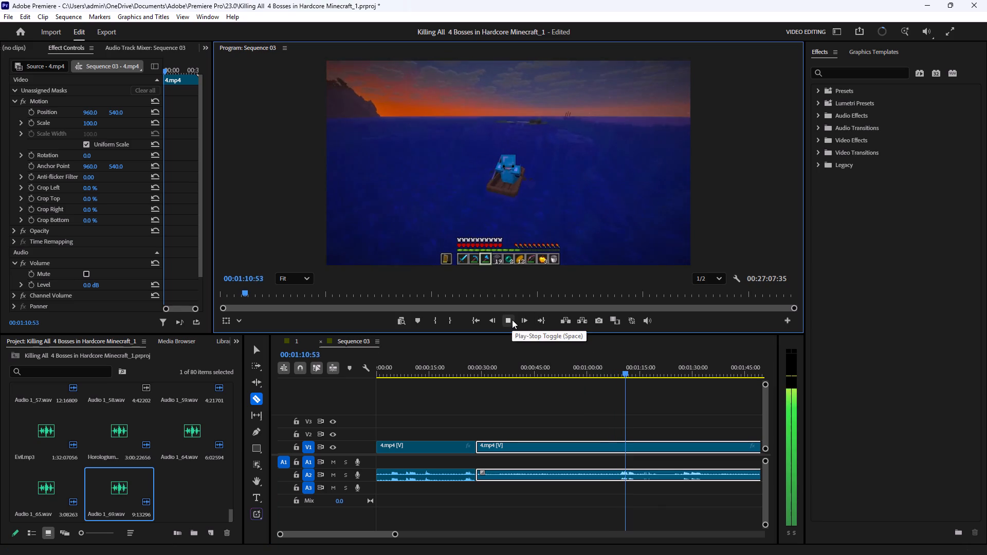
left_click(512, 320)
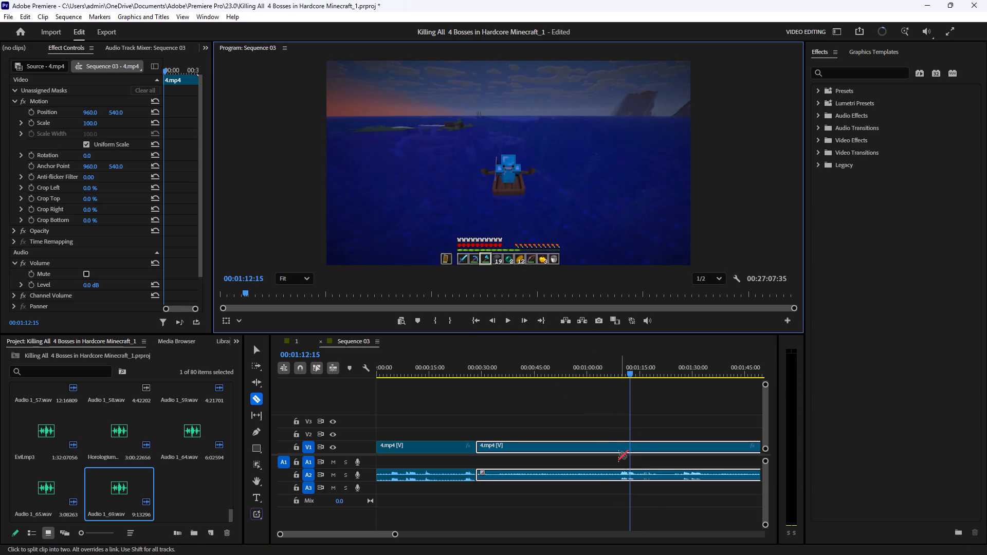
left_click(619, 447)
left_click(260, 351)
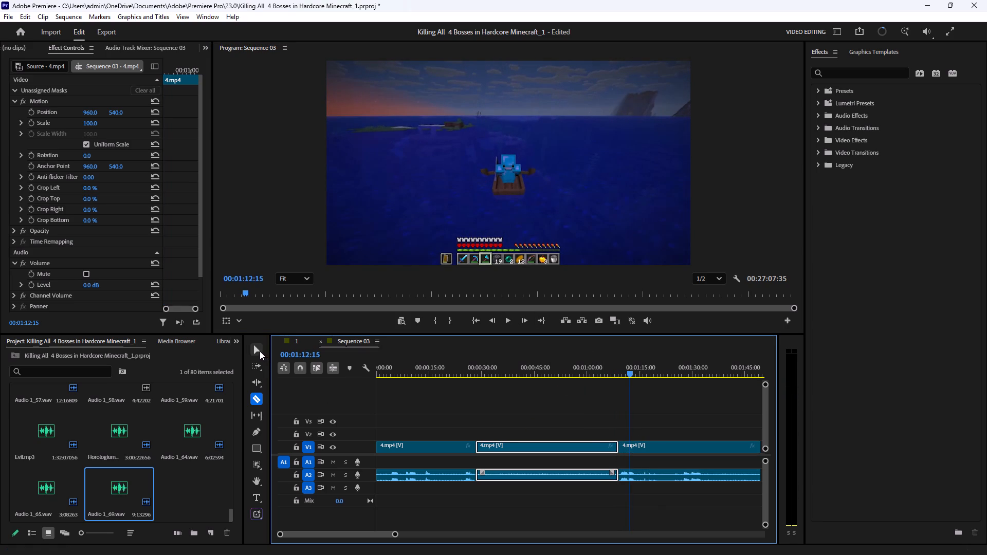
left_click_drag(526, 394, 523, 502)
key("BackSpace")
left_click(546, 445)
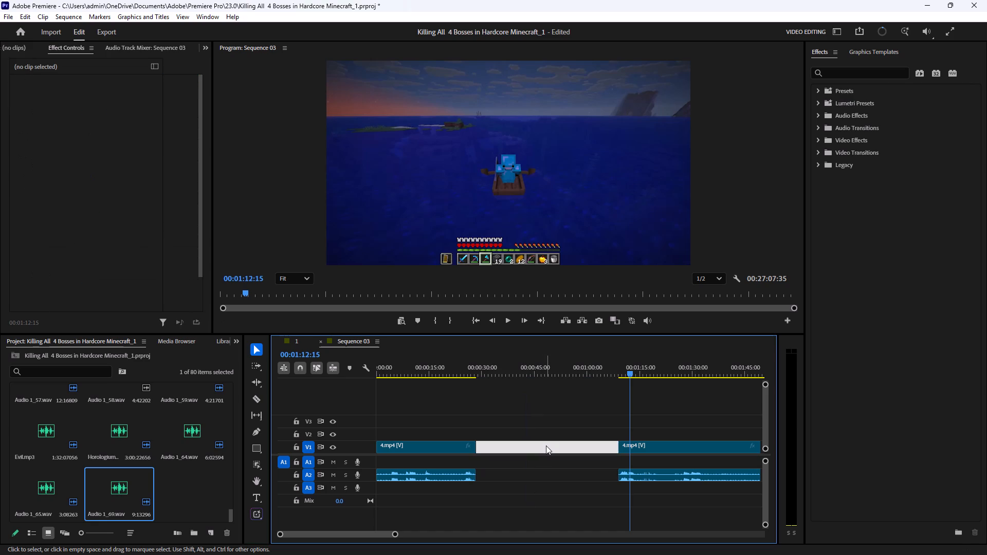
key("BackSpace")
left_click_drag(508, 448, 521, 450)
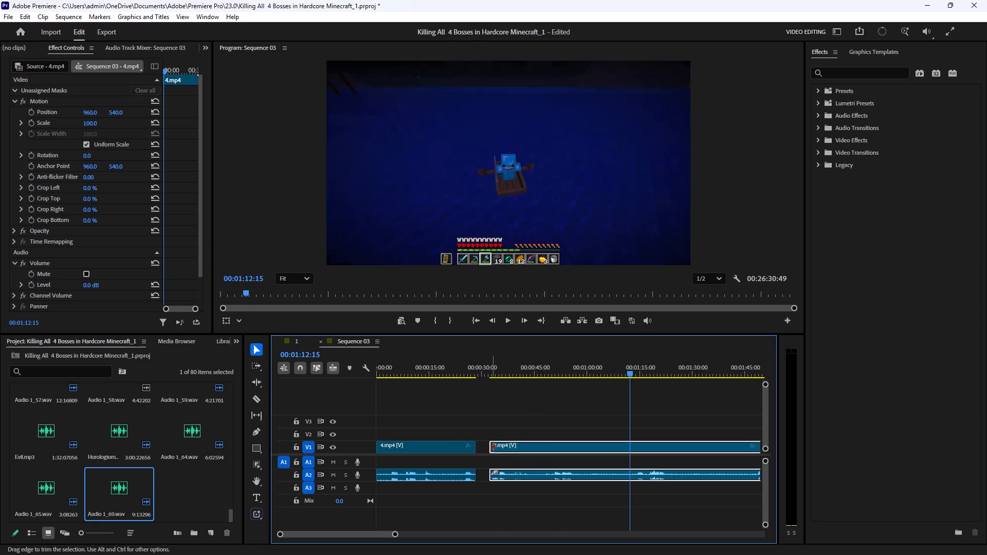
left_click_drag(491, 445, 482, 451)
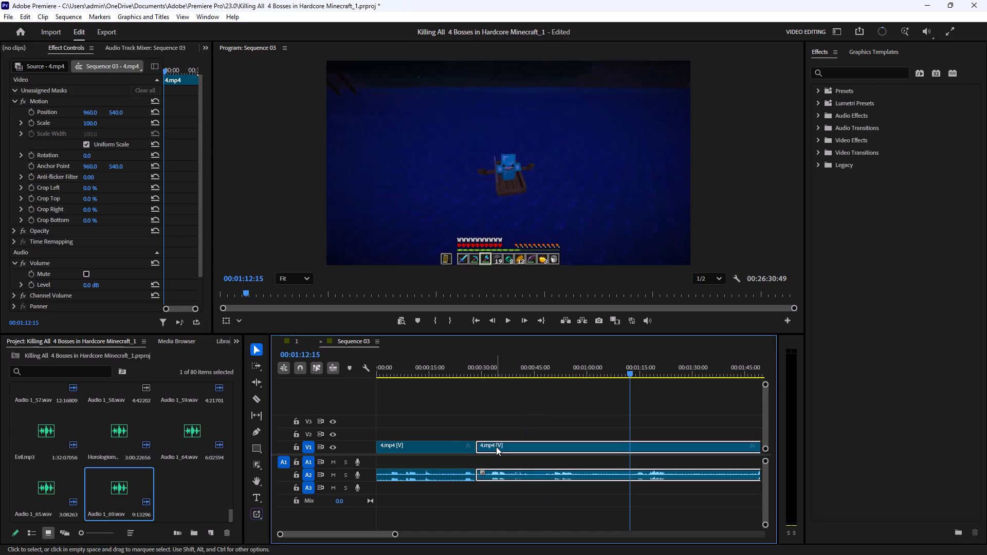
Play across the join from 00:00:25:38, trim about 3.5 seconds off the end of the first 4.mp4 clip and close the gap.
left_click(467, 367)
left_click(561, 387)
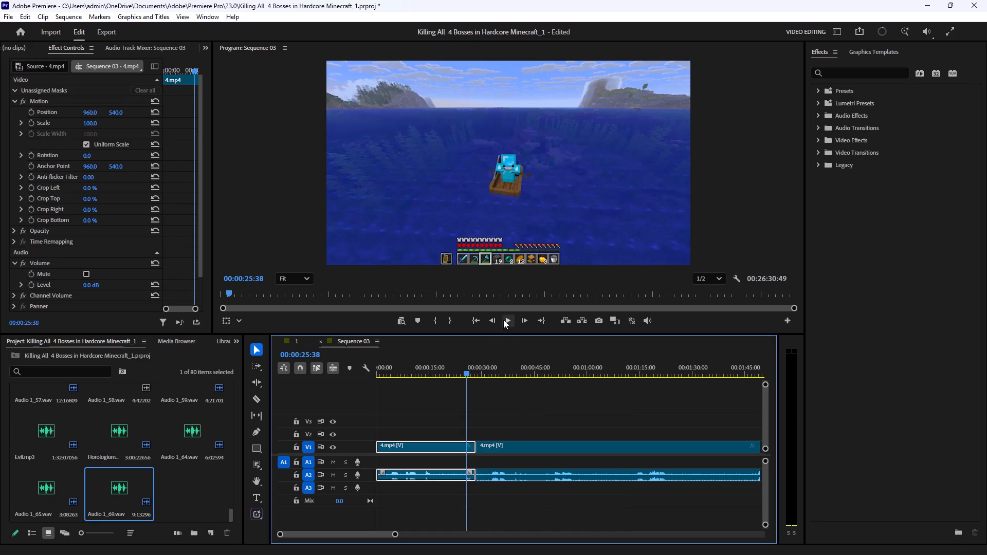
left_click(503, 320)
left_click(556, 394)
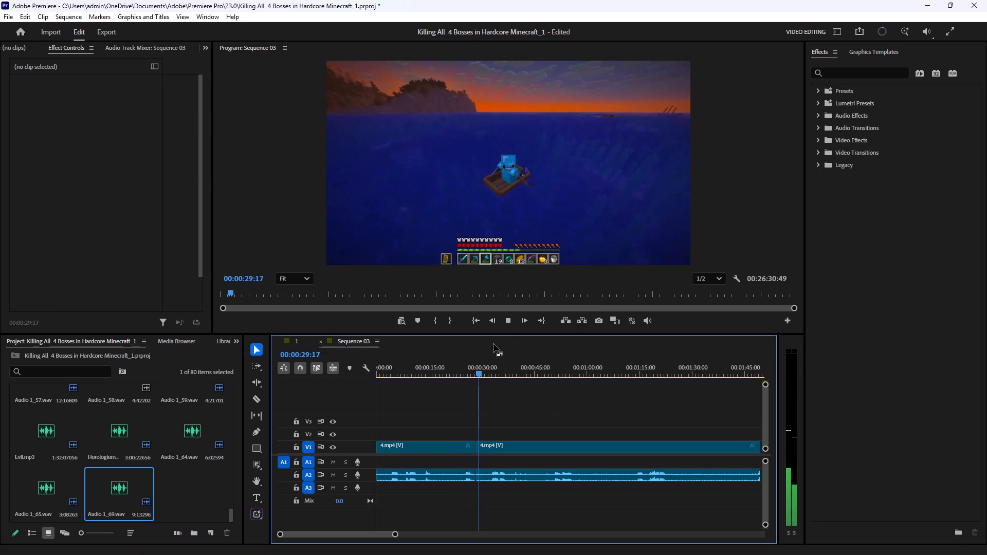
left_click(506, 321)
left_click_drag(475, 445, 458, 450)
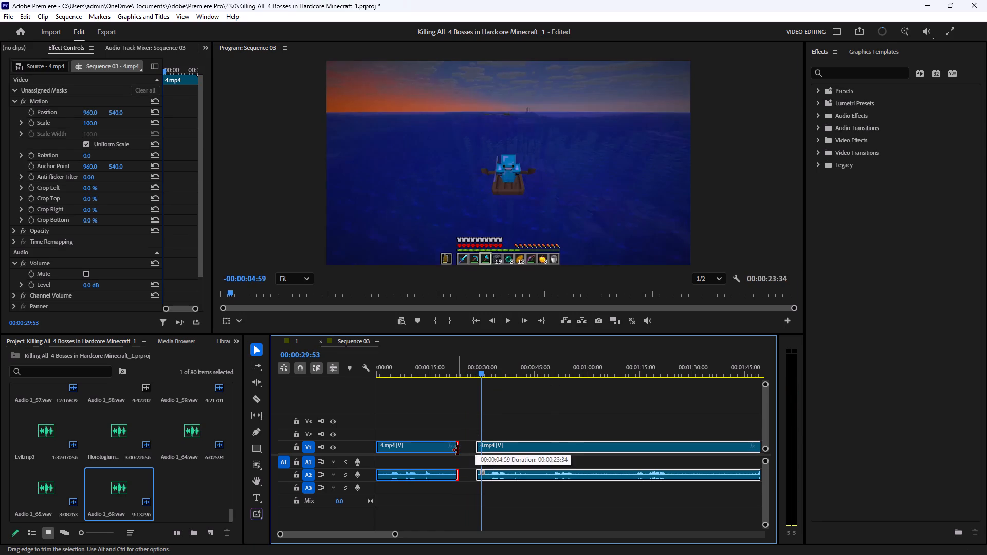
left_click_drag(458, 450, 463, 452)
left_click(472, 452)
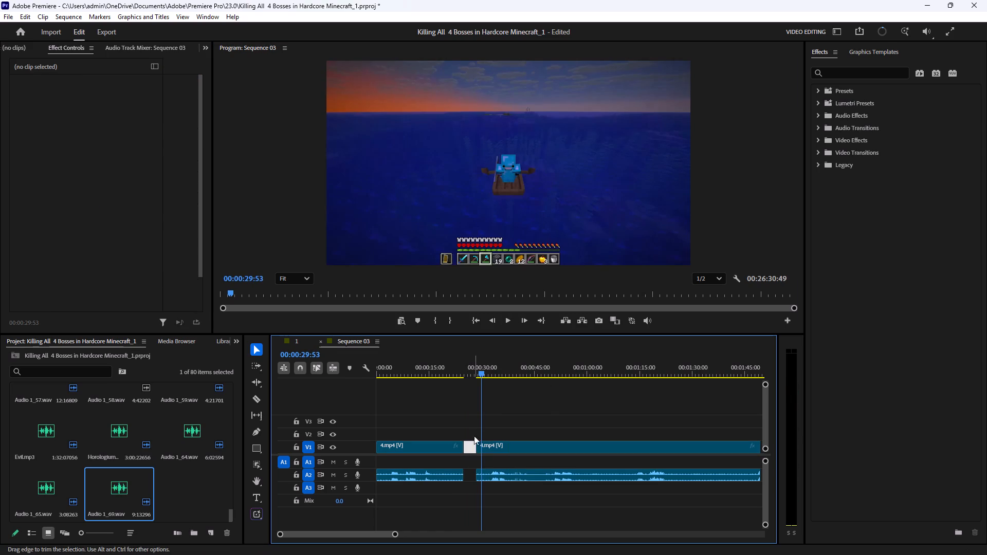
key("BackSpace")
Play across the clip join from about 00:00:22, replay it, and review the sunset boat footage up to the debug overlay.
left_click(455, 368)
left_click(520, 391)
left_click(508, 317)
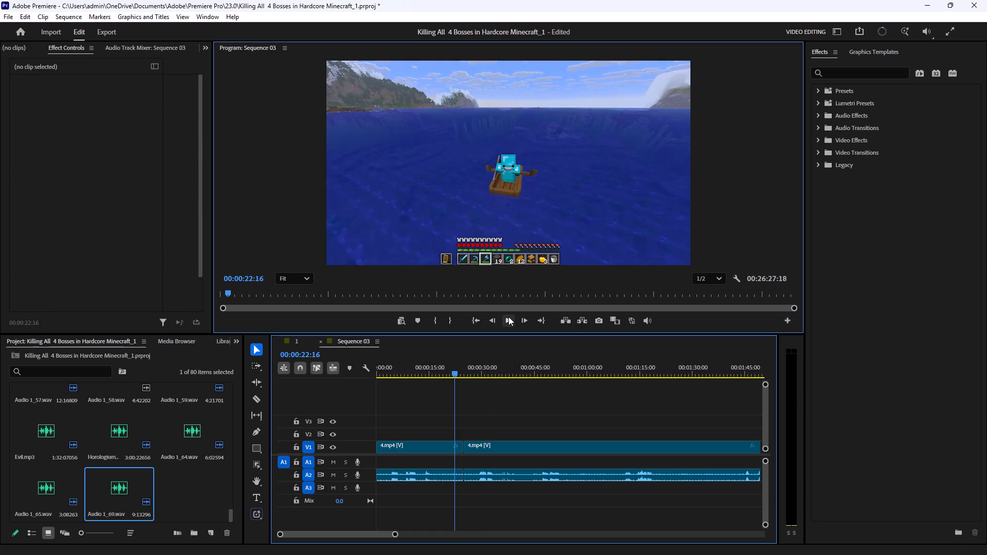
left_click(524, 403)
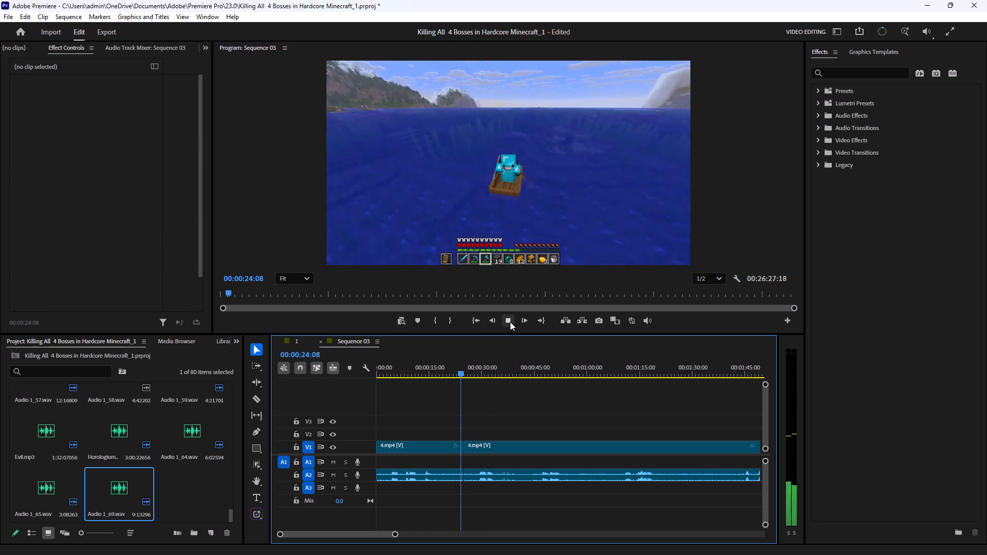
left_click(543, 399)
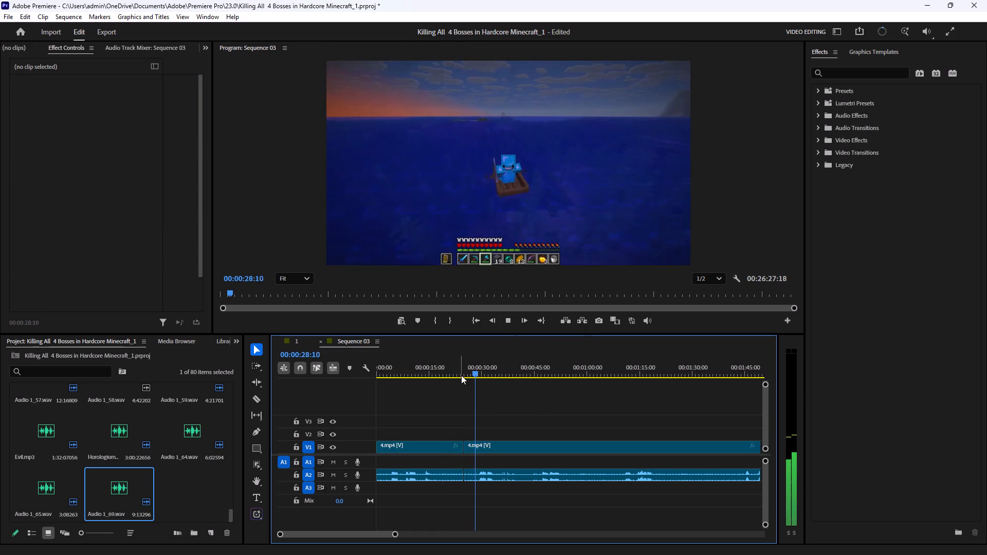
left_click(459, 373)
left_click(511, 320)
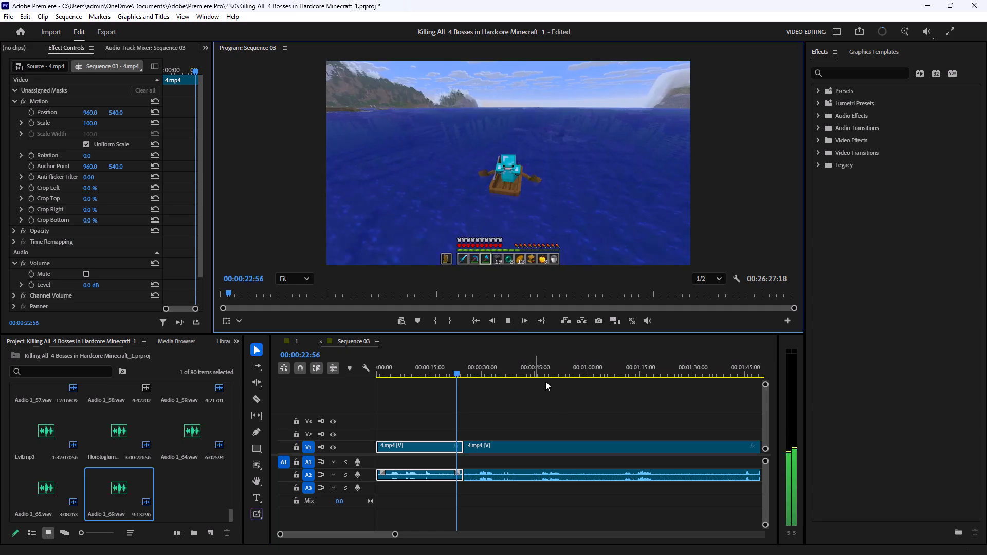
left_click(547, 411)
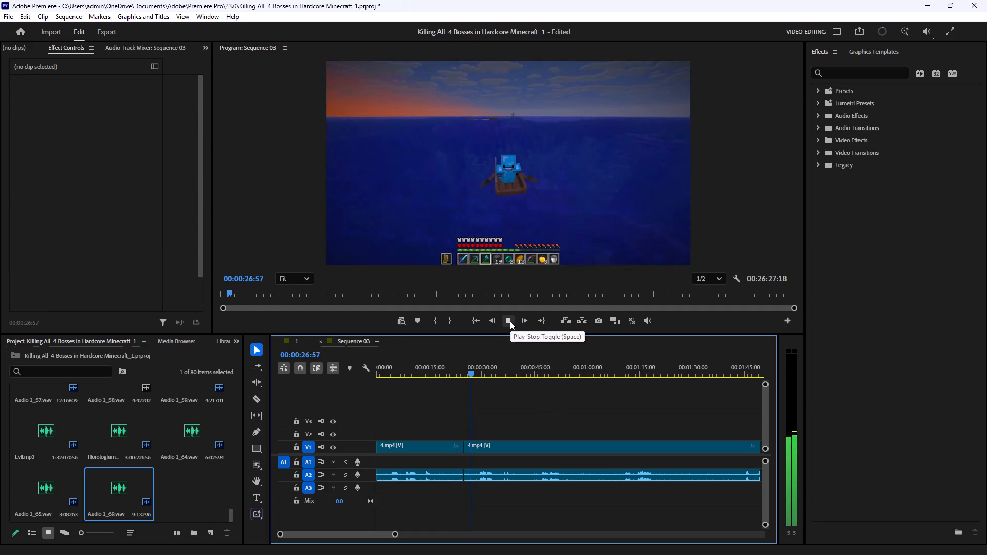
left_click(535, 413)
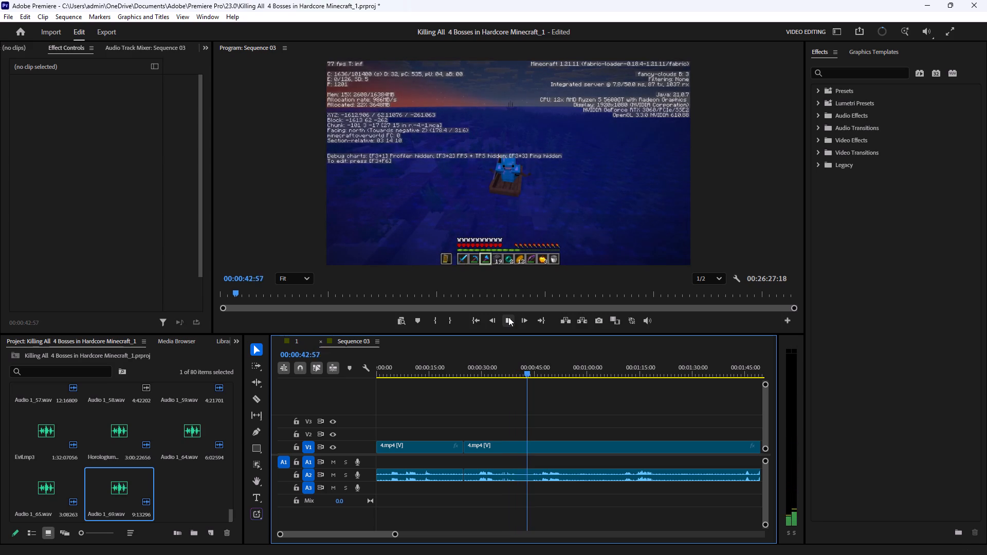
left_click(508, 317)
Split 4.mp4 at 00:00:35:18 in the sunset boat footage, before the debug overlay opens.
left_click_drag(521, 373, 494, 394)
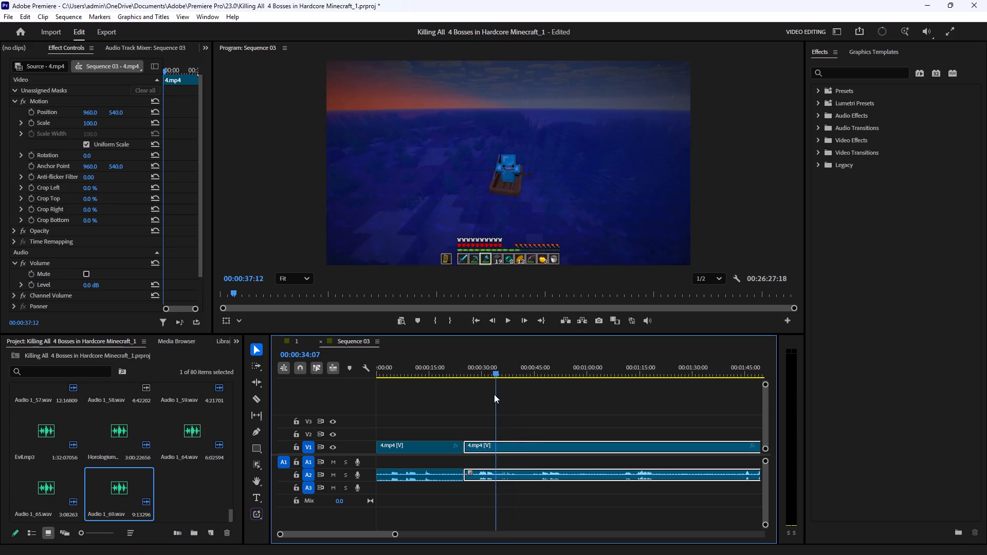
left_click_drag(494, 394, 496, 393)
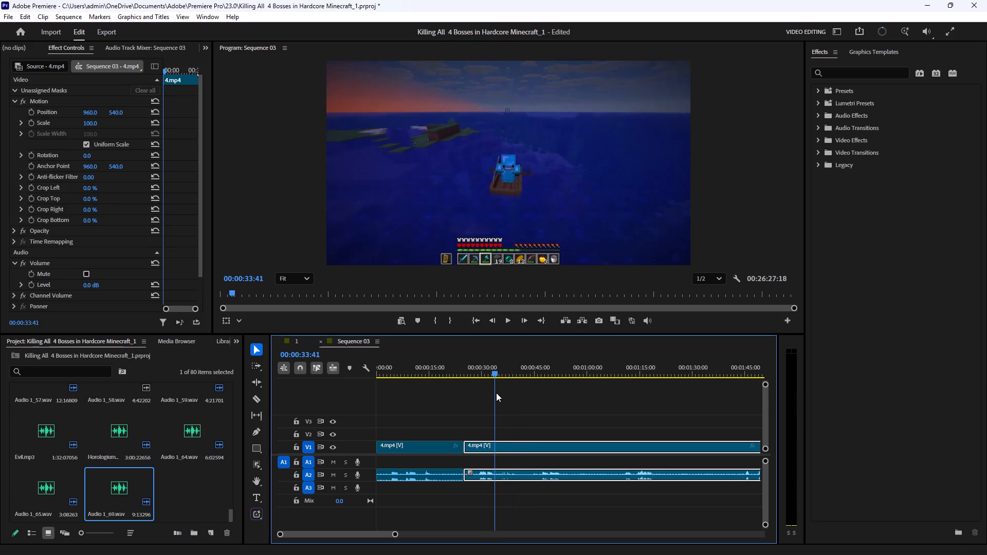
left_click_drag(496, 393, 503, 384)
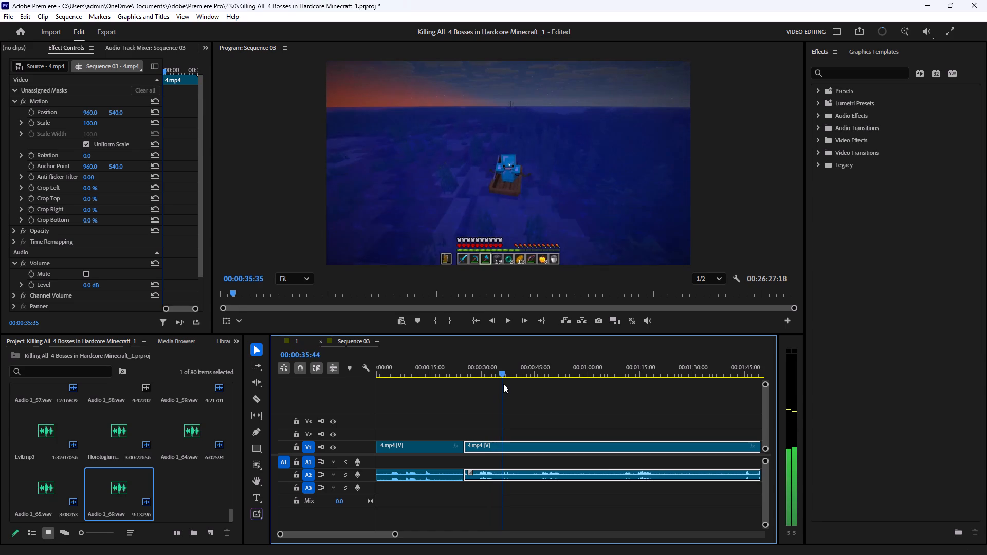
left_click_drag(503, 384, 502, 386)
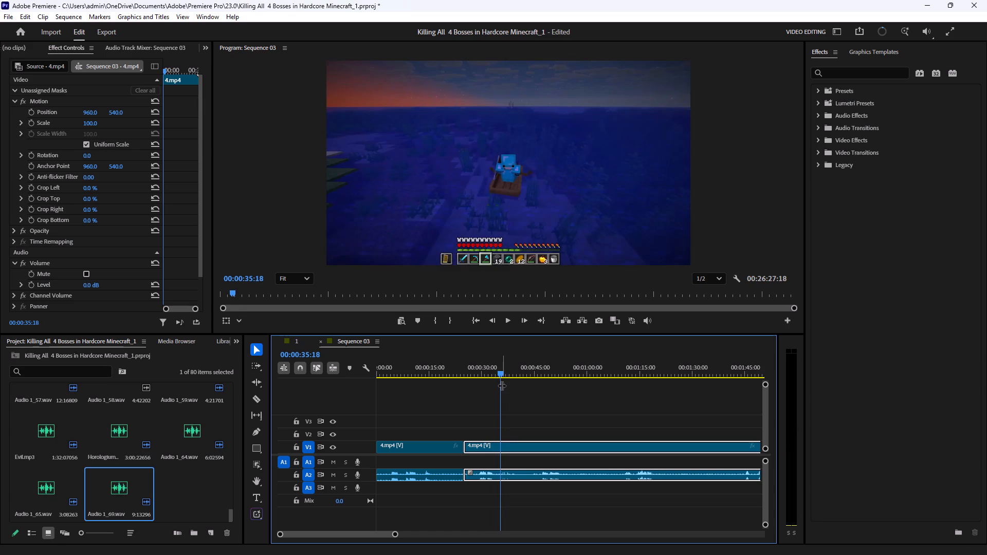
key("c")
left_click(501, 444)
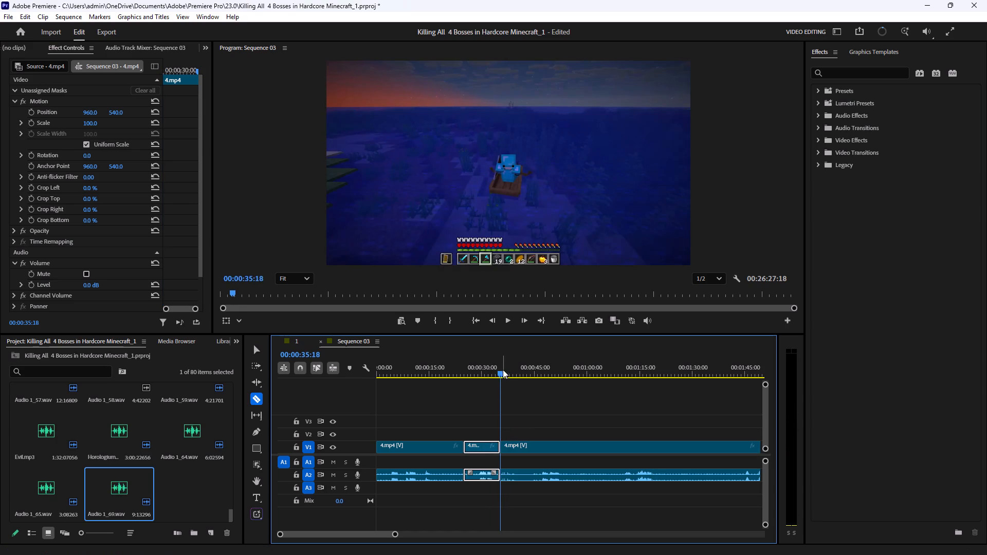
Scan the boat footage through to nightfall and split 4.mp4 again at 00:01:07:04.
left_click_drag(502, 371, 559, 391)
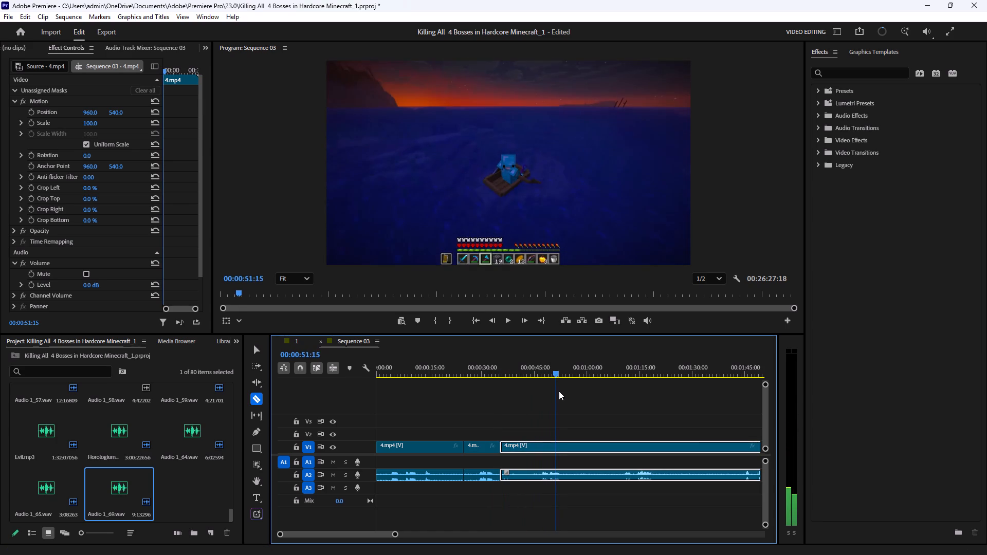
left_click_drag(559, 391, 566, 392)
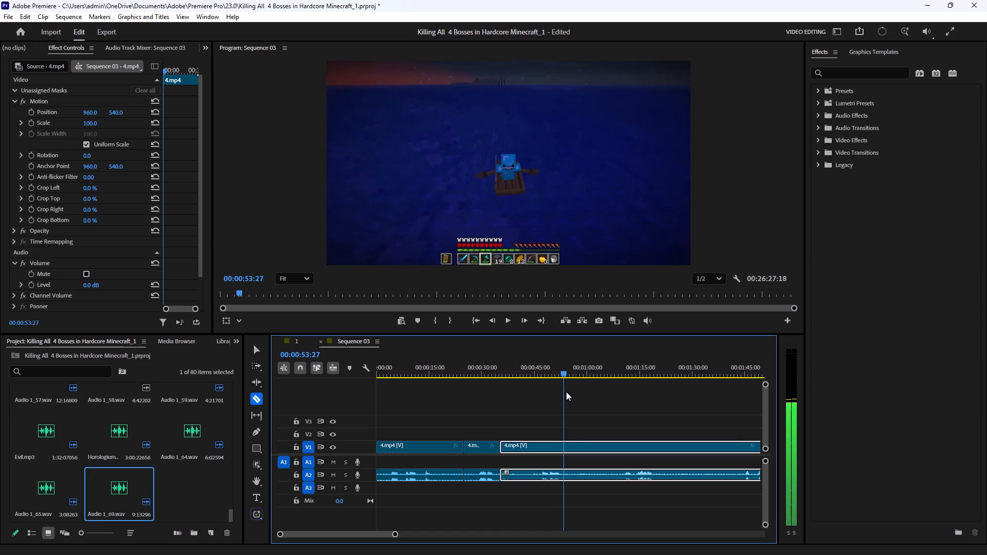
left_click_drag(566, 392, 566, 393)
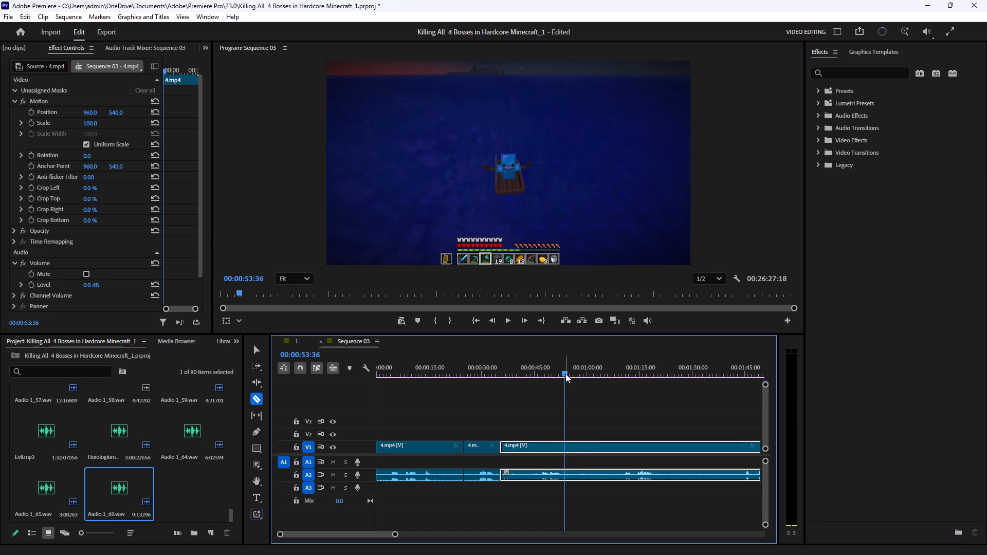
left_click_drag(565, 373, 598, 382)
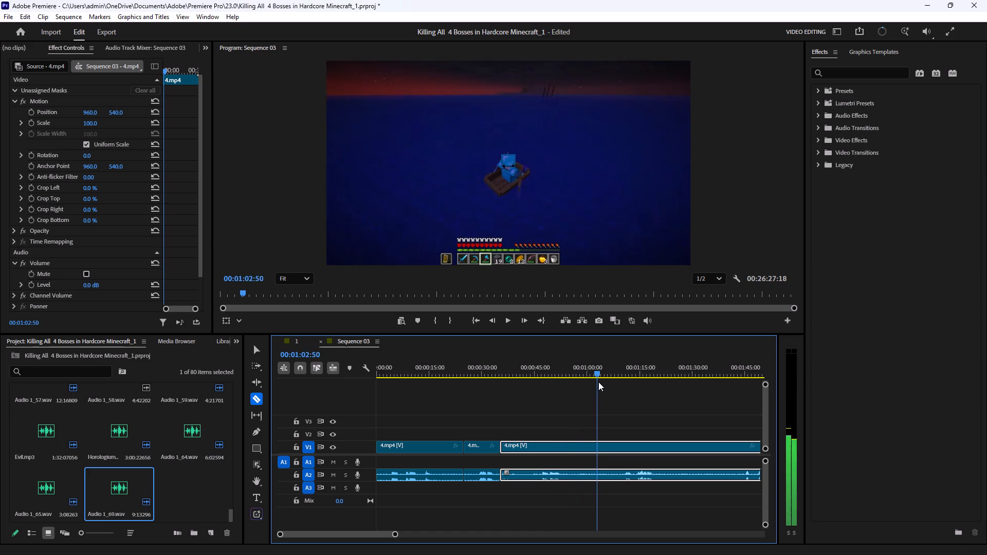
left_click_drag(598, 382, 628, 384)
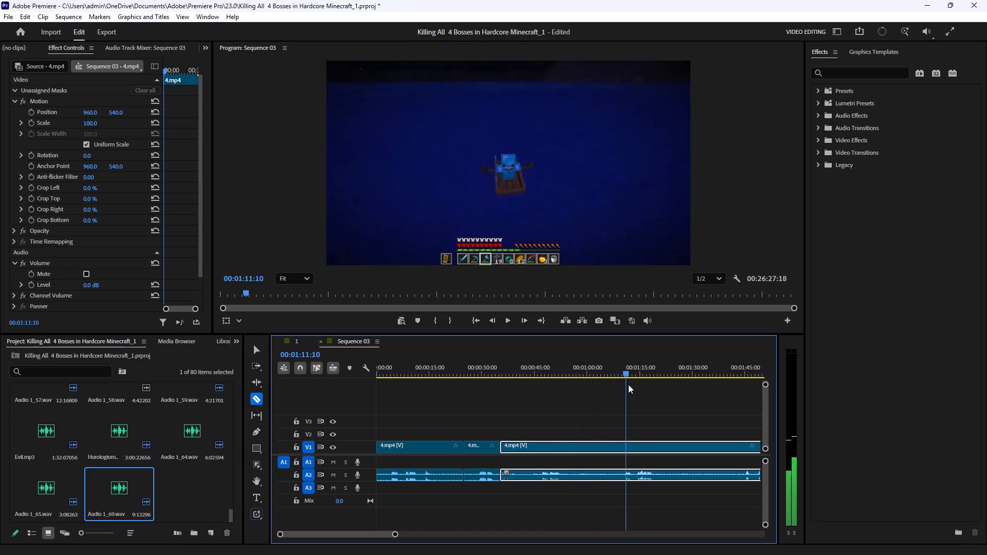
left_click_drag(628, 384, 661, 387)
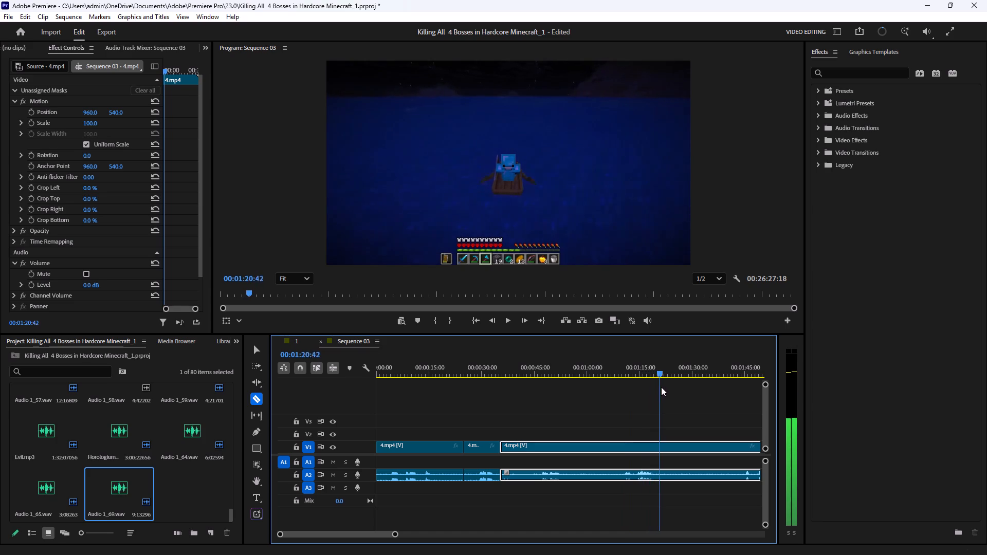
left_click_drag(661, 387, 692, 391)
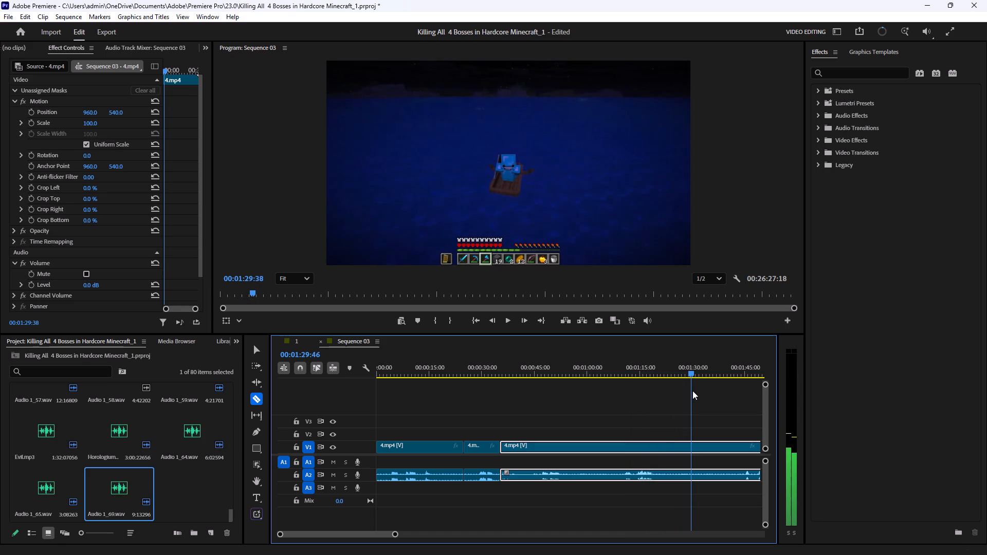
left_click_drag(692, 391, 613, 409)
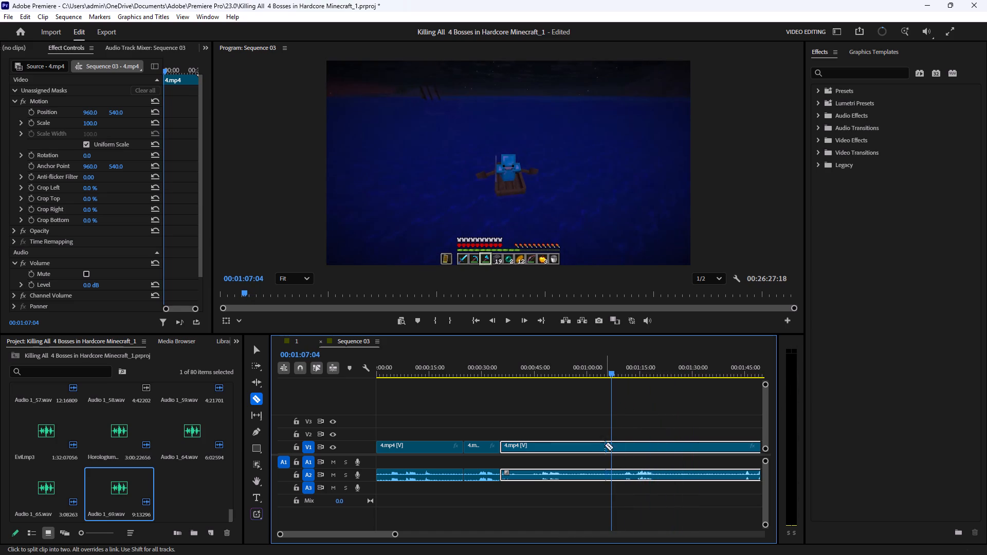
left_click(610, 446)
Delete the 4.mp4 section between 00:00:35:18 and 00:01:07:04 with its audio and close the gap.
left_click(255, 350)
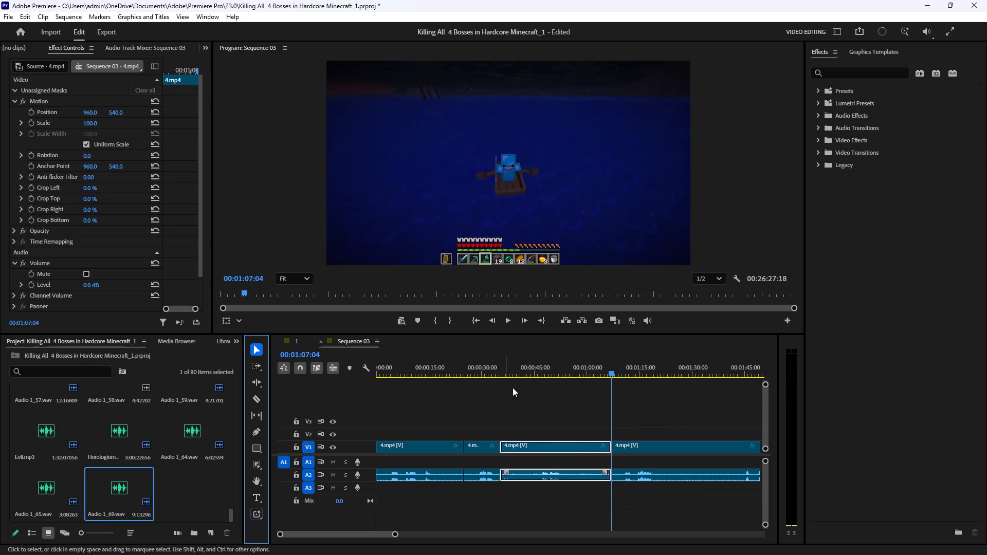
left_click_drag(576, 393, 546, 508)
key("BackSpace")
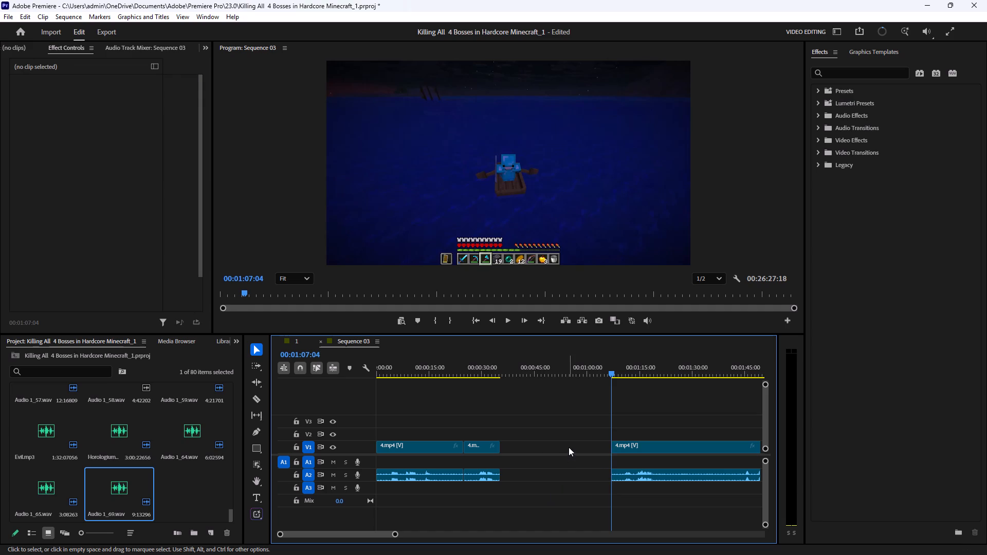
left_click(569, 447)
key("BackSpace")
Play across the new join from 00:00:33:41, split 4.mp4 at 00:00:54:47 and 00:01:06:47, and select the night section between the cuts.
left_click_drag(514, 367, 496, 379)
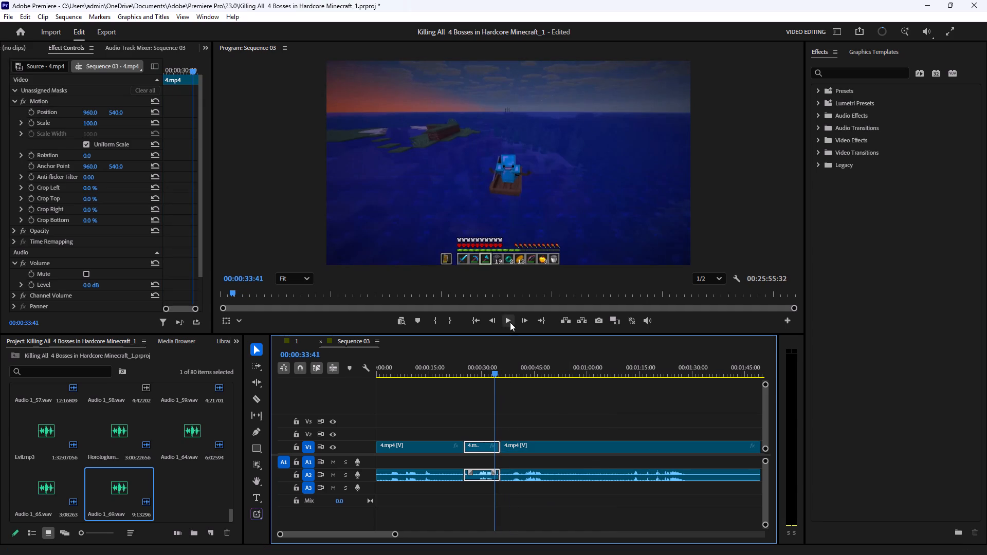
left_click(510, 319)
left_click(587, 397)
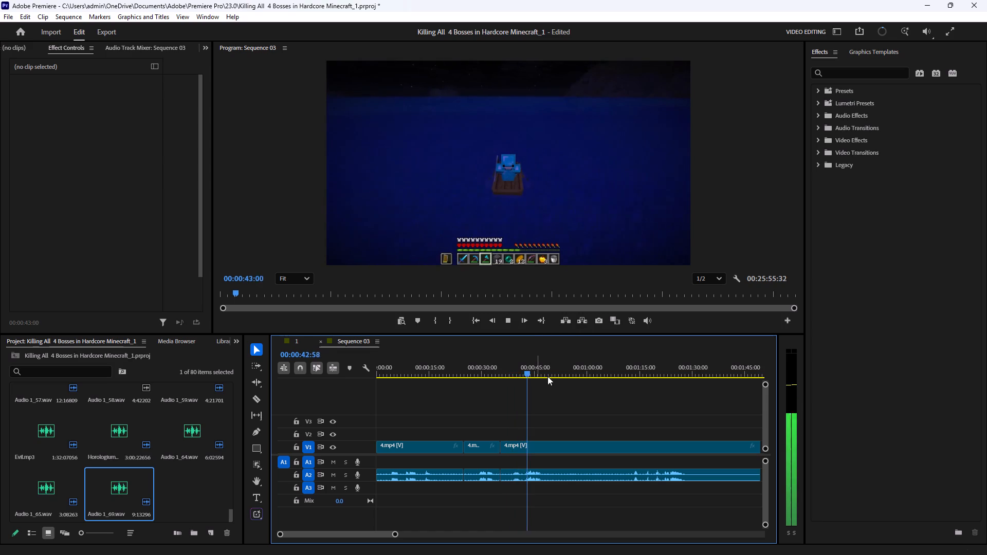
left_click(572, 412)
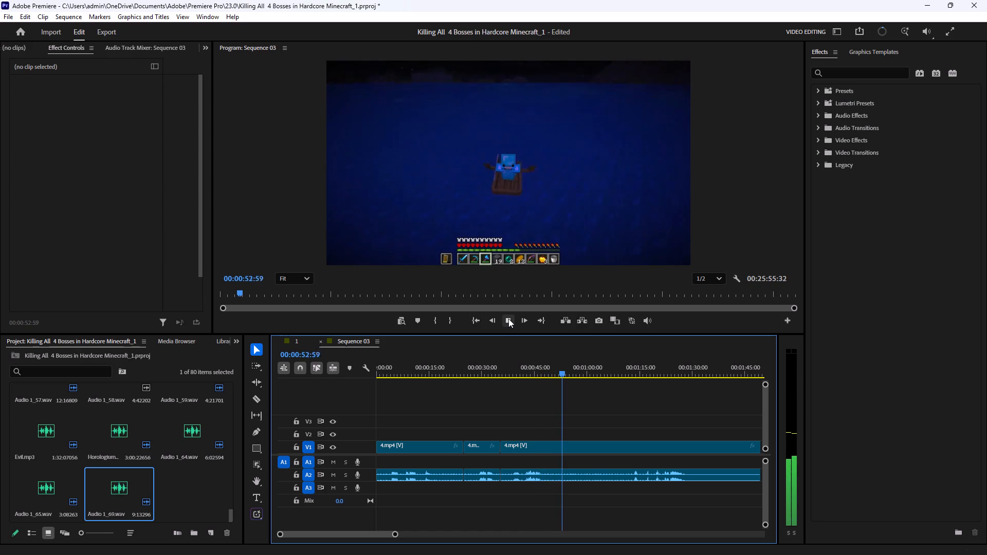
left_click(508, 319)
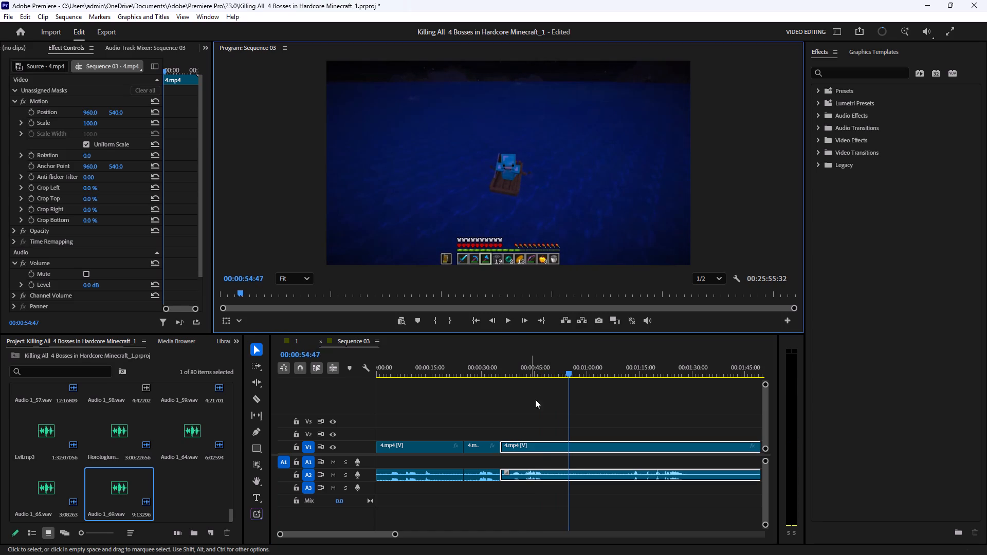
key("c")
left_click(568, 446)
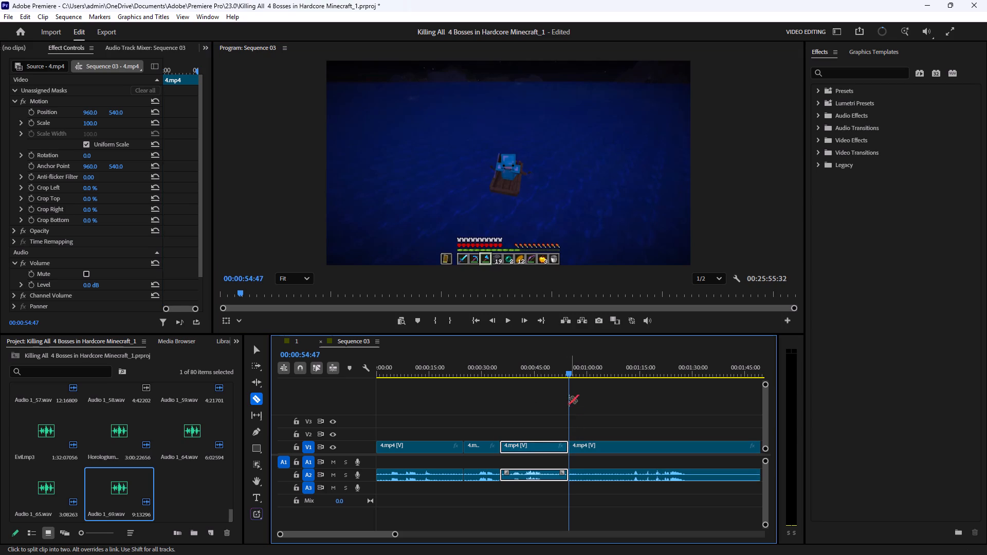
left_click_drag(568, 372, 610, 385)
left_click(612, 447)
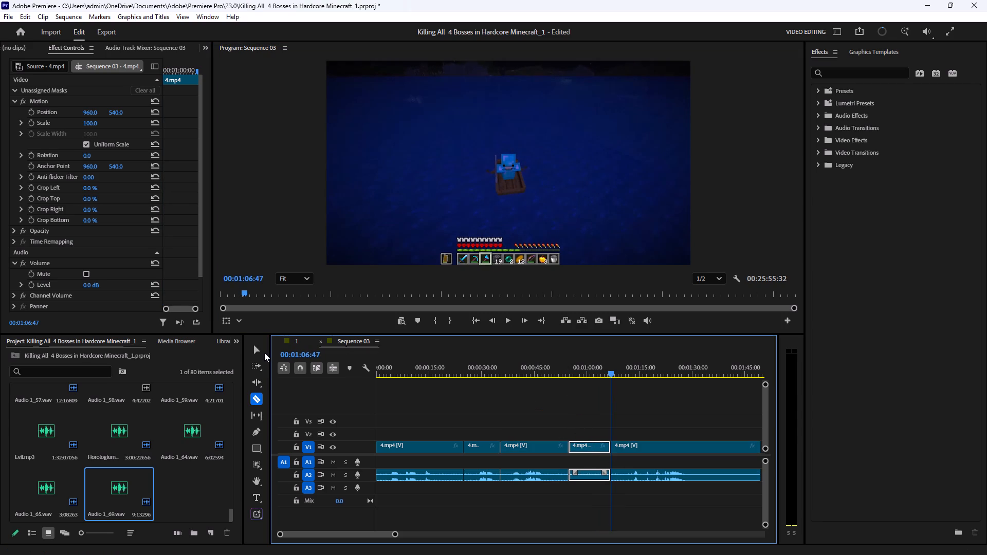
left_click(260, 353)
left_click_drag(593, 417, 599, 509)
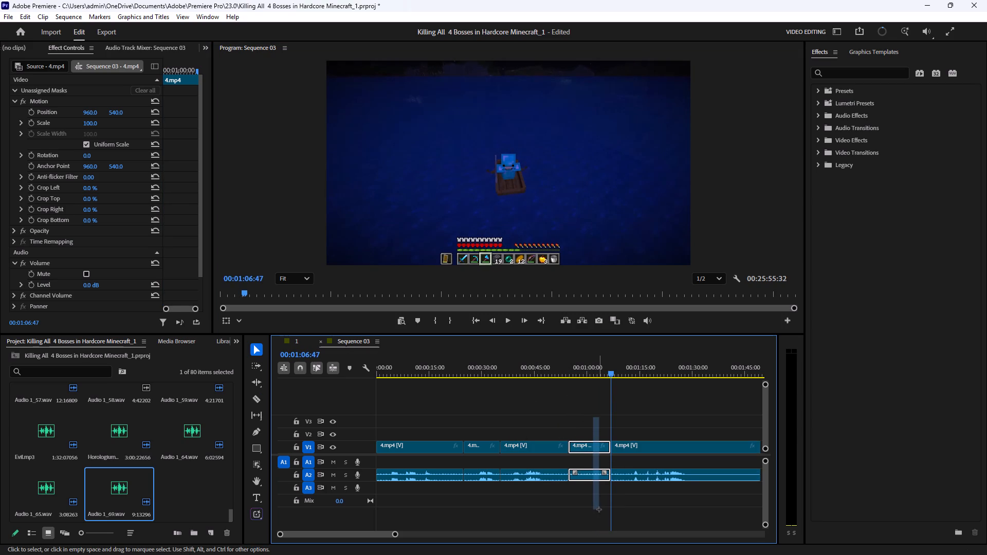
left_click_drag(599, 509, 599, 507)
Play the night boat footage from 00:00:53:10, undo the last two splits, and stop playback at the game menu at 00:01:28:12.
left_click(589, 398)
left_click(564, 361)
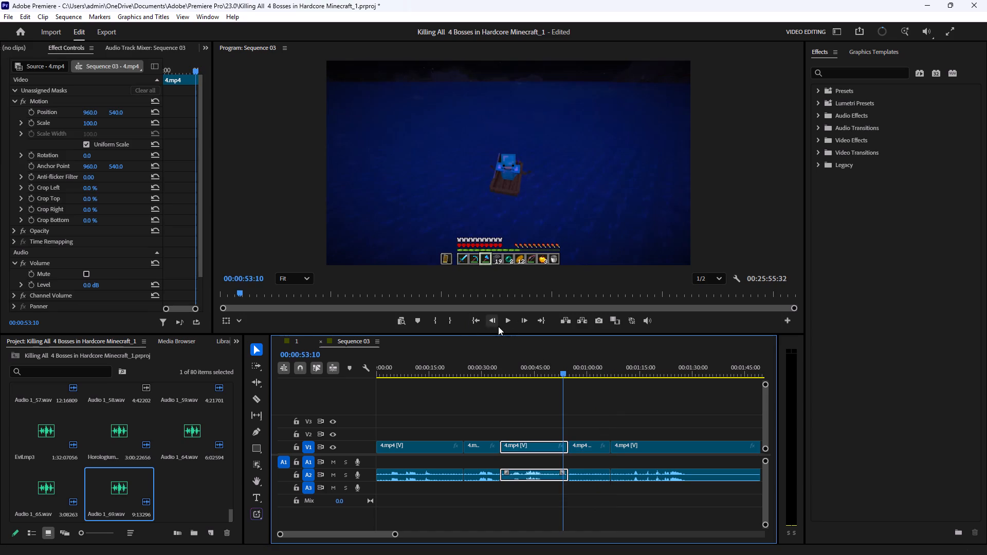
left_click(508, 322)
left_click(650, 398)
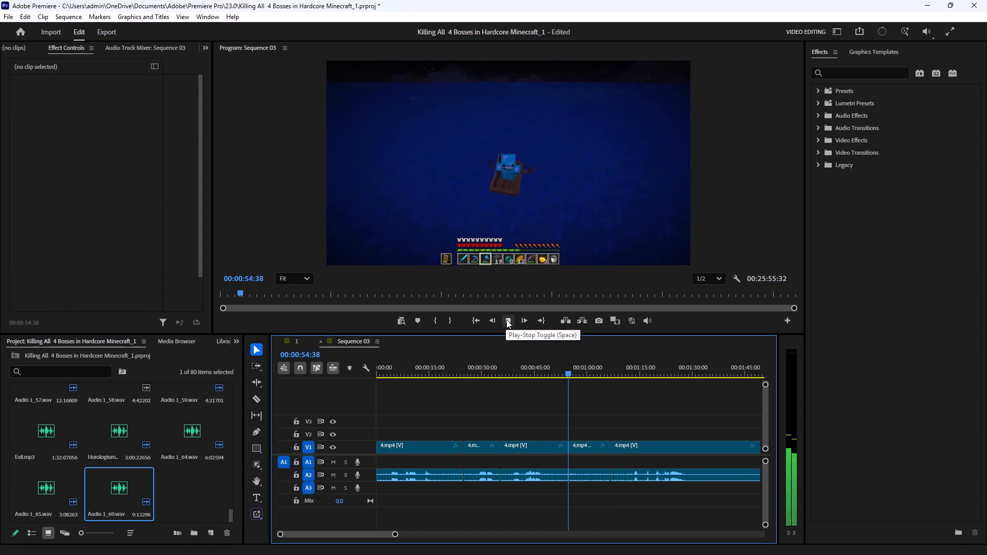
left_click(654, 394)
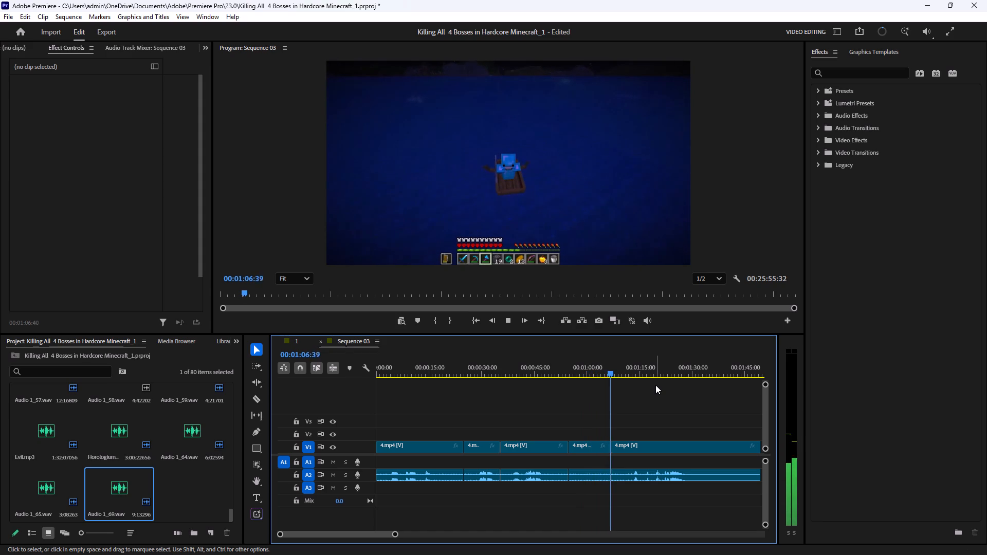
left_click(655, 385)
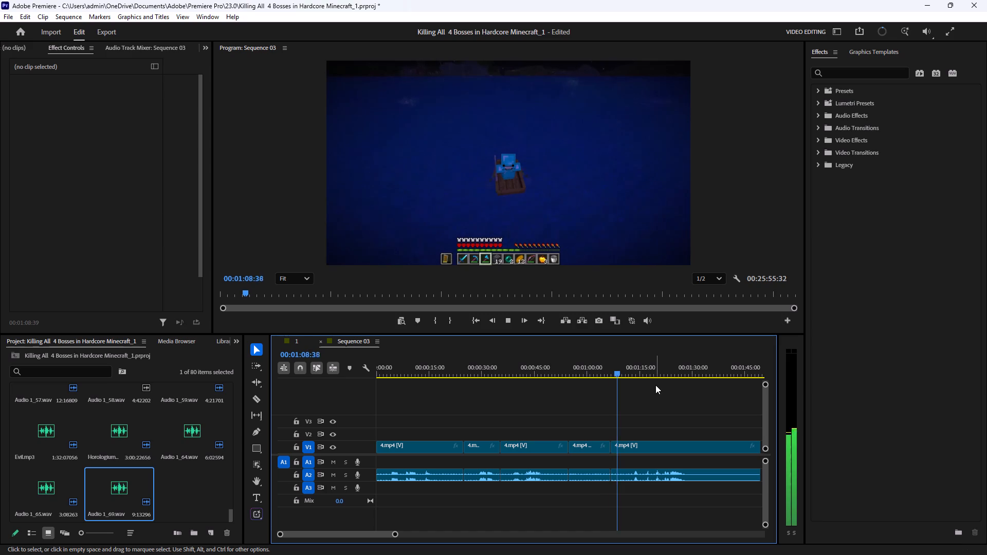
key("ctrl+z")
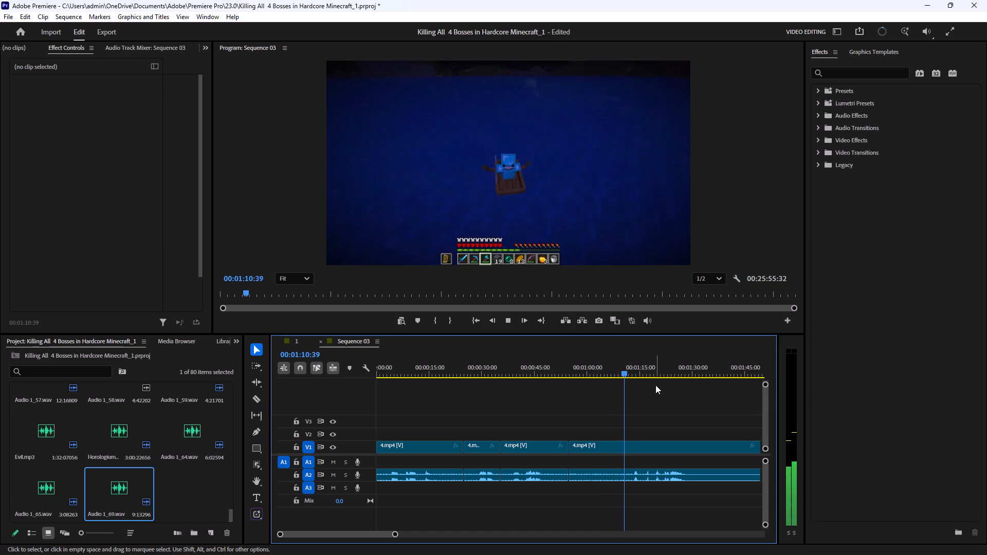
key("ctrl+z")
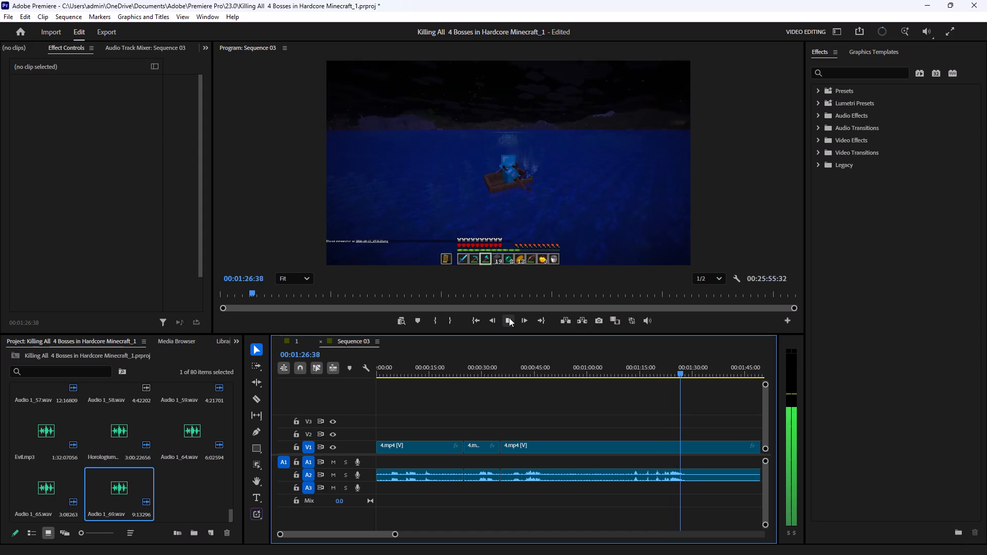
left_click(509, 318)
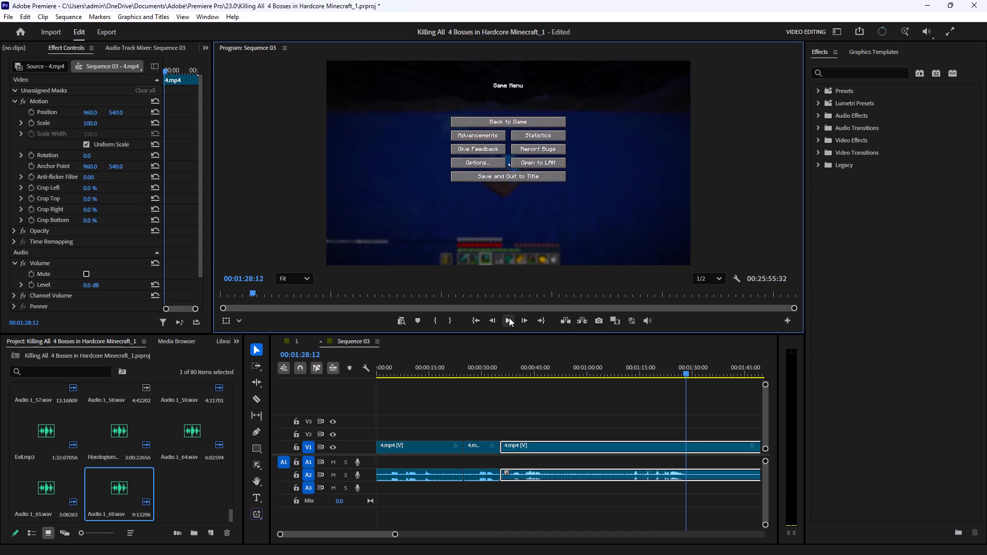
Replay the night boat footage from 00:01:12:29 and split 4.mp4 at 00:01:21:40, before the game menu opens.
left_click(509, 318)
left_click(509, 318)
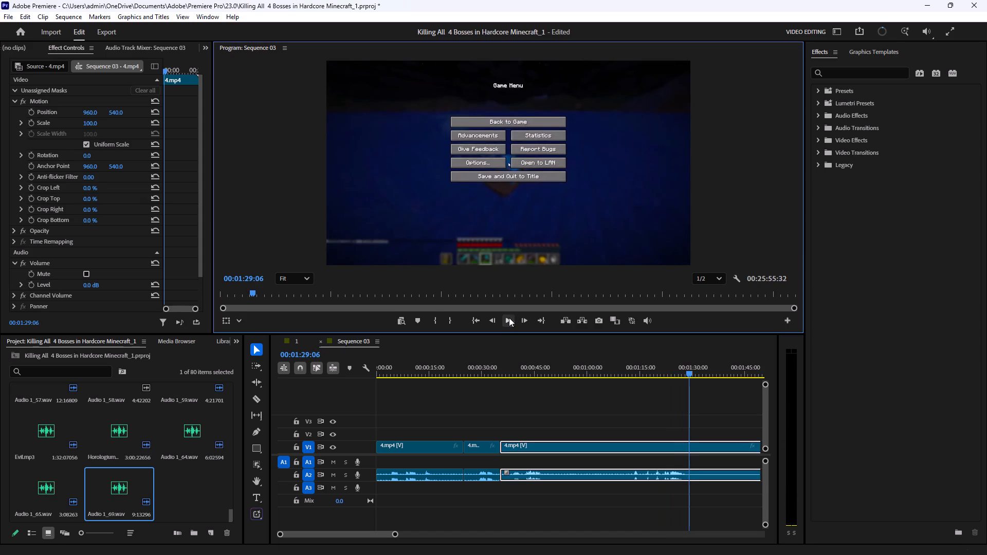
left_click(509, 318)
left_click(509, 318)
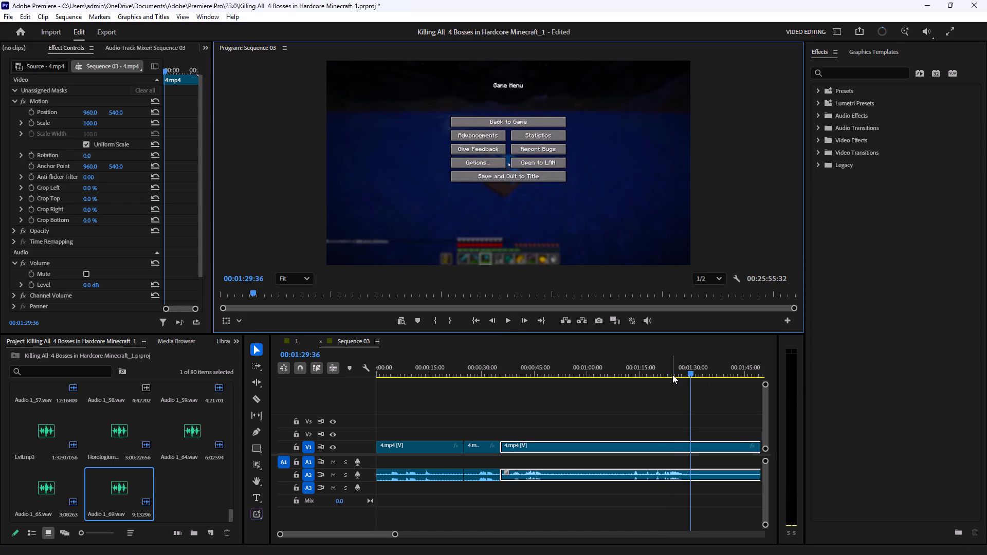
left_click_drag(674, 369, 632, 393)
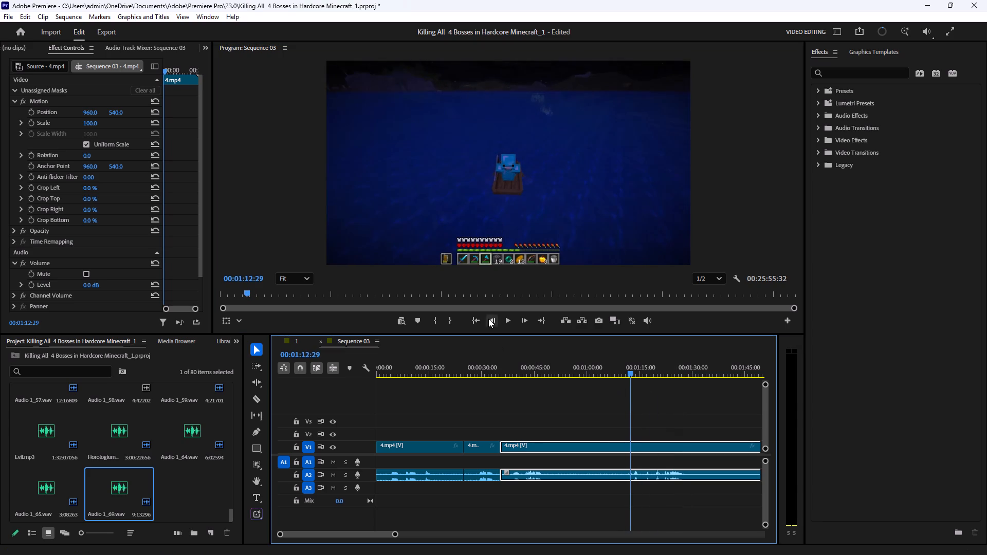
left_click(510, 325)
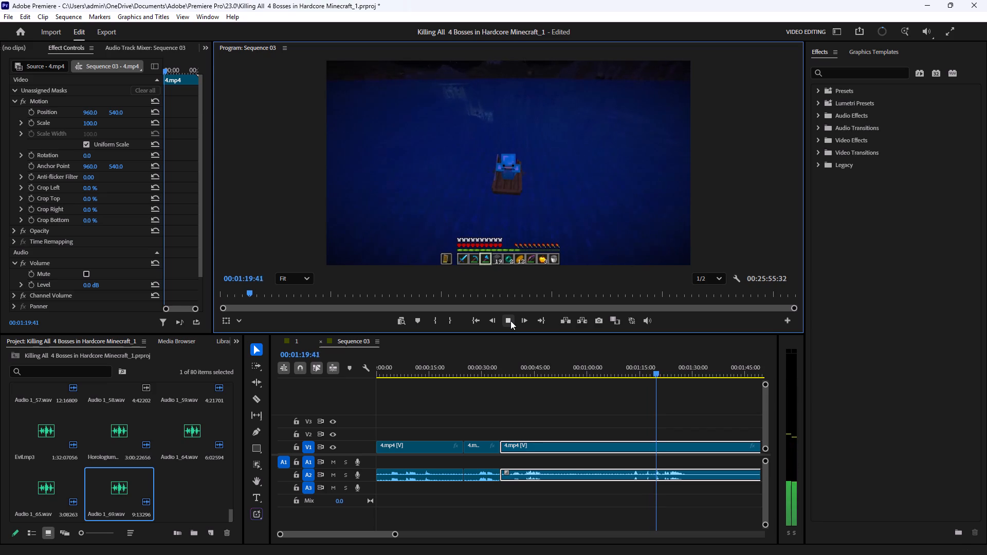
left_click(510, 321)
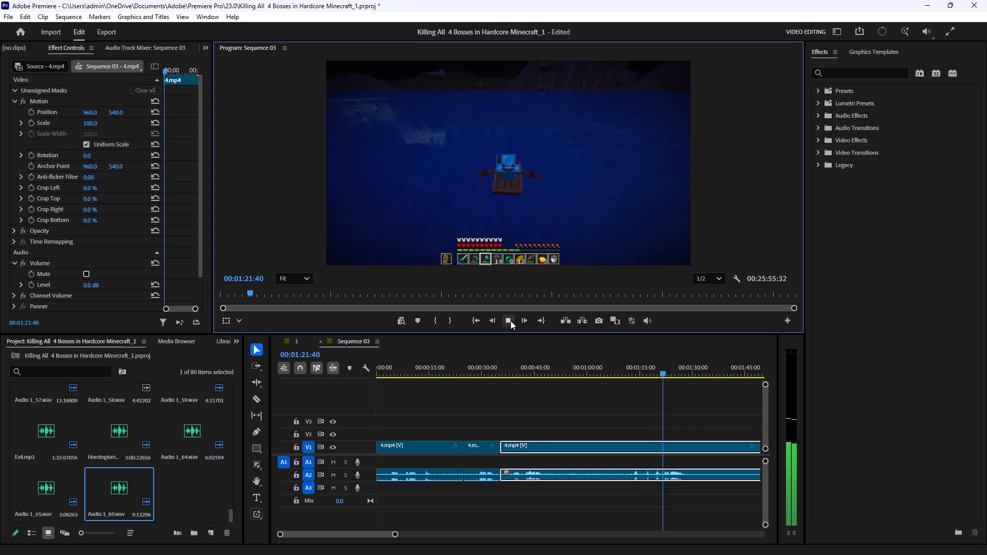
key("c")
left_click(662, 442)
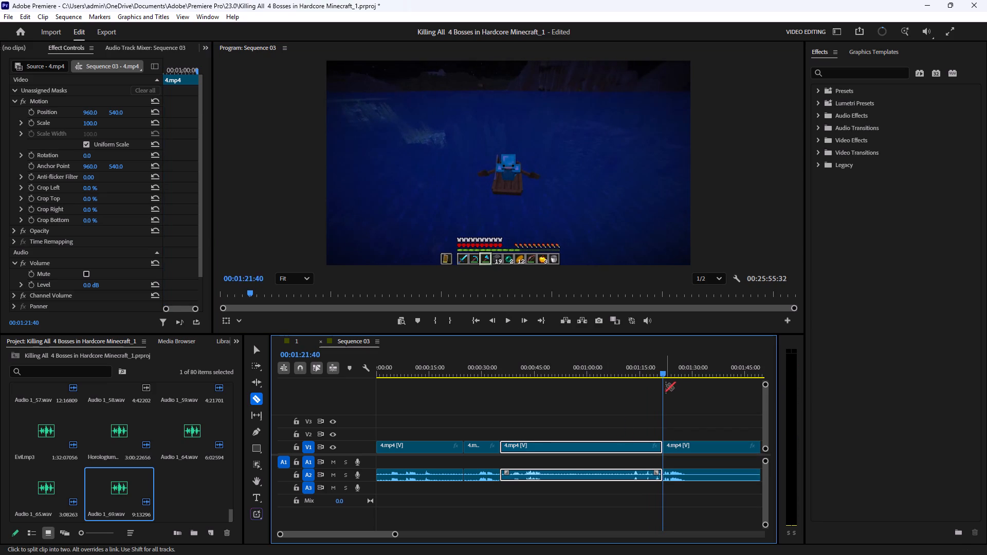
Scan past the game menu and shulker box footage and split 4.mp4 at 00:02:47:06, on the night ocean view.
left_click_drag(664, 375, 729, 375)
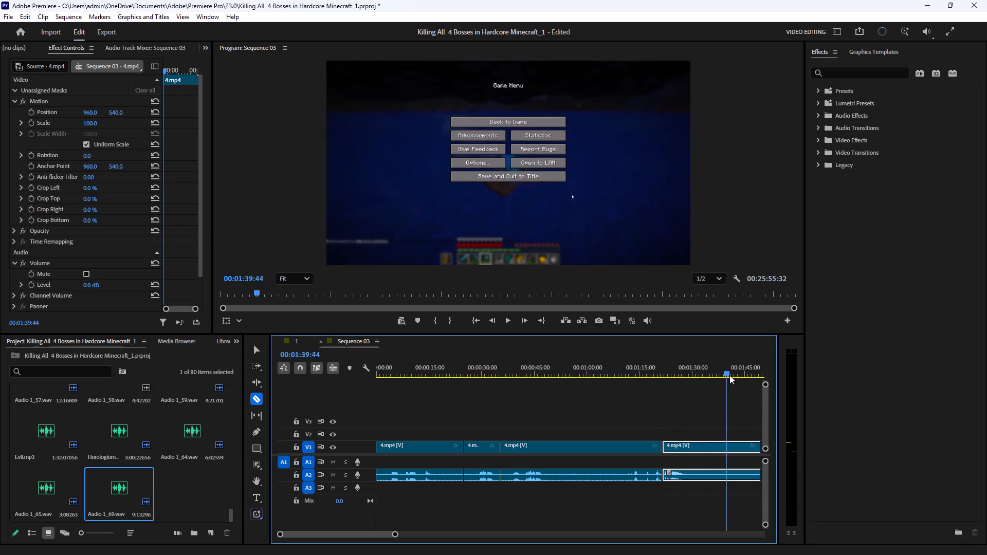
left_click_drag(729, 375, 767, 375)
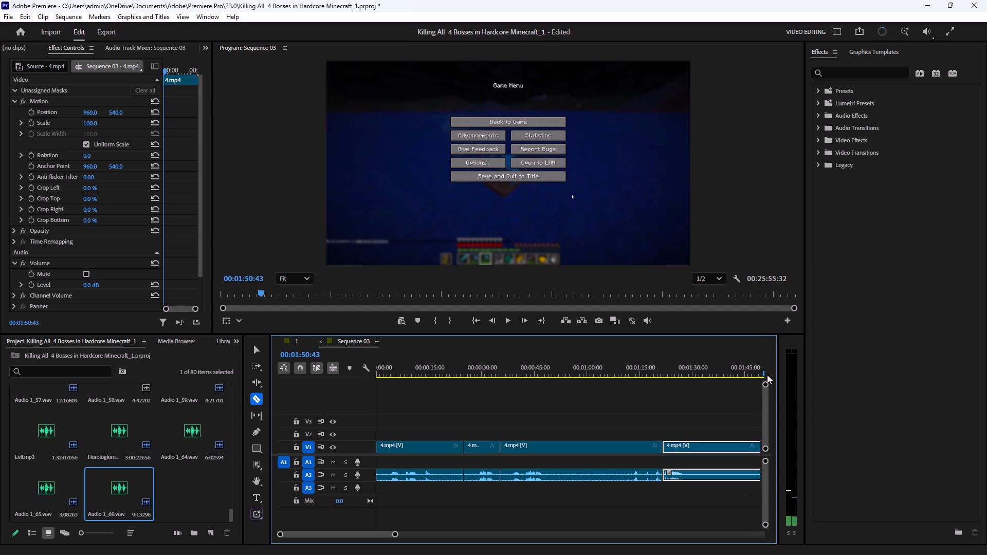
left_click_drag(767, 375, 763, 376)
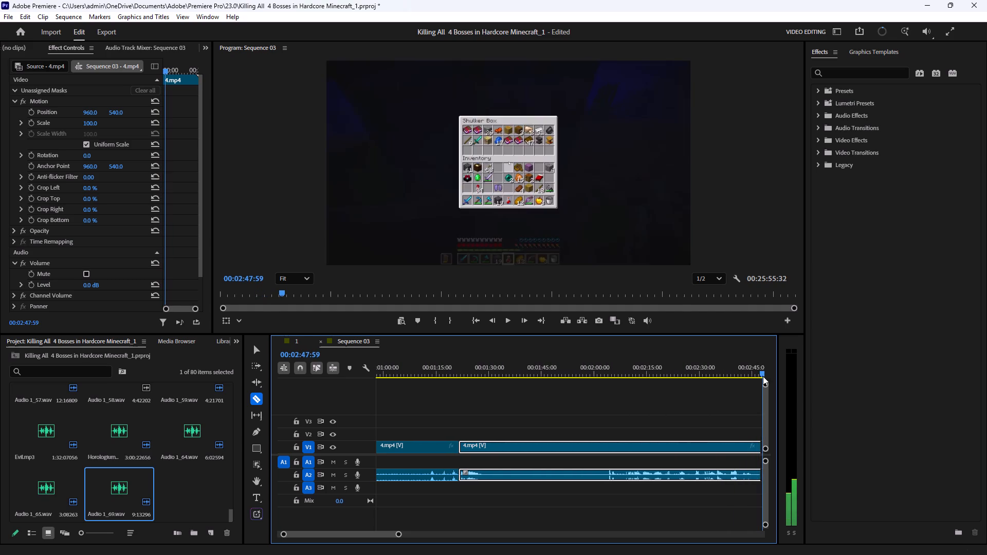
left_click_drag(763, 376, 763, 377)
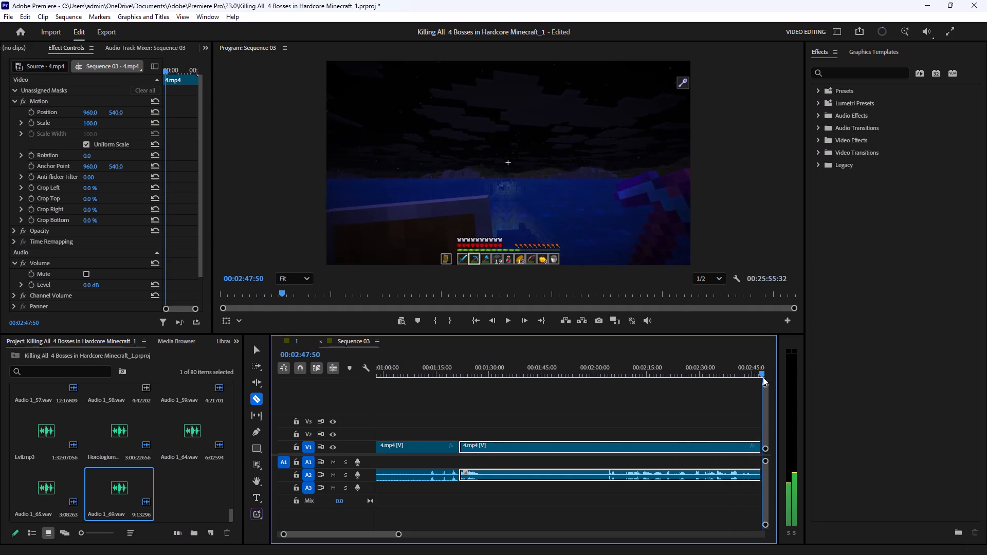
left_click_drag(763, 377, 761, 382)
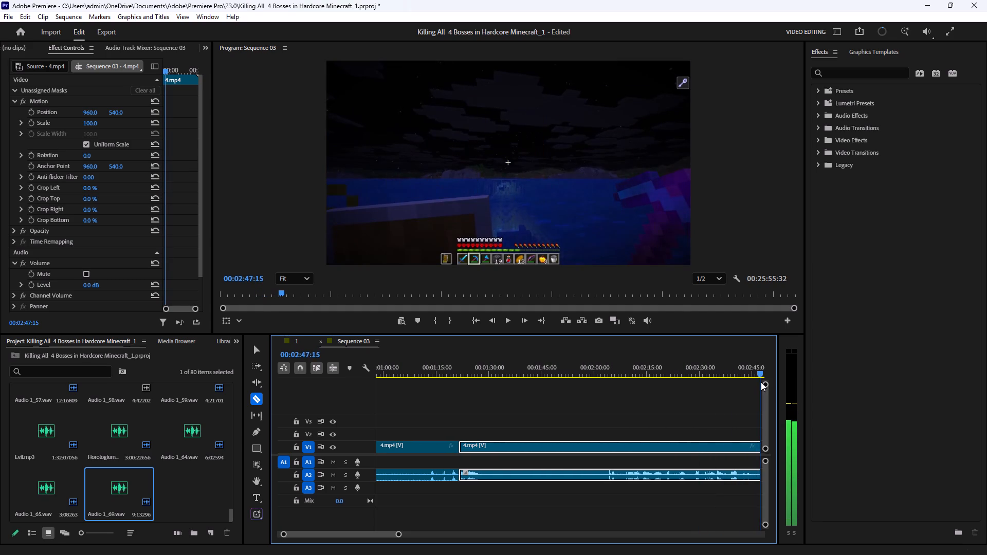
left_click_drag(761, 382, 684, 396)
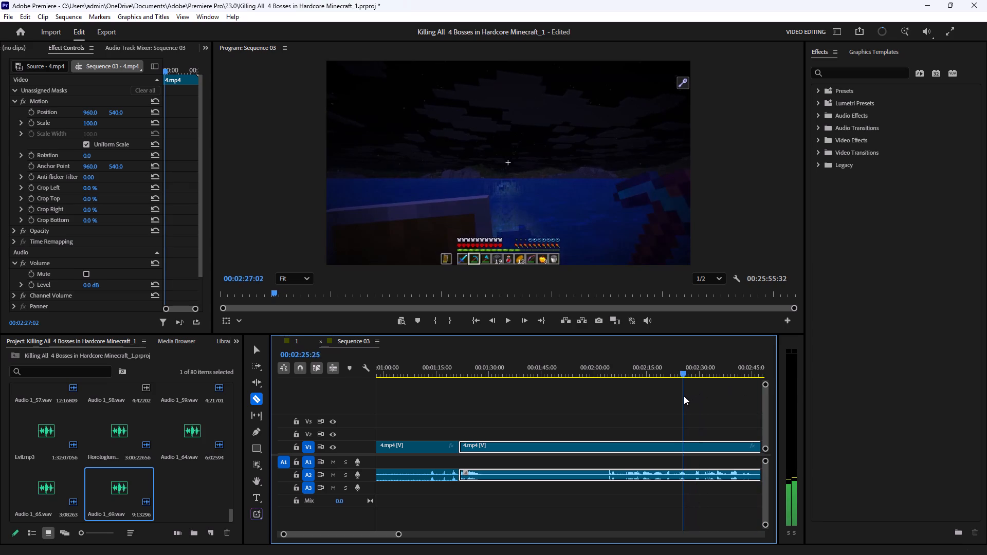
left_click_drag(684, 396, 634, 410)
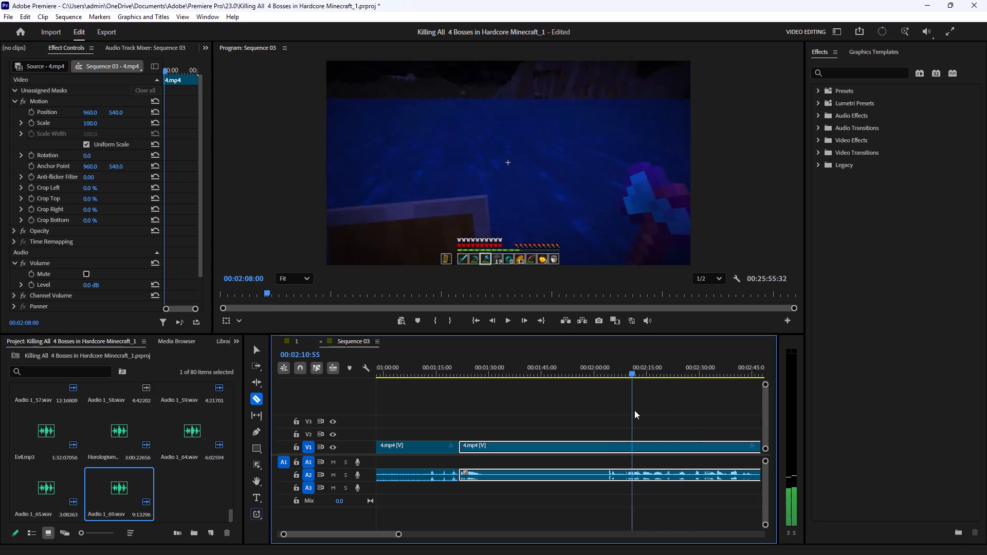
left_click_drag(634, 410, 717, 406)
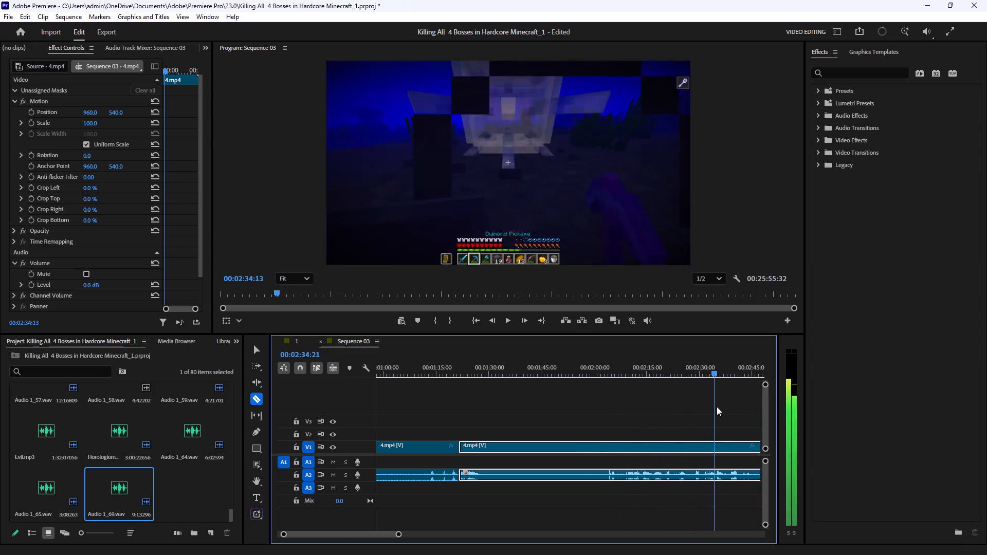
left_click_drag(717, 406, 745, 406)
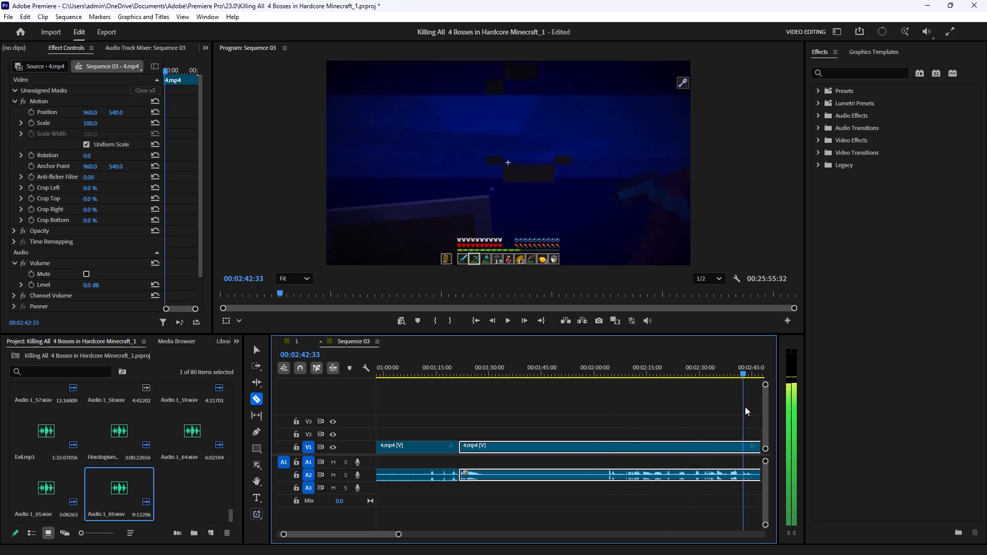
left_click_drag(745, 406, 751, 411)
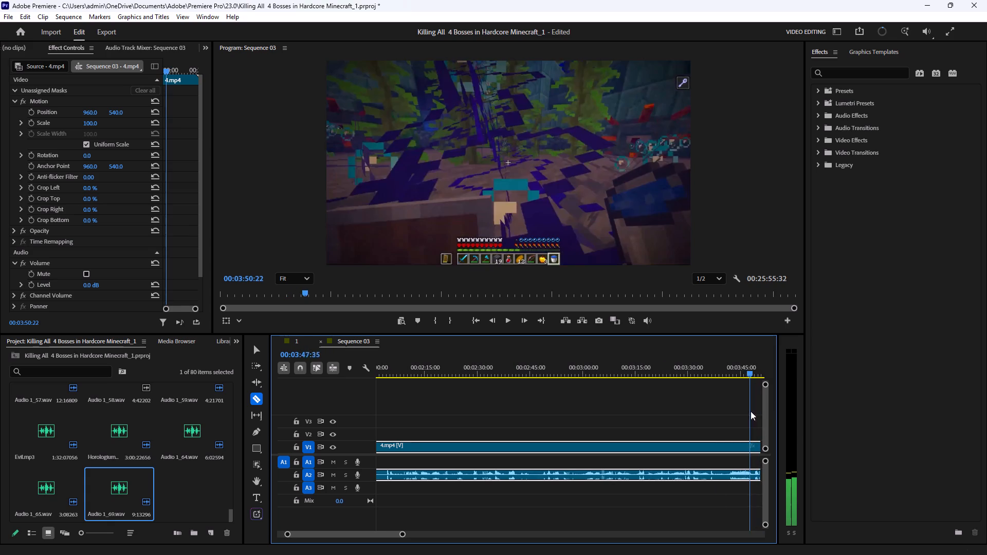
left_click_drag(751, 411, 449, 424)
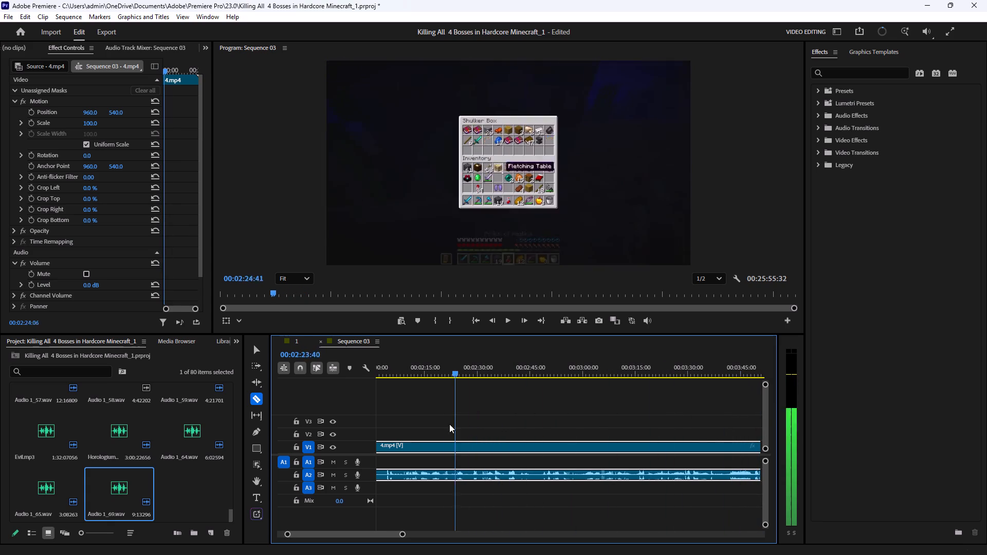
left_click_drag(449, 424, 364, 424)
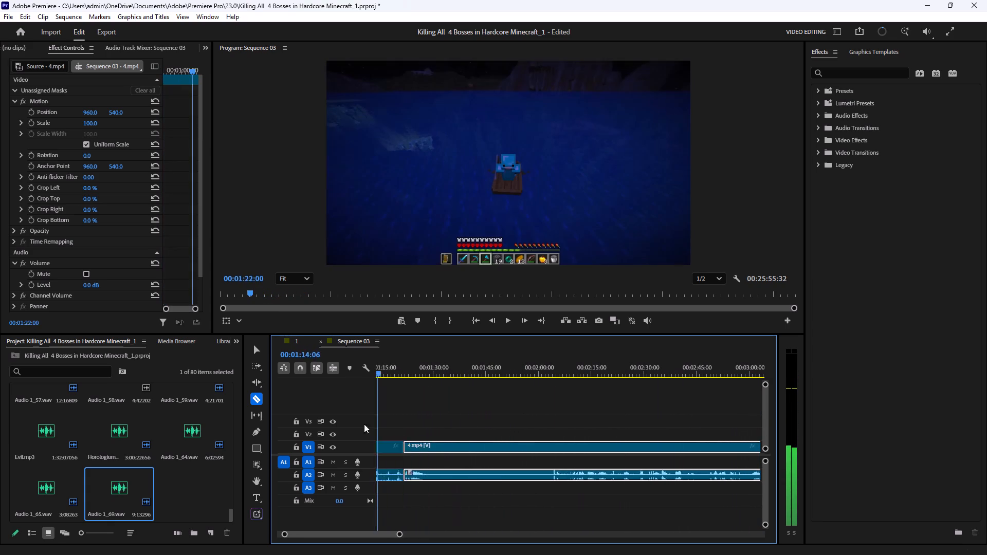
left_click_drag(364, 424, 596, 436)
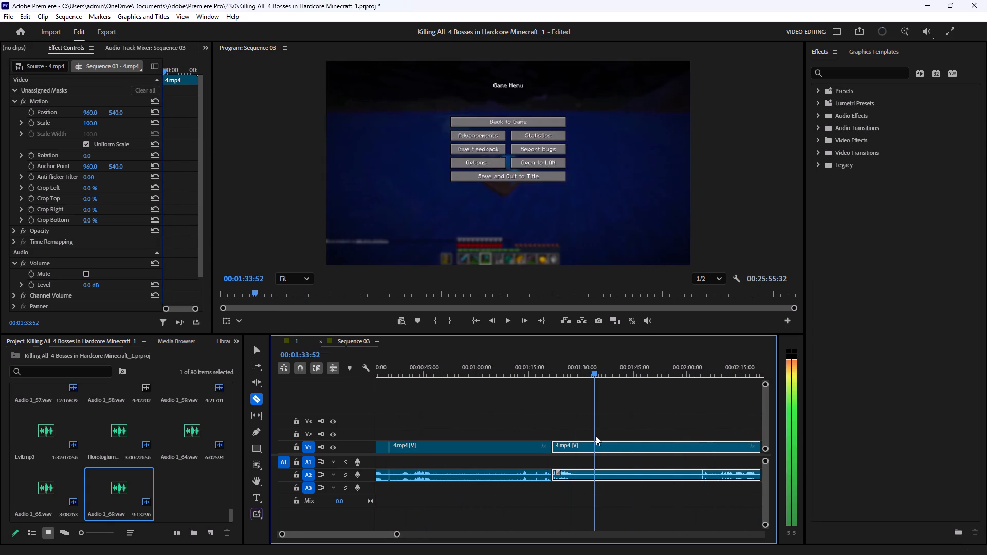
left_click_drag(596, 436, 765, 398)
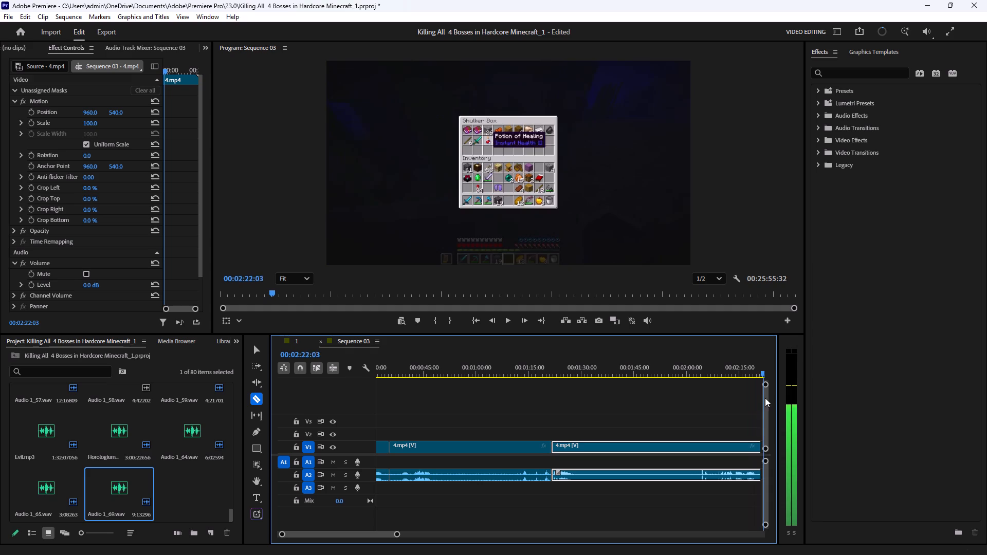
left_click_drag(765, 398, 734, 401)
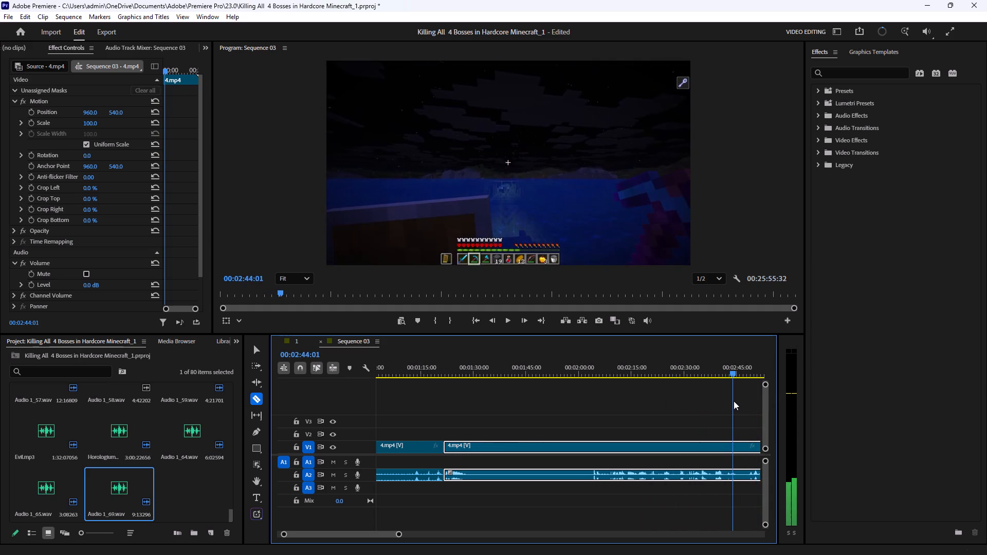
left_click_drag(734, 401, 745, 401)
key("c")
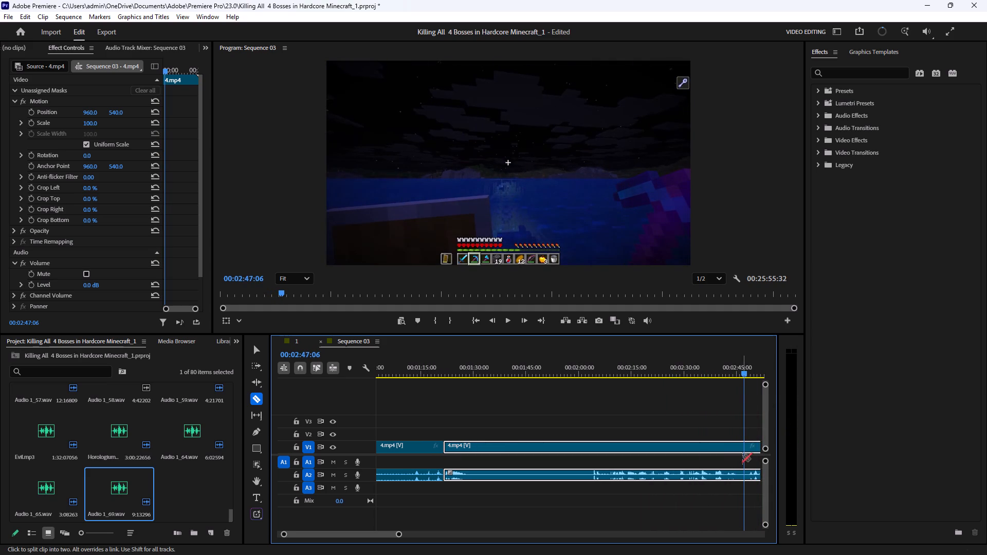
left_click(744, 450)
Delete the 4.mp4 section between 00:01:21:40 and 00:02:47:06 with its audio and close the gap.
left_click(252, 349)
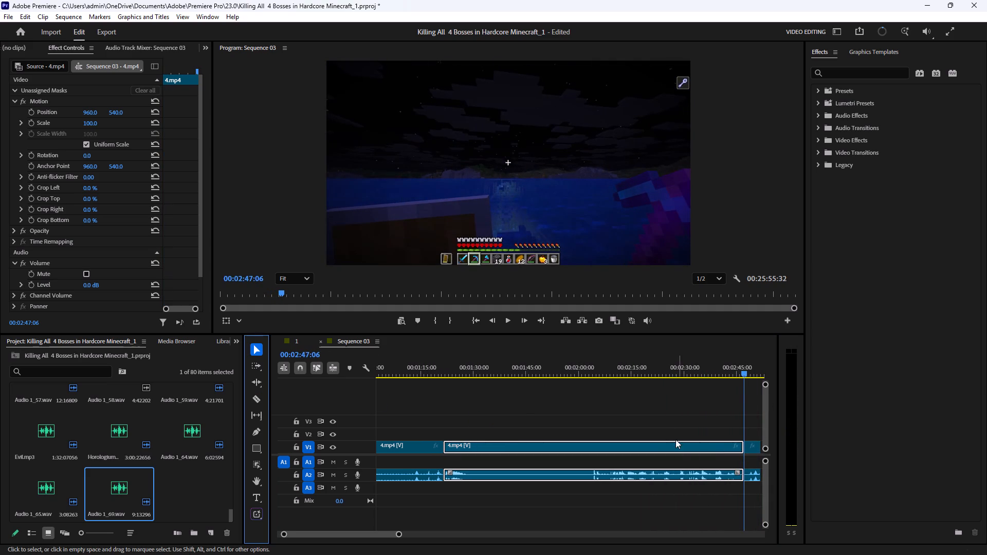
left_click_drag(648, 419, 616, 495)
key("BackSpace")
left_click(615, 447)
key("BackSpace")
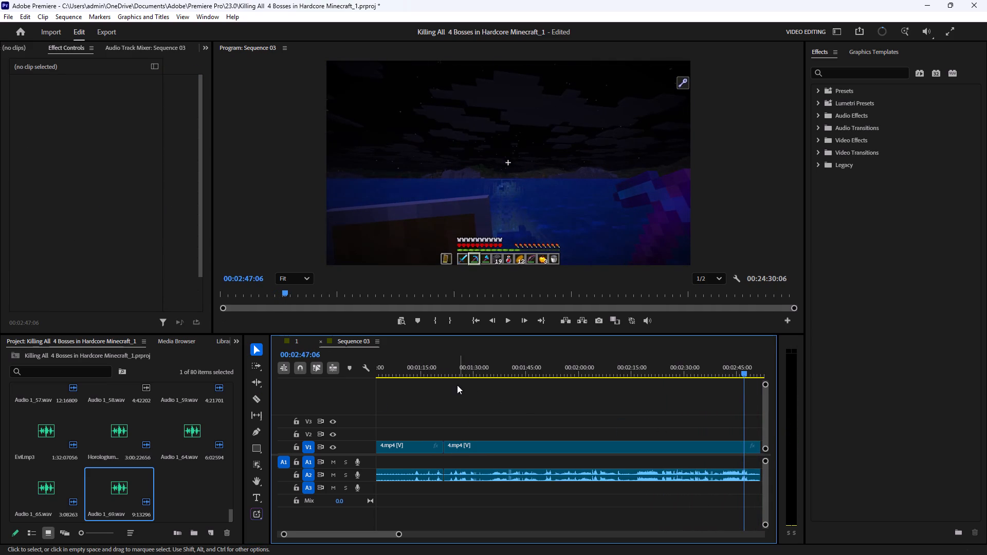
Play across the new join from 00:01:20:33 and split 4.mp4 at 00:01:33:00, on the underwater approach to the monument.
left_click_drag(458, 376, 441, 383)
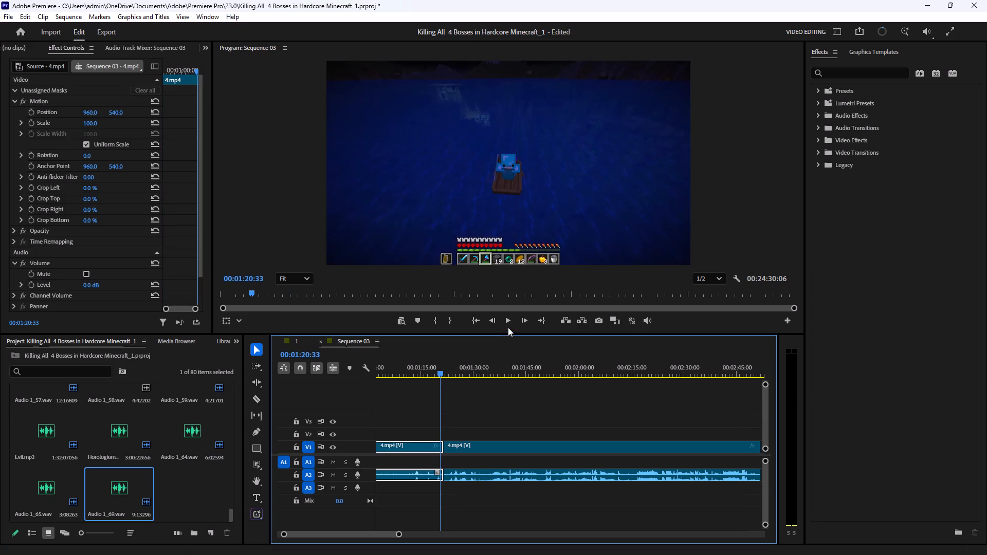
left_click(508, 326)
left_click(560, 401)
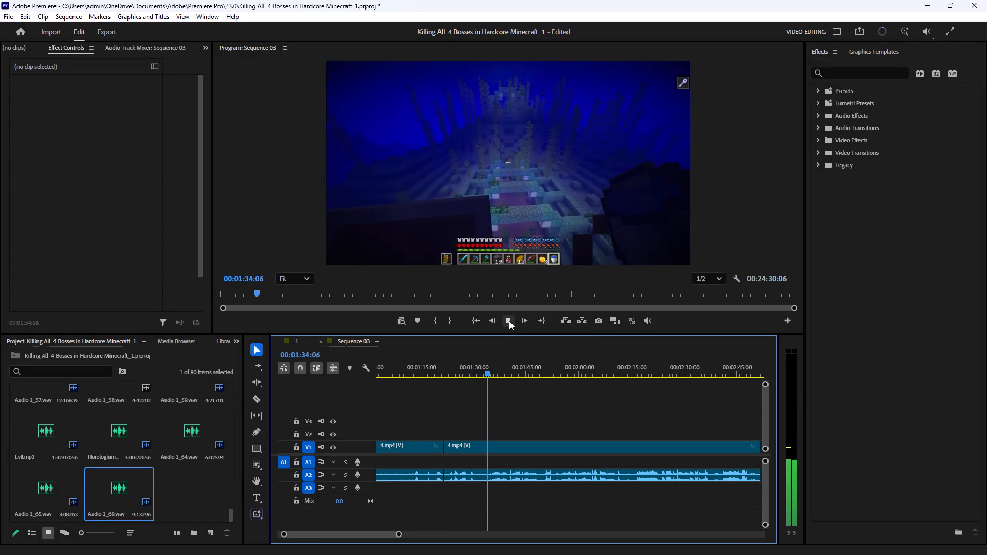
left_click(509, 321)
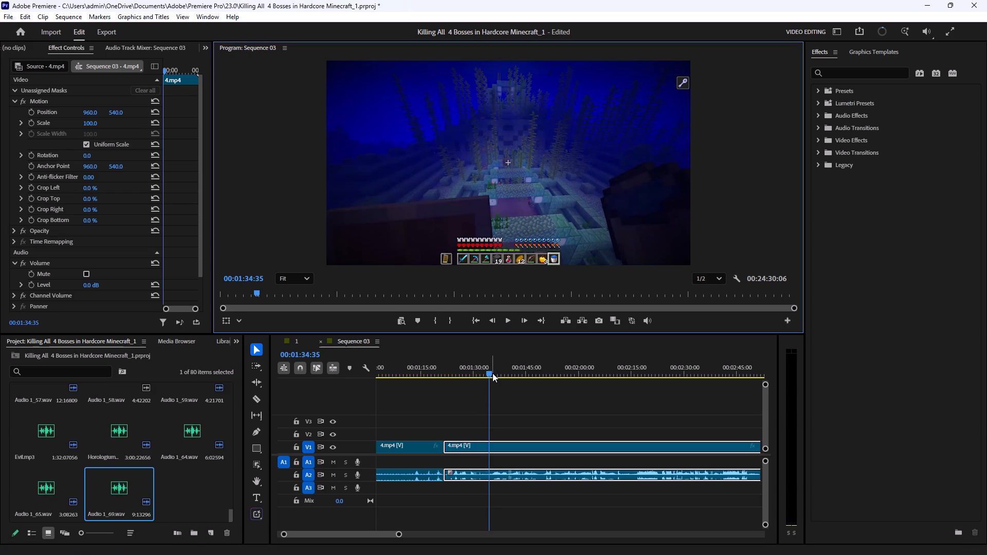
left_click_drag(489, 374, 484, 382)
key("c")
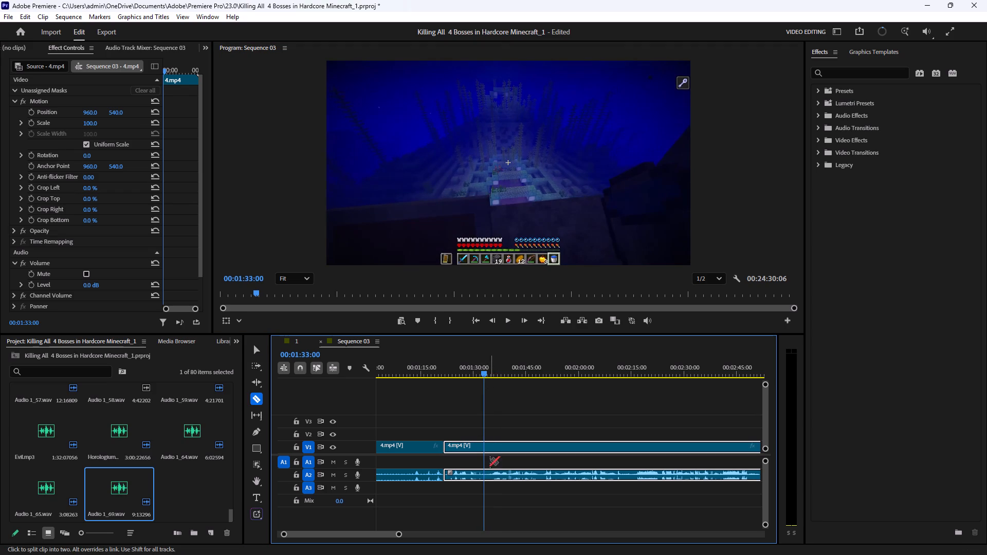
left_click(484, 446)
Delete the 4.mp4 section between 00:01:21:40 and 00:01:33:00 with its audio and close the gap.
left_click(255, 352)
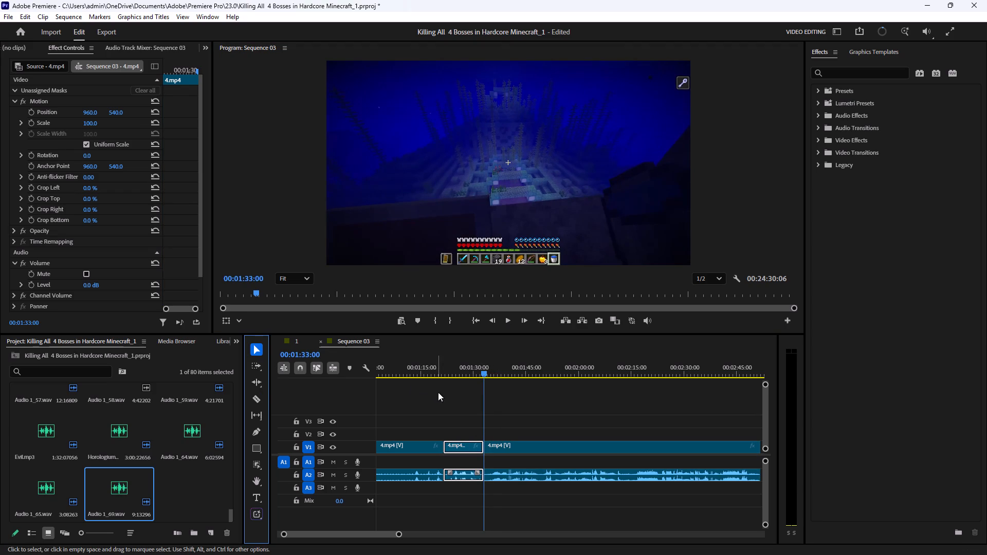
left_click_drag(469, 403, 460, 496)
key("BackSpace")
left_click(464, 447)
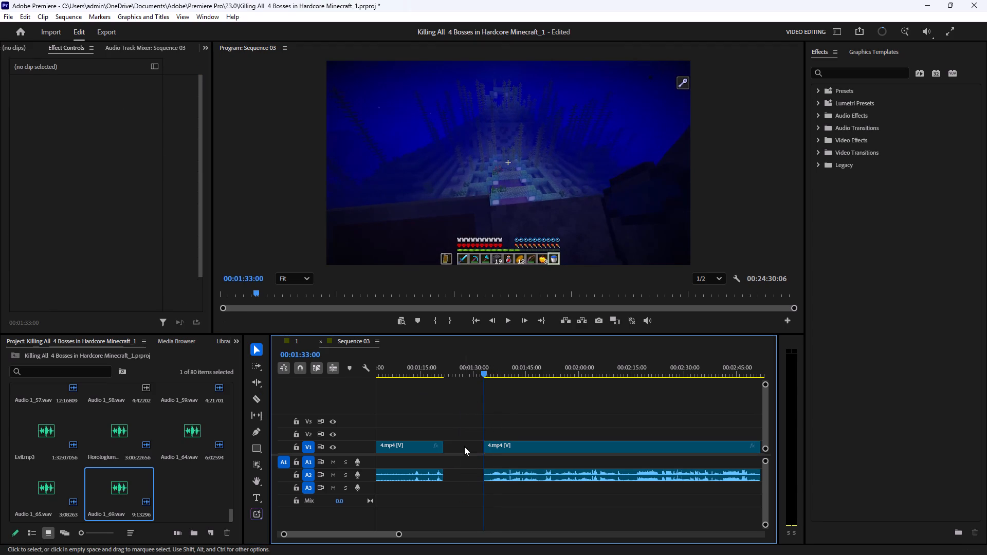
key("BackSpace")
Play across the new join from 00:01:20:15 and split 4.mp4 at 00:03:00:18, inside the ocean monument.
left_click_drag(455, 376, 441, 388)
left_click(508, 322)
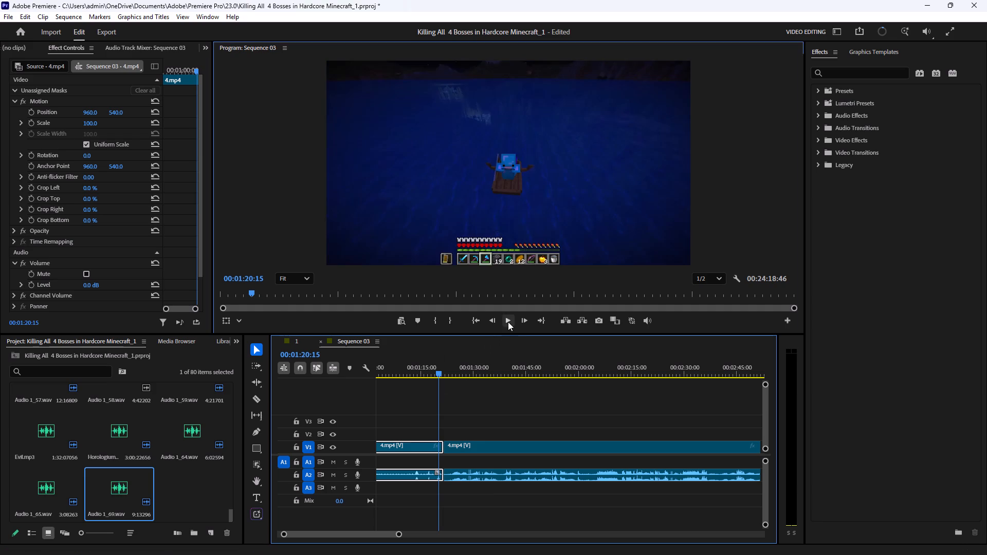
left_click(587, 388)
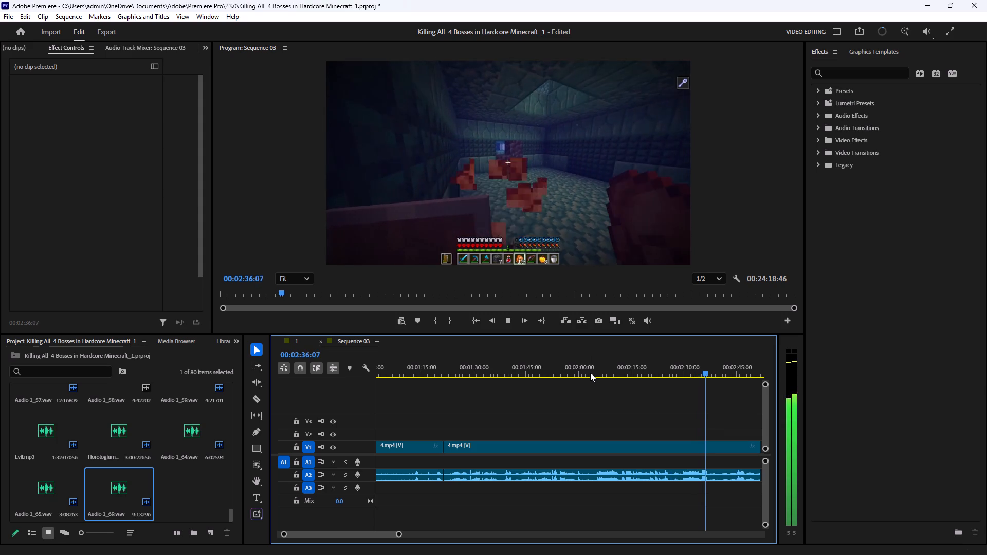
key("space")
key("space")
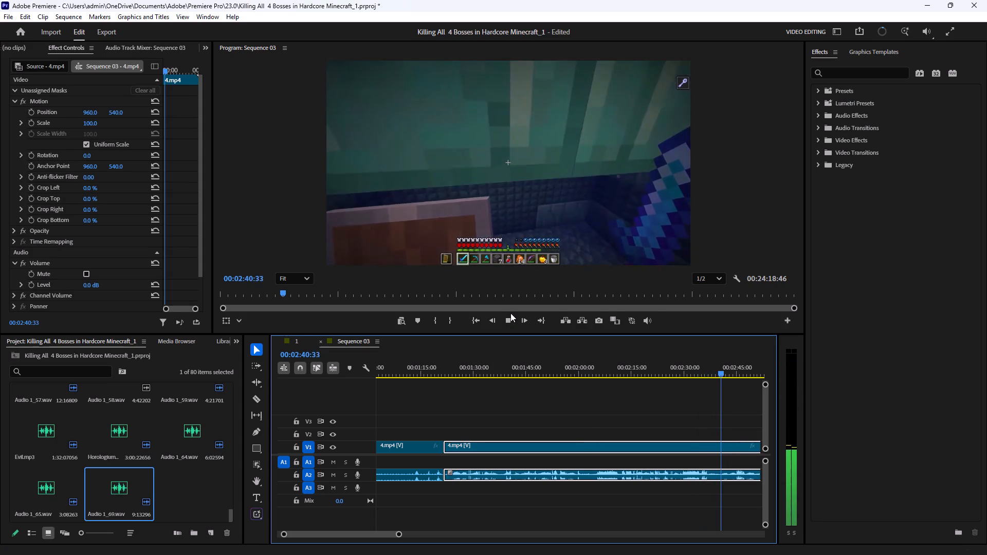
left_click(510, 313)
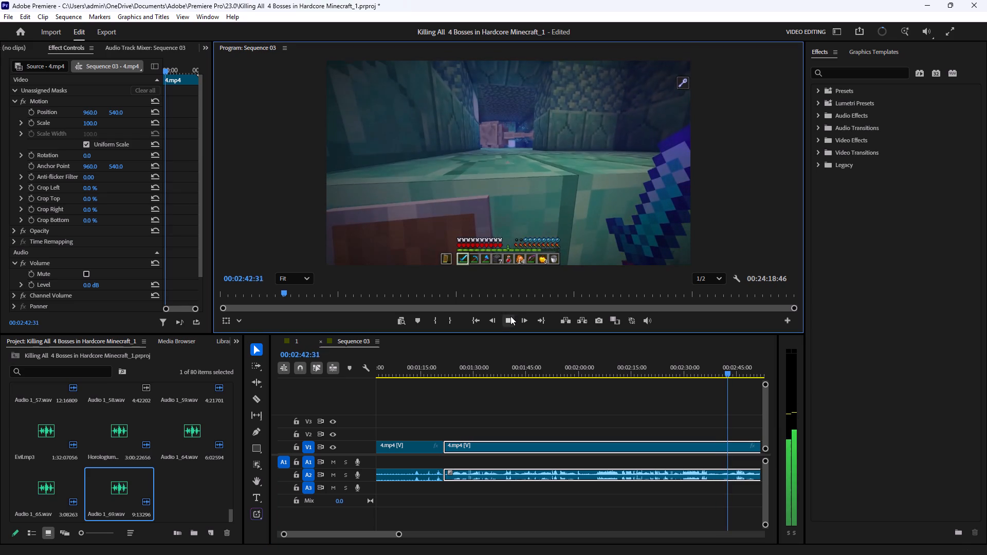
left_click(510, 316)
left_click(510, 317)
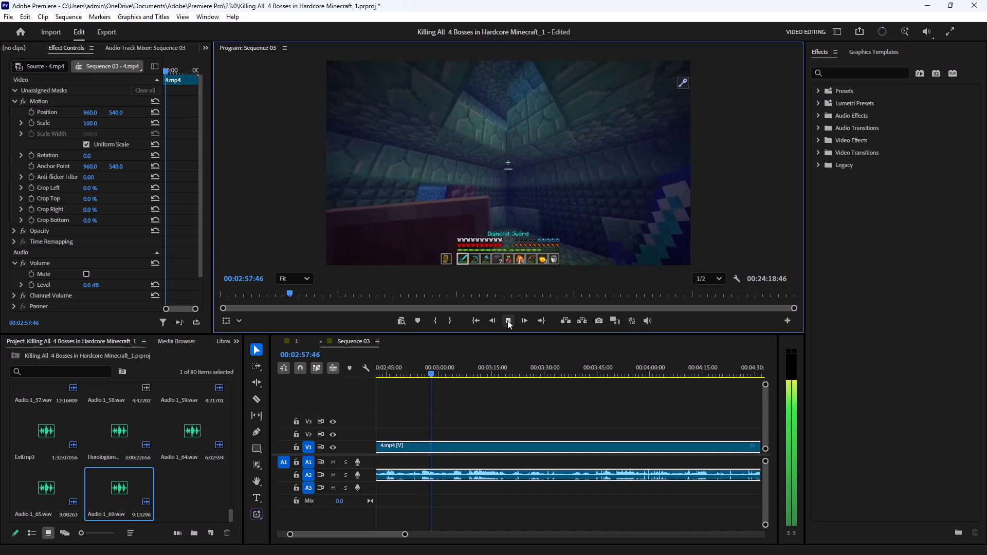
left_click(507, 320)
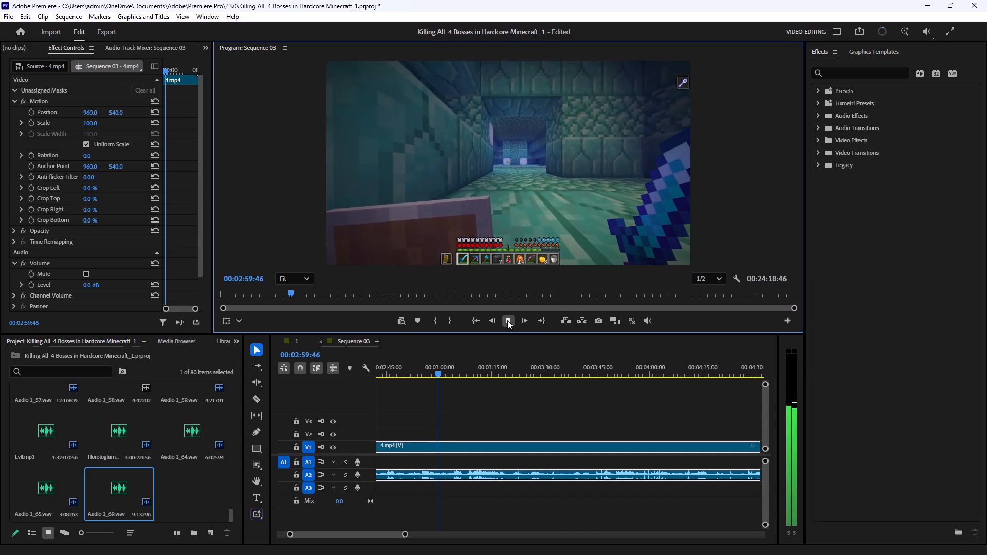
left_click(507, 320)
left_click(507, 320)
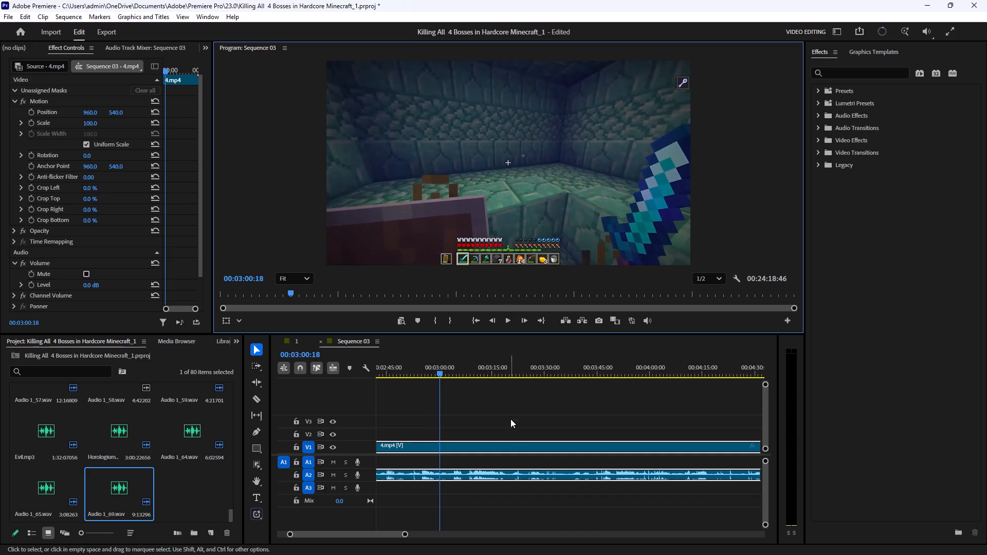
key("c")
left_click(439, 445)
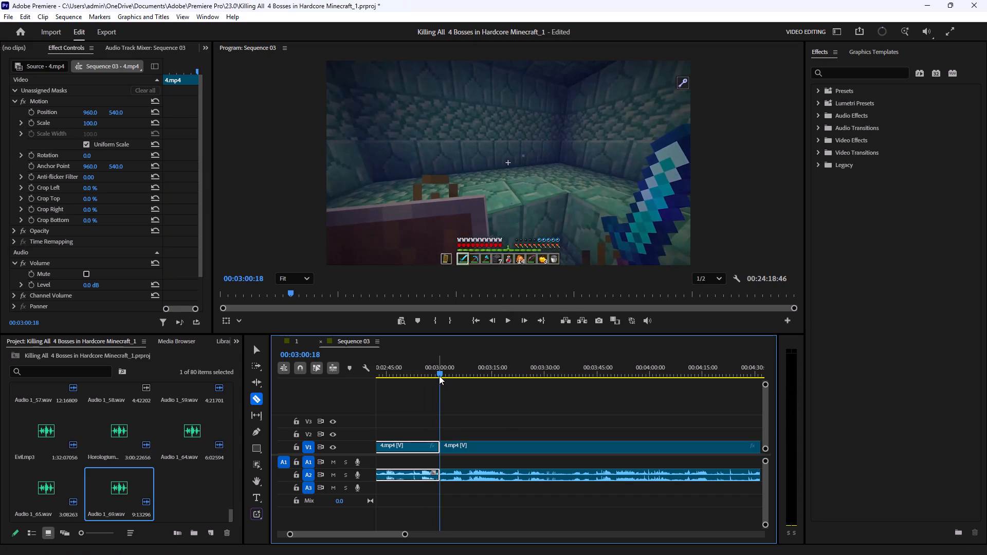
Scan past the bucket footage and split 4.mp4 at 00:03:20:15, on the view down the monument corridor.
left_click_drag(439, 374, 469, 380)
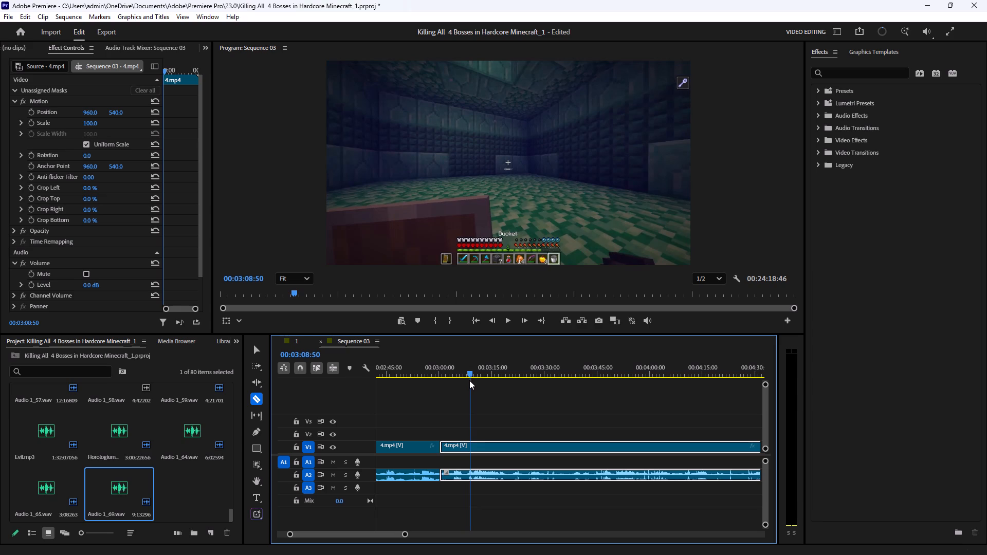
left_click_drag(469, 380, 454, 391)
left_click(505, 324)
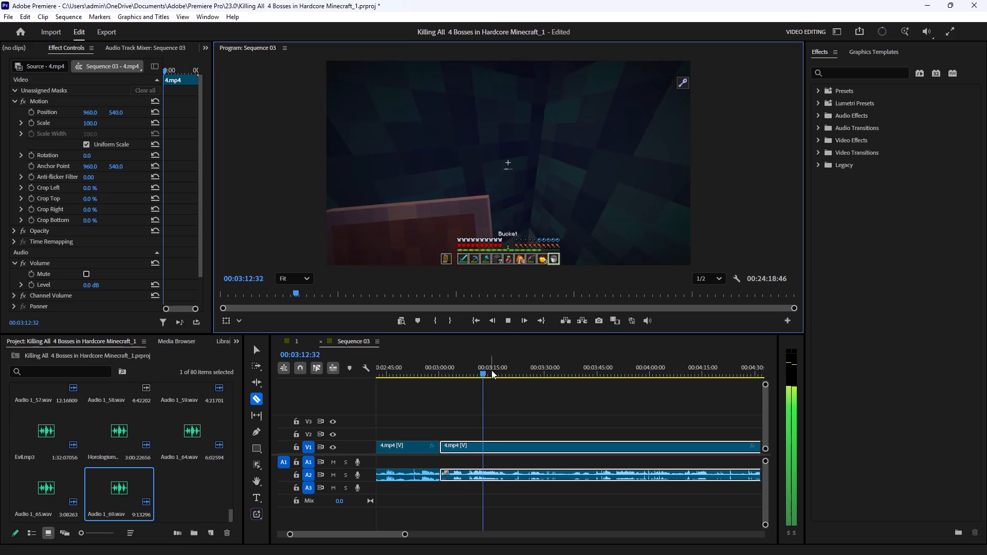
left_click_drag(491, 370, 511, 378)
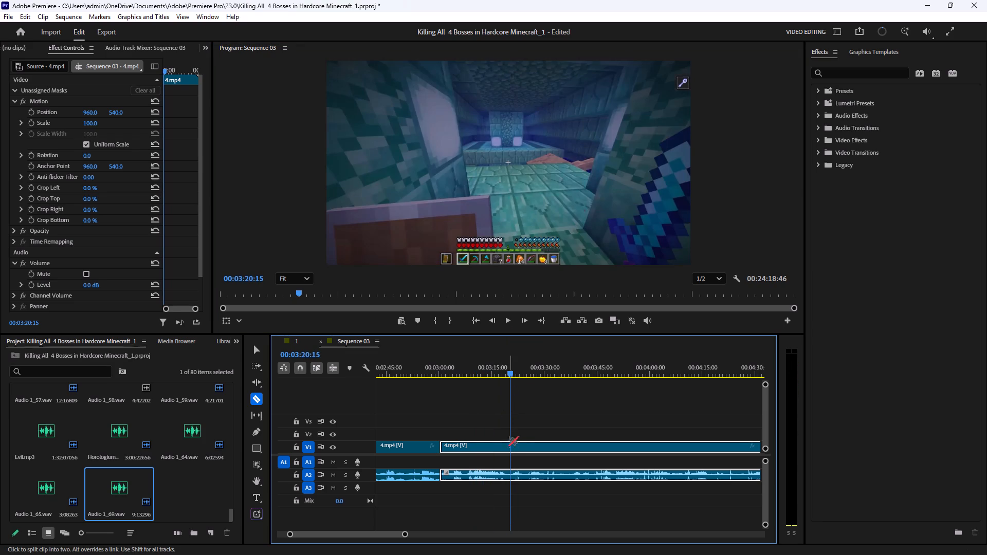
left_click(511, 448)
Delete the 4.mp4 section between 00:03:00:18 and 00:03:20:15 with its audio and close the gap.
left_click(259, 346)
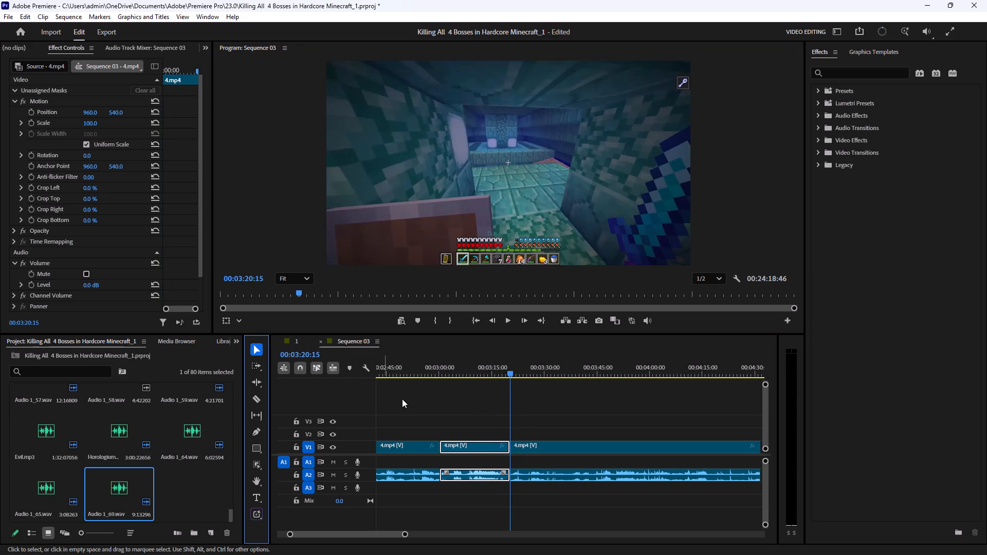
left_click_drag(464, 410, 474, 503)
key("BackSpace")
left_click(484, 450)
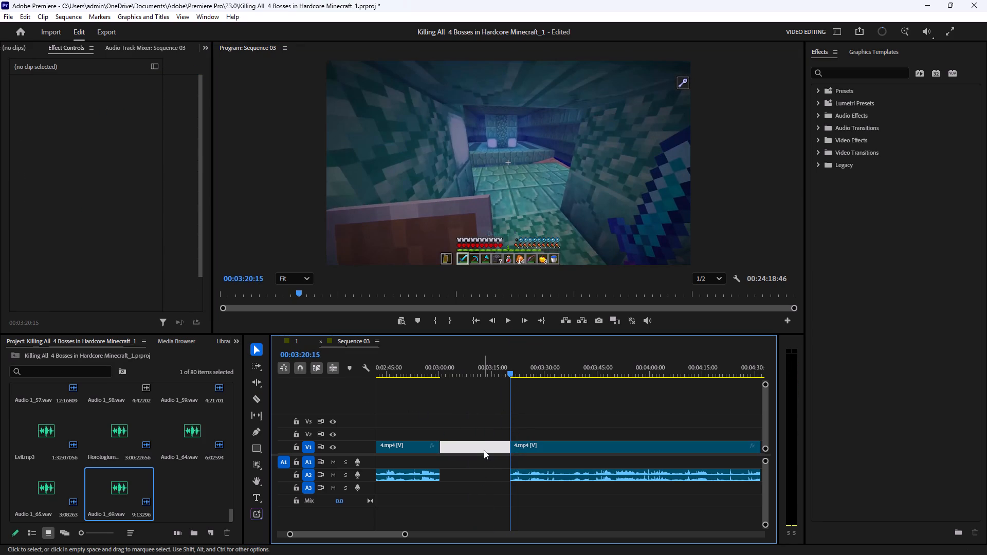
key("BackSpace")
Play across the join at 00:03:00:18 and split 4.mp4 at 00:03:34:13, on the water bucket shot.
left_click_drag(450, 365, 441, 371)
left_click(507, 324)
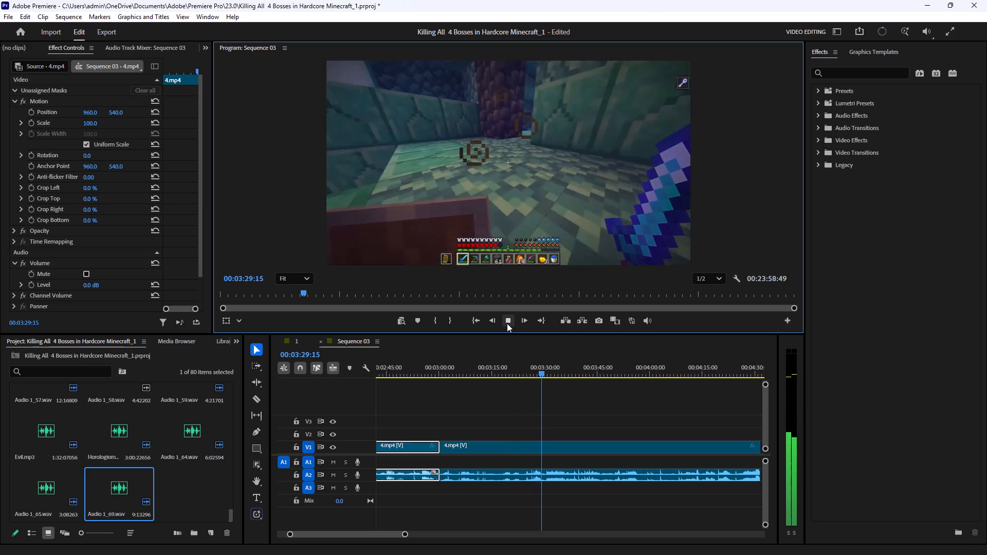
left_click(507, 323)
left_click(507, 323)
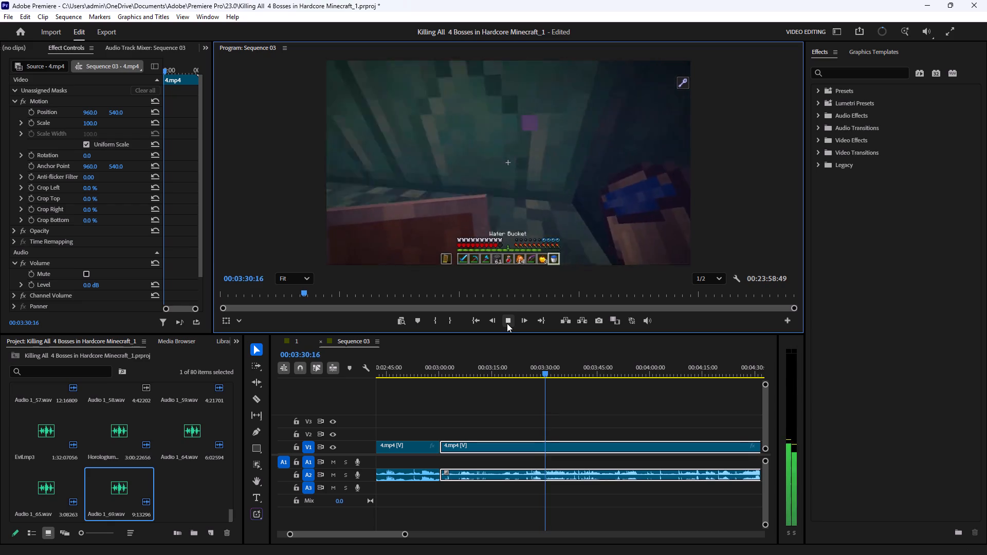
left_click(507, 323)
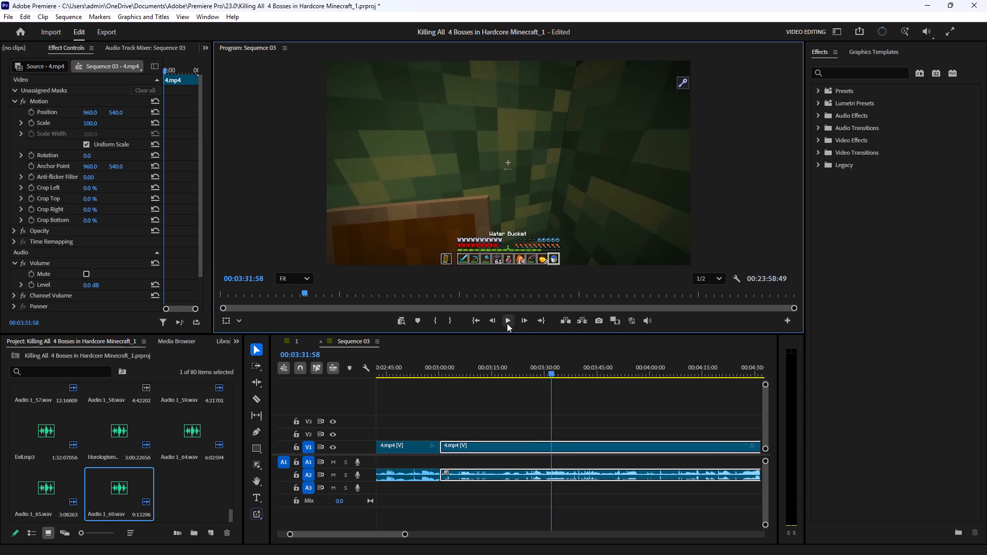
left_click(507, 323)
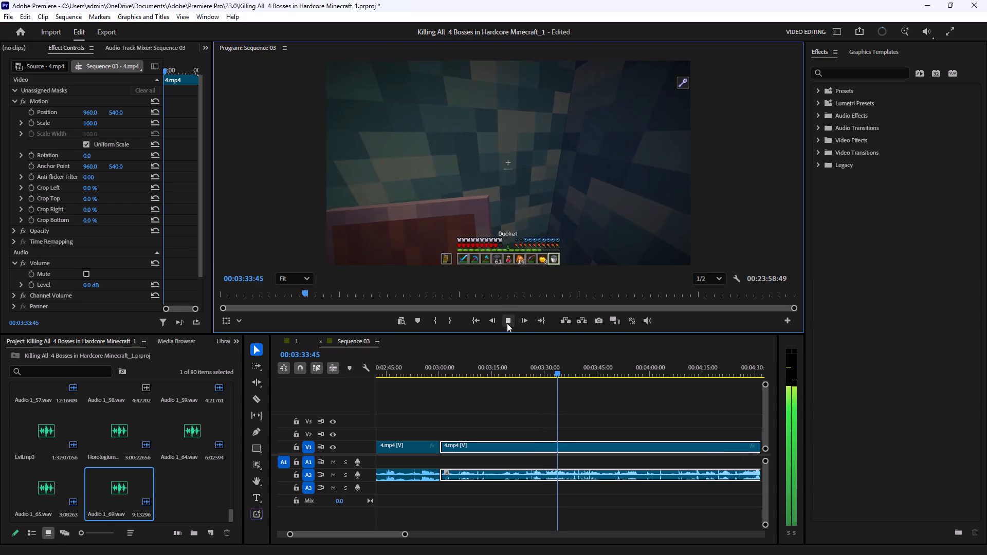
left_click(507, 323)
key("c")
left_click(560, 447)
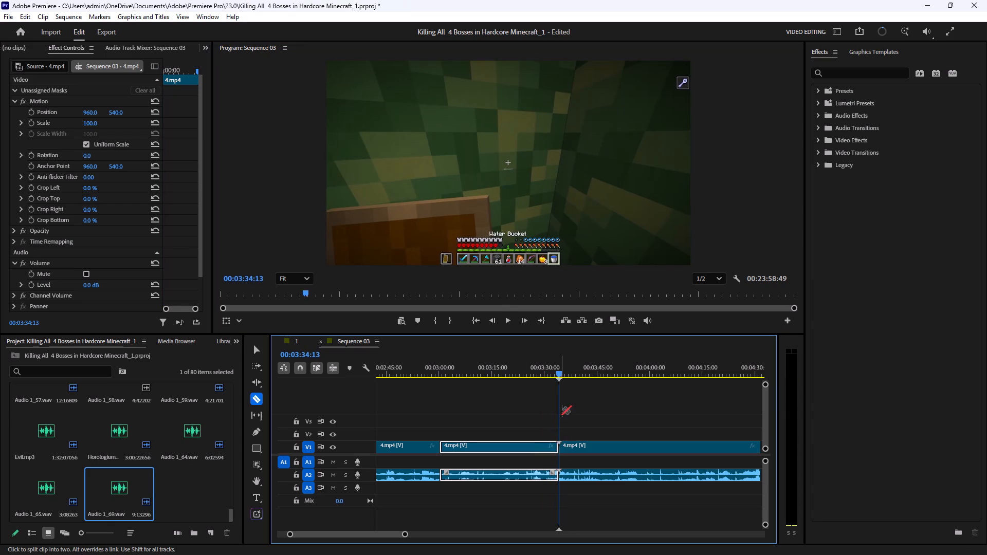
Scan past the inventory, sound options and corridor footage and split 4.mp4 at 00:05:27:31, inside the monument.
left_click_drag(558, 373, 601, 382)
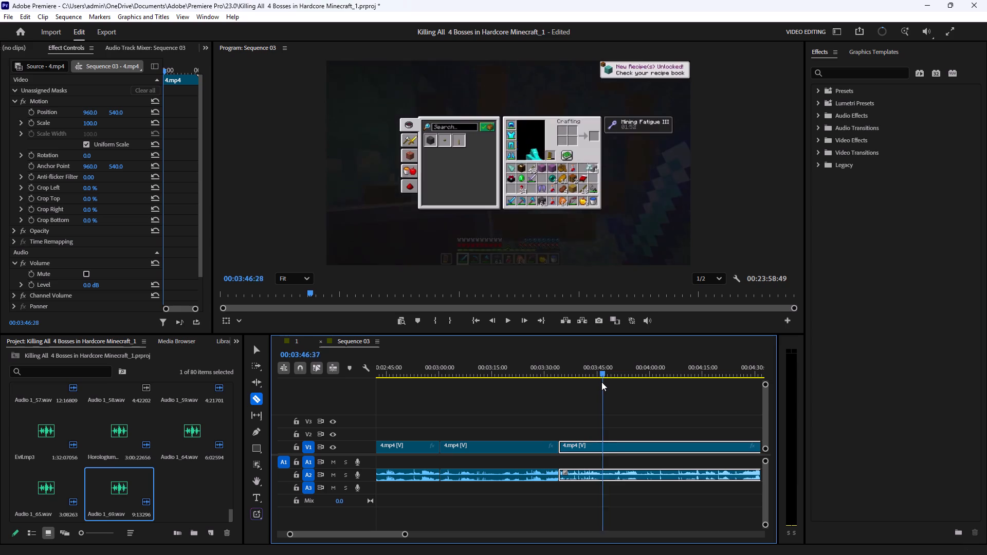
left_click_drag(601, 382, 643, 384)
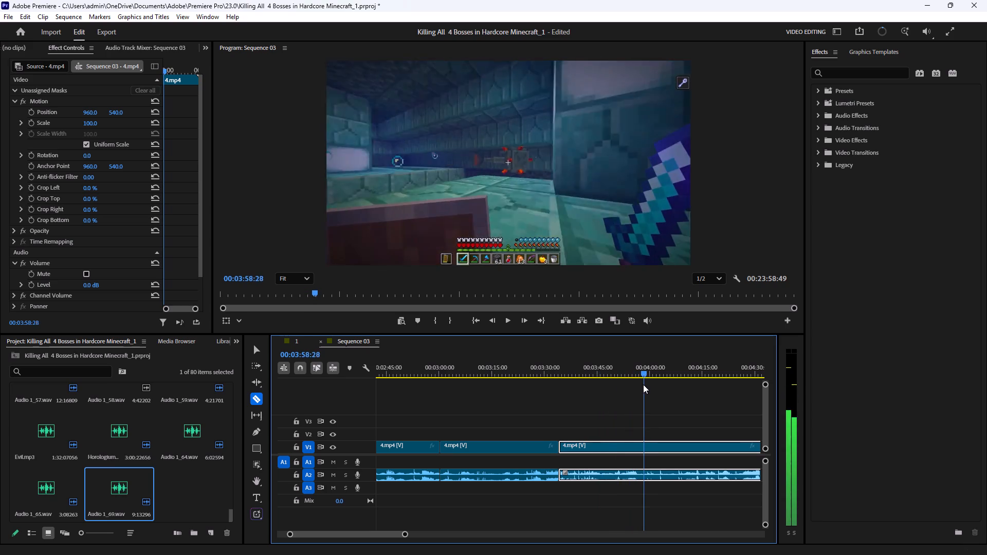
left_click_drag(643, 384, 656, 387)
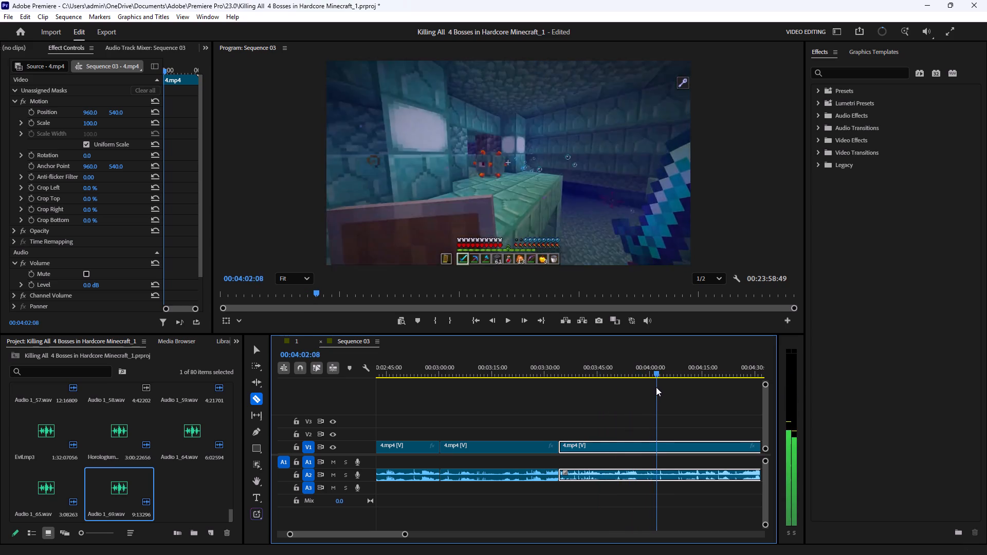
left_click_drag(656, 387, 673, 390)
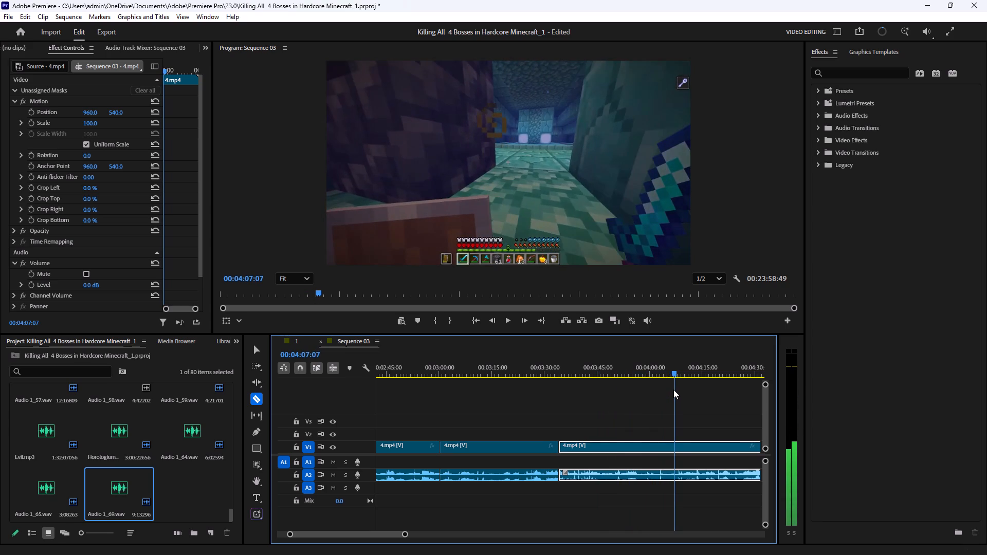
left_click_drag(673, 390, 680, 392)
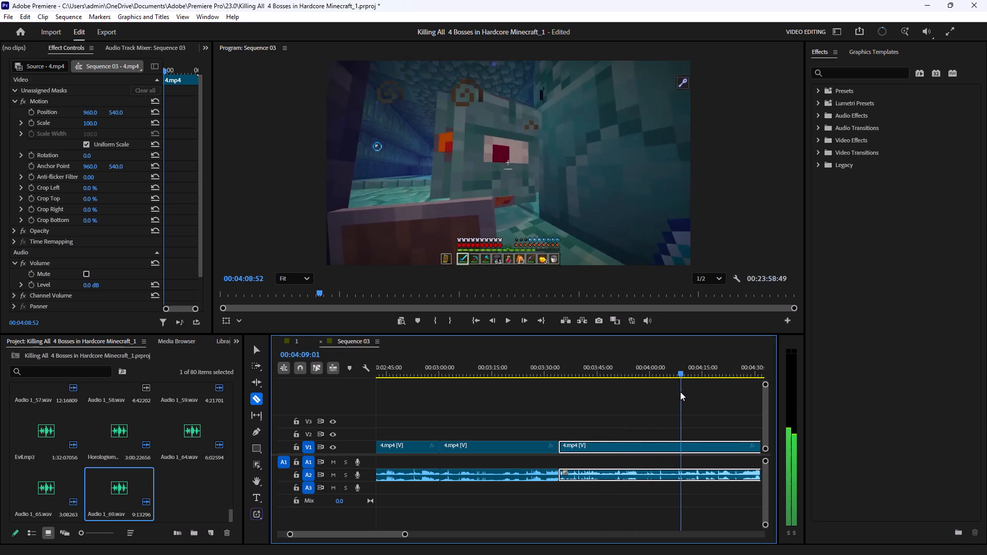
left_click_drag(680, 392, 706, 394)
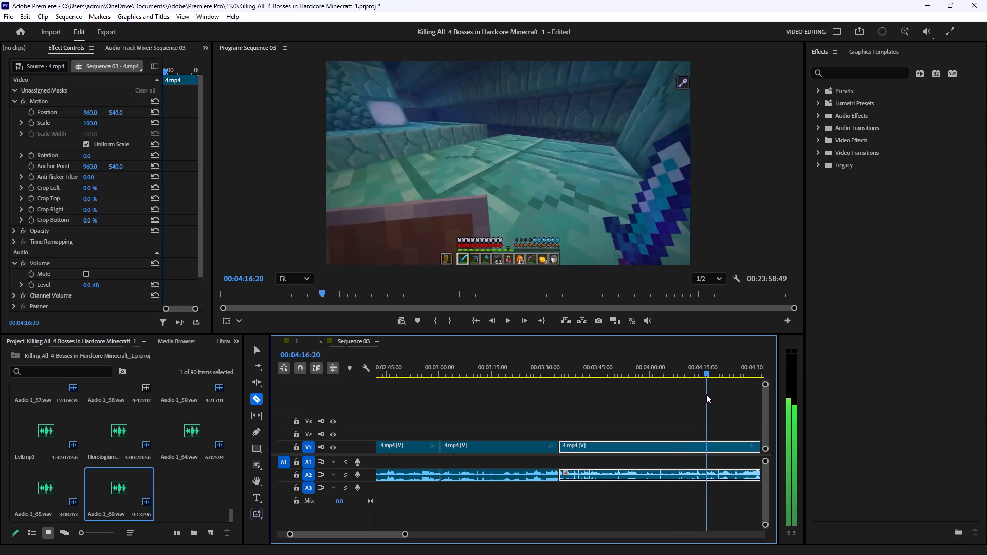
left_click_drag(706, 394, 722, 396)
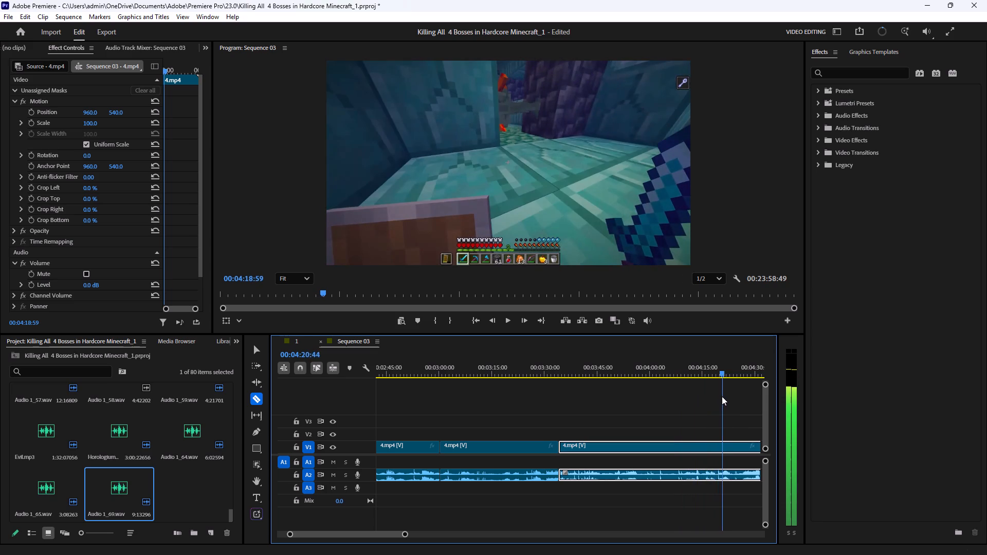
left_click_drag(722, 396, 748, 398)
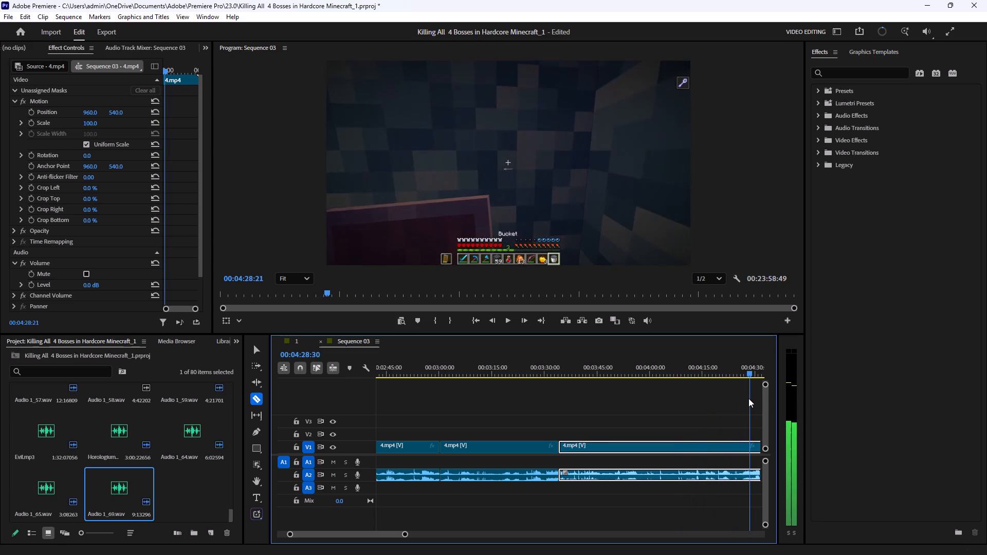
left_click_drag(748, 398, 770, 400)
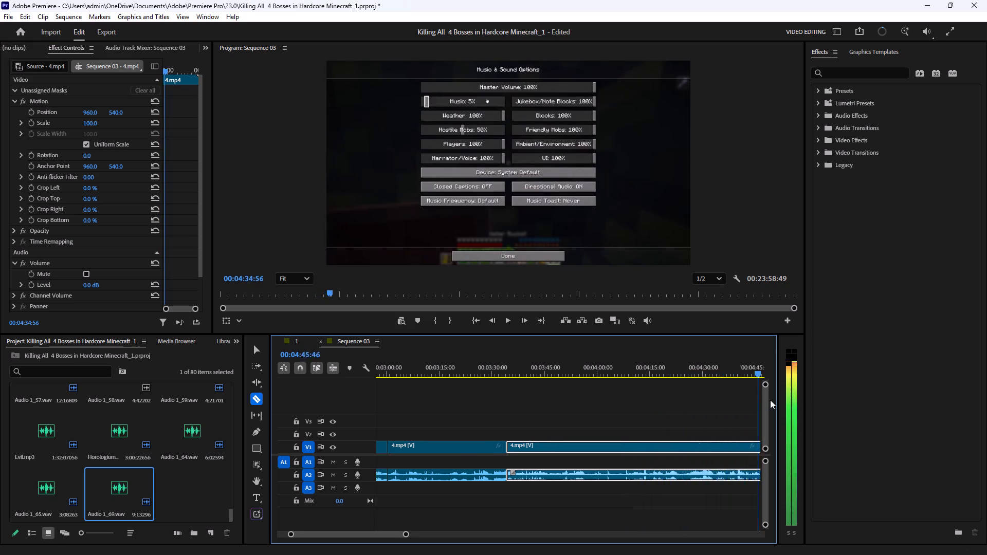
left_click_drag(770, 400, 706, 407)
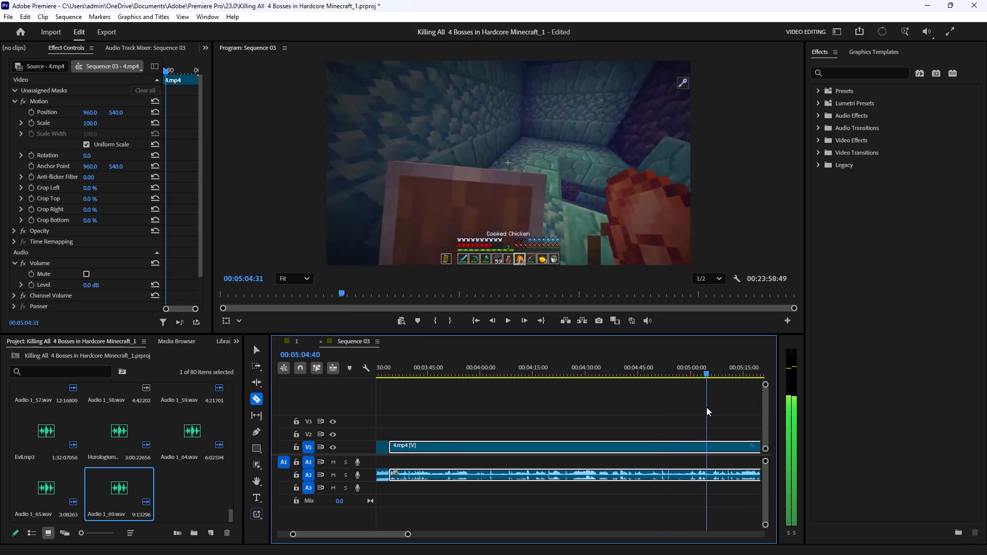
left_click_drag(706, 407, 737, 406)
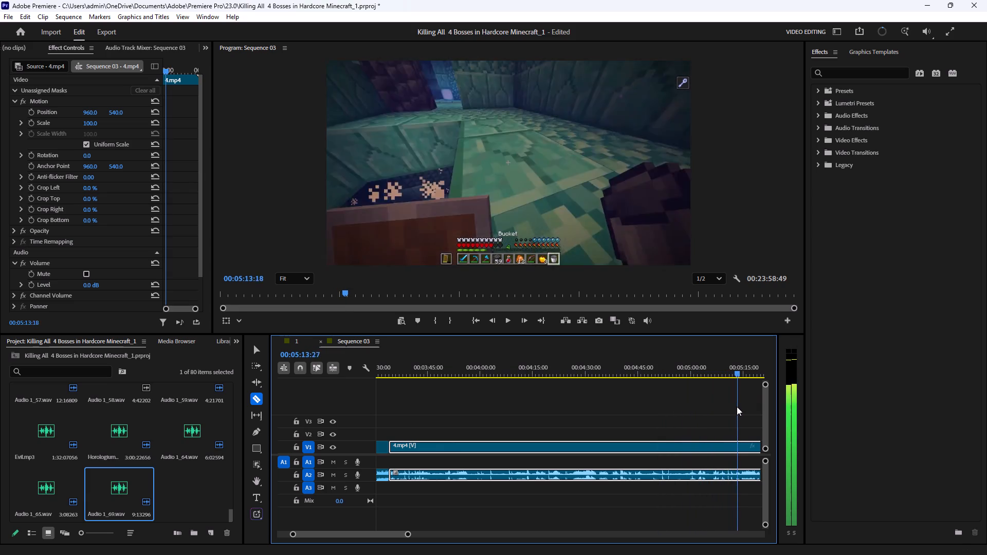
left_click_drag(737, 406, 749, 406)
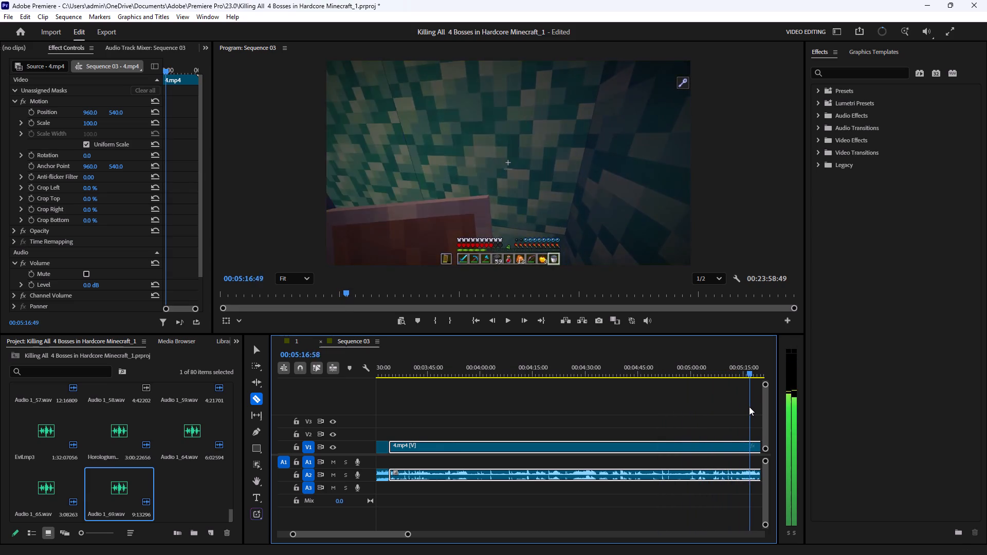
left_click_drag(749, 406, 766, 406)
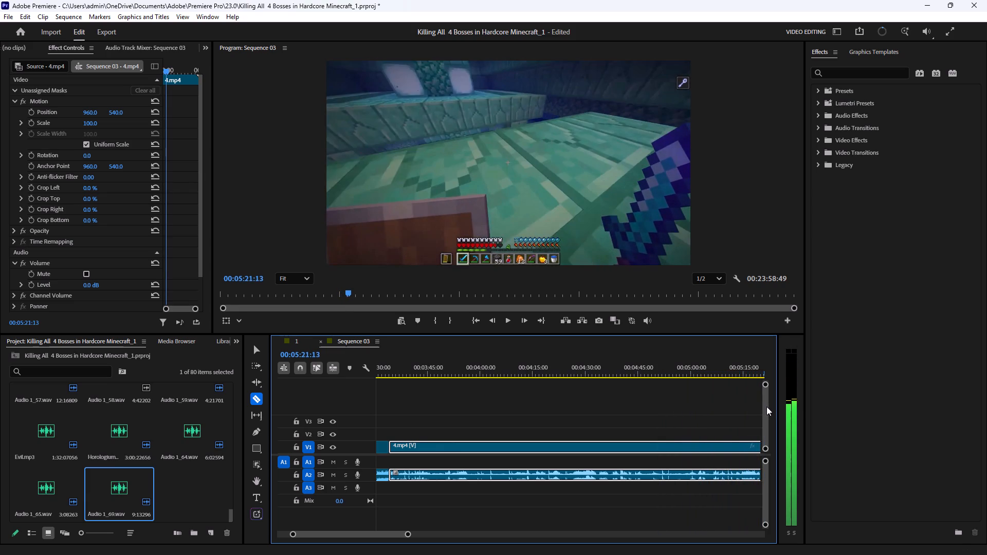
left_click_drag(766, 406, 724, 414)
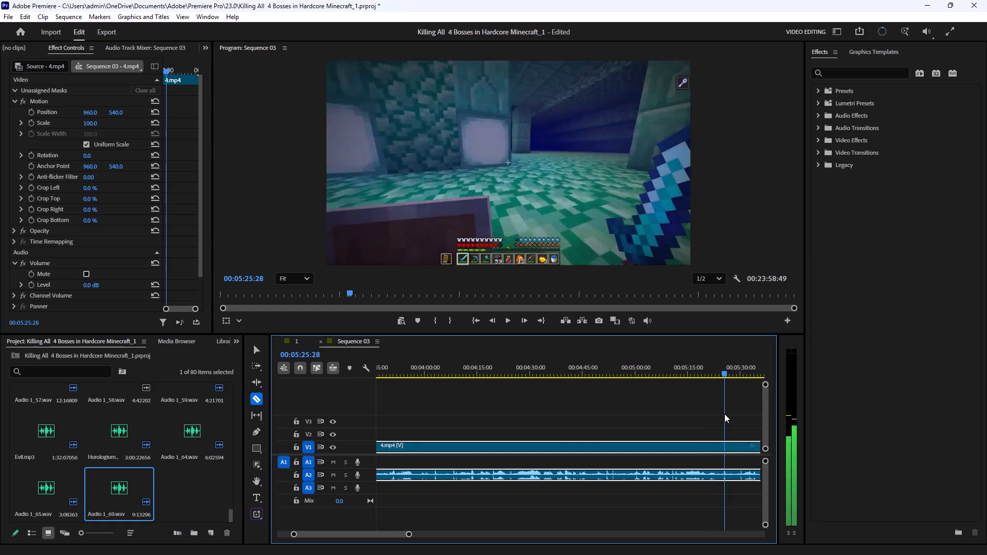
left_click_drag(724, 414, 730, 414)
key("c")
left_click(733, 445)
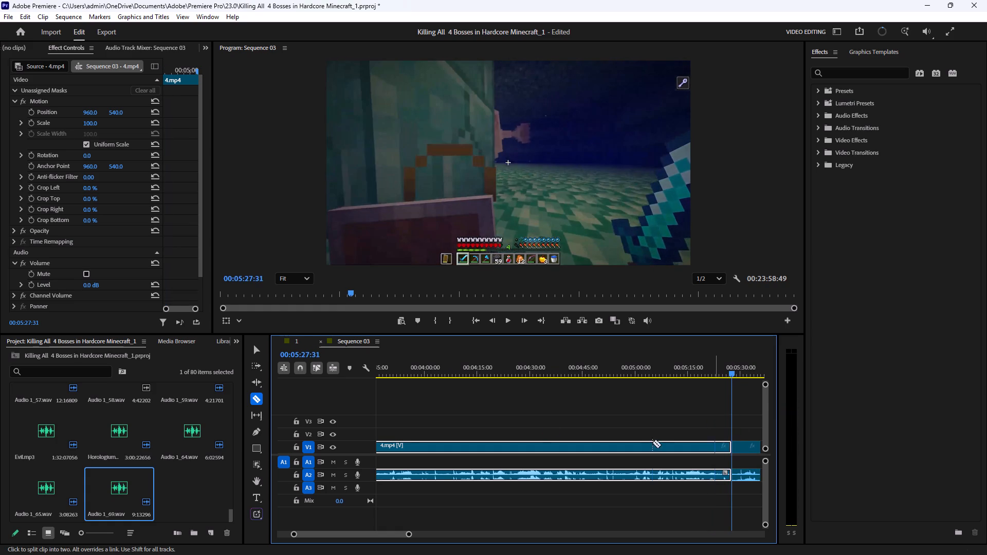
Delete the 4.mp4 section between 00:03:34:13 and 00:05:27:31 with its audio and close the gap.
left_click(257, 347)
left_click_drag(577, 399, 558, 495)
key("BackSpace")
left_click(581, 448)
key("BackSpace")
Review the trimmed 4.mp4 footage from the join near 00:01:21:05 up to about 00:03:29:49.
left_click_drag(375, 532, 363, 534)
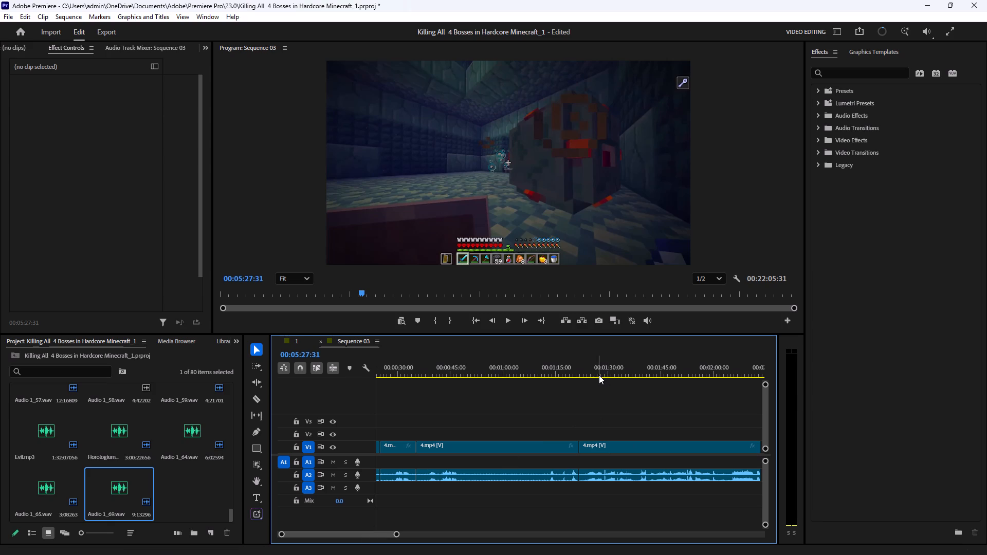
left_click(580, 372)
left_click(509, 322)
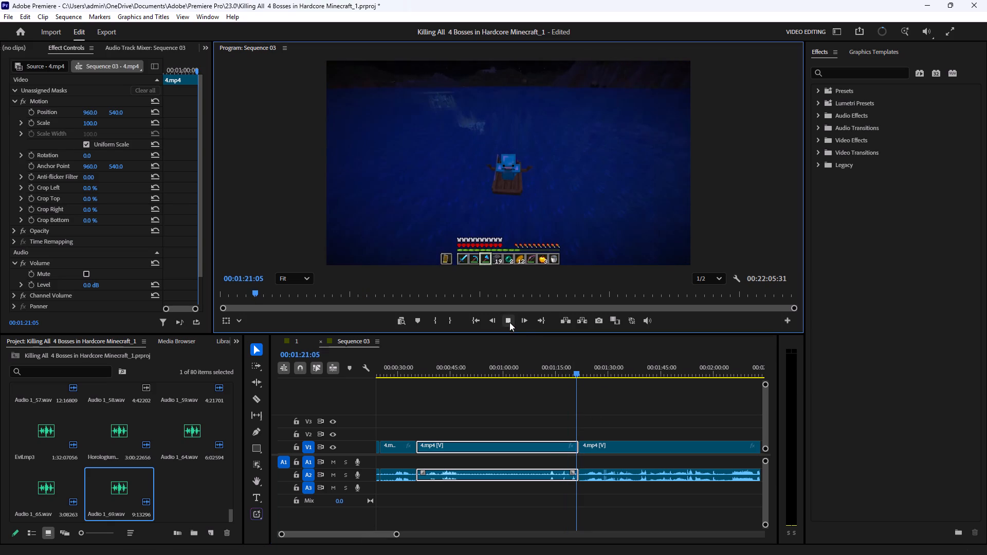
left_click(632, 403)
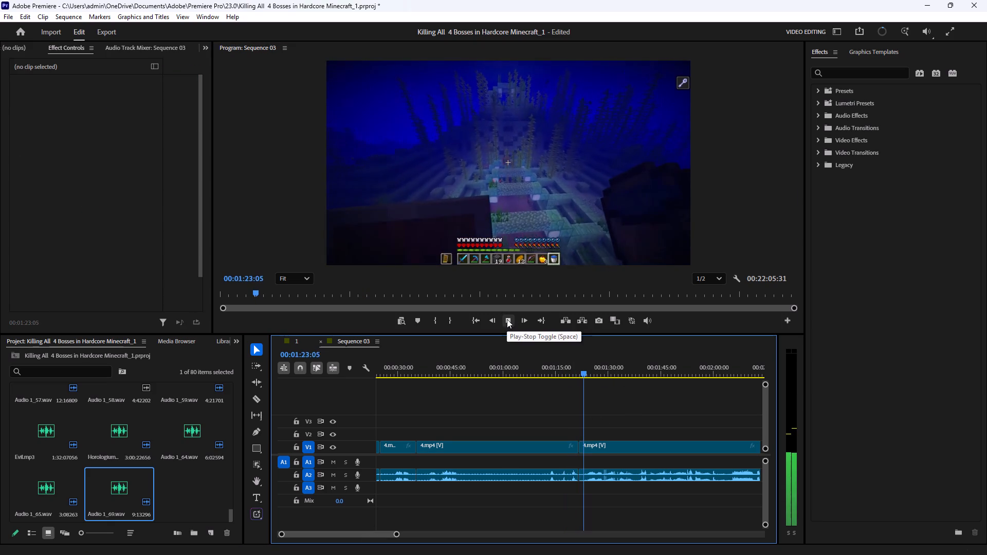
left_click_drag(638, 373, 691, 376)
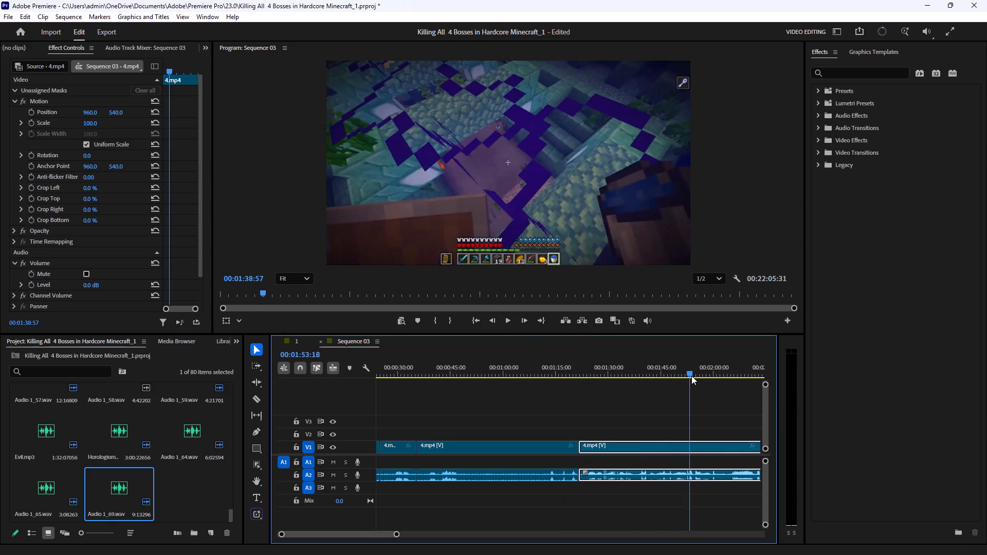
left_click_drag(691, 376, 650, 379)
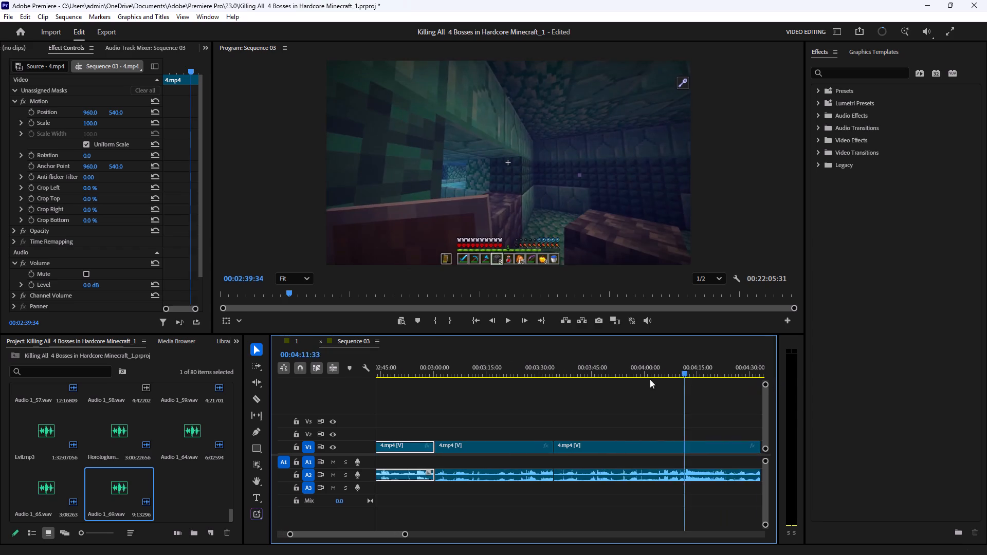
left_click_drag(650, 379, 443, 379)
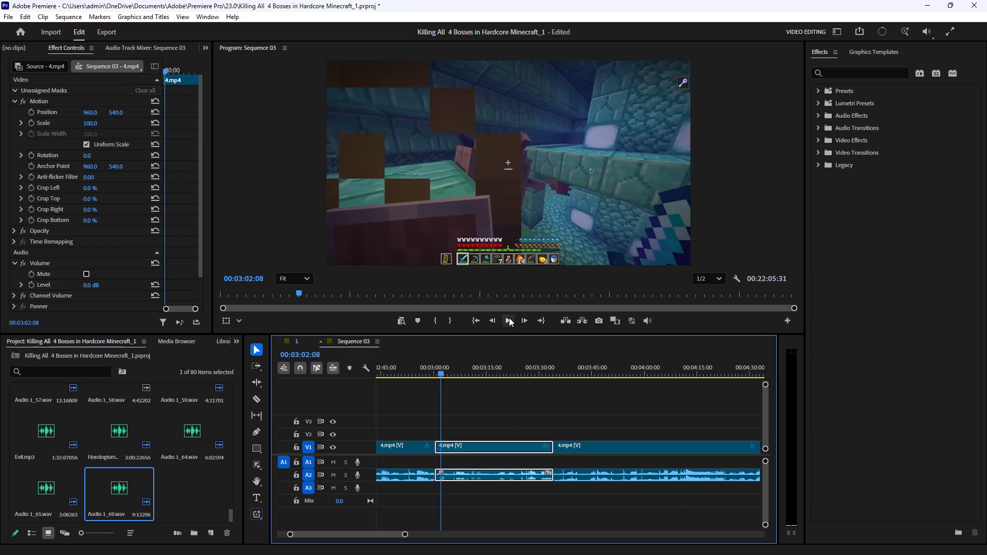
left_click(509, 318)
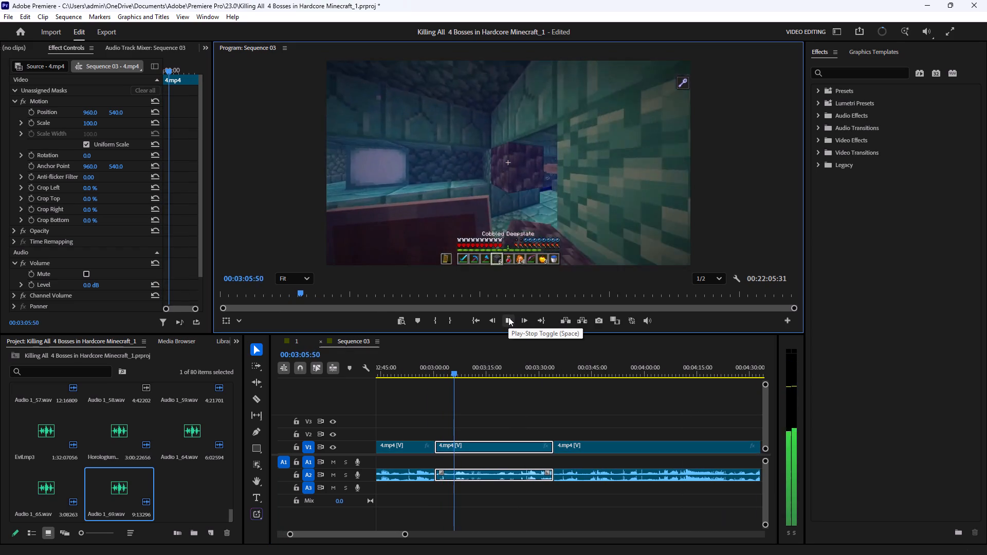
left_click_drag(526, 373, 540, 374)
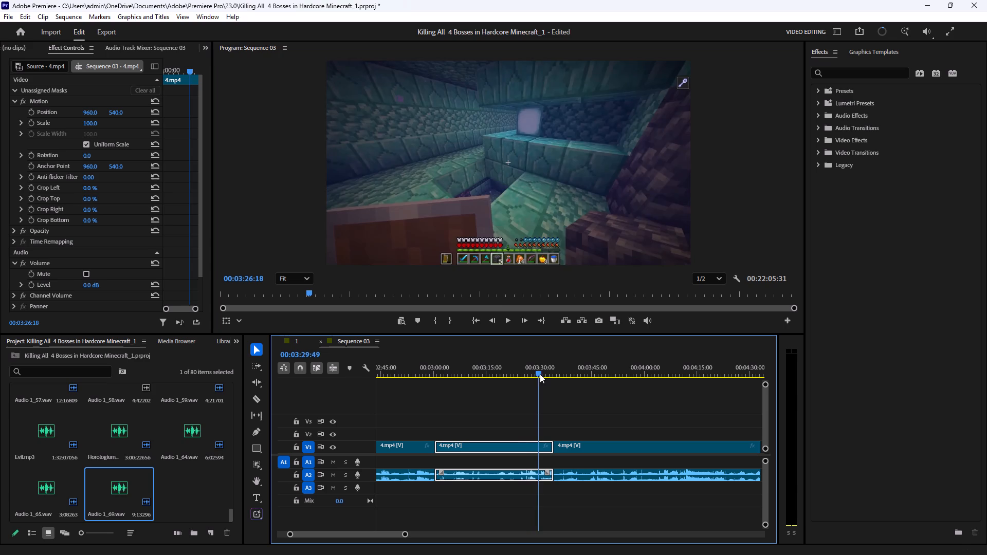
left_click_drag(540, 374, 540, 375)
Play across the join at 00:03:34:13 and split 4.mp4 at 00:04:16:56, on the water bucket shot.
left_click(511, 321)
left_click(606, 395)
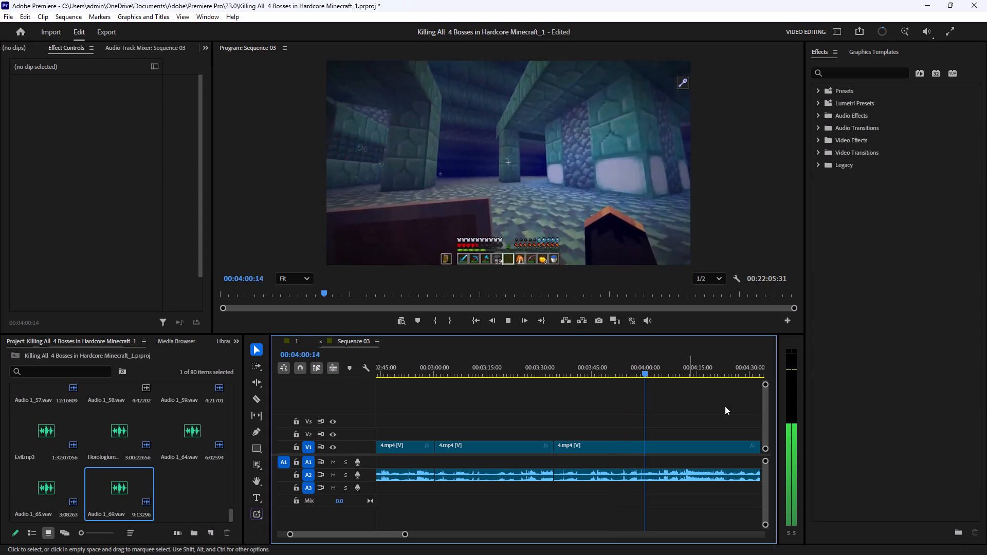
left_click(690, 406)
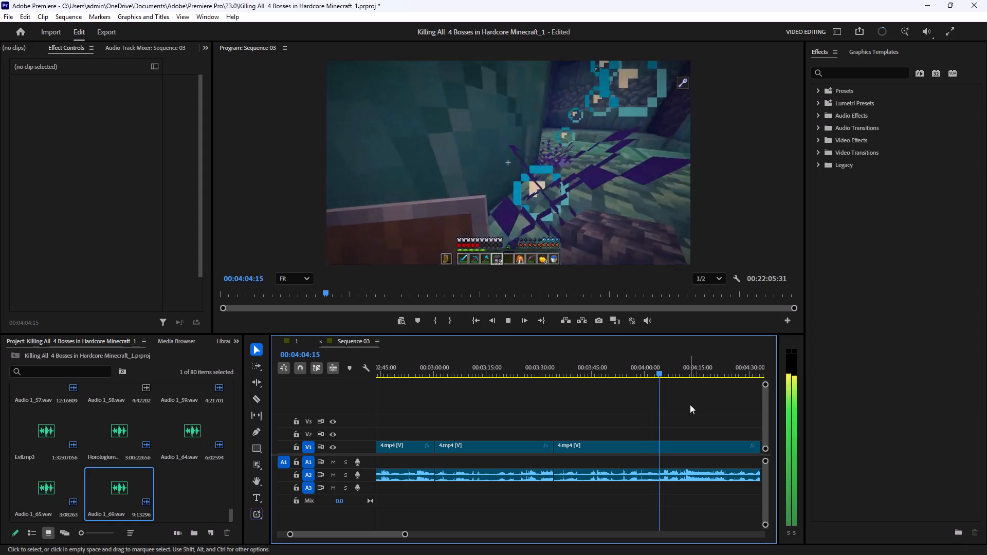
key("space")
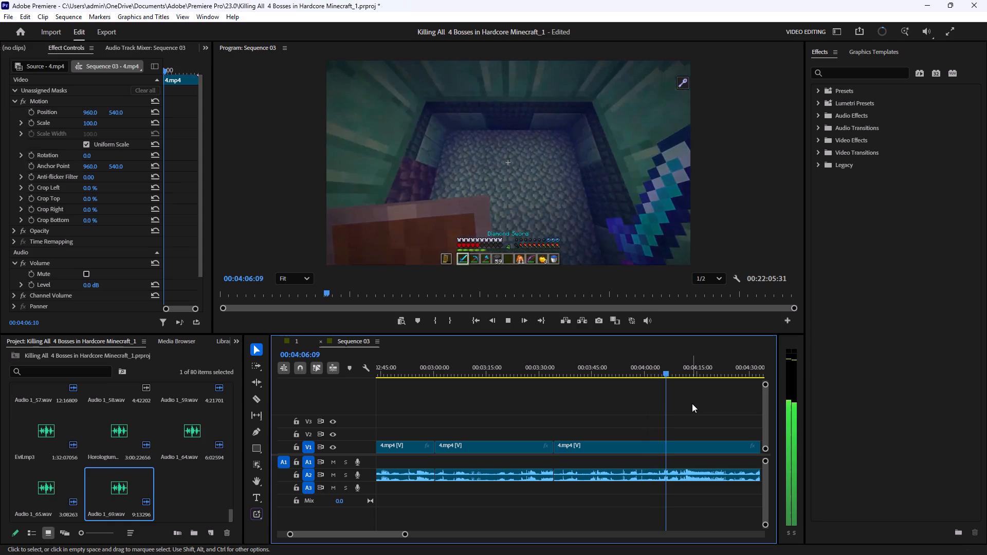
key("space")
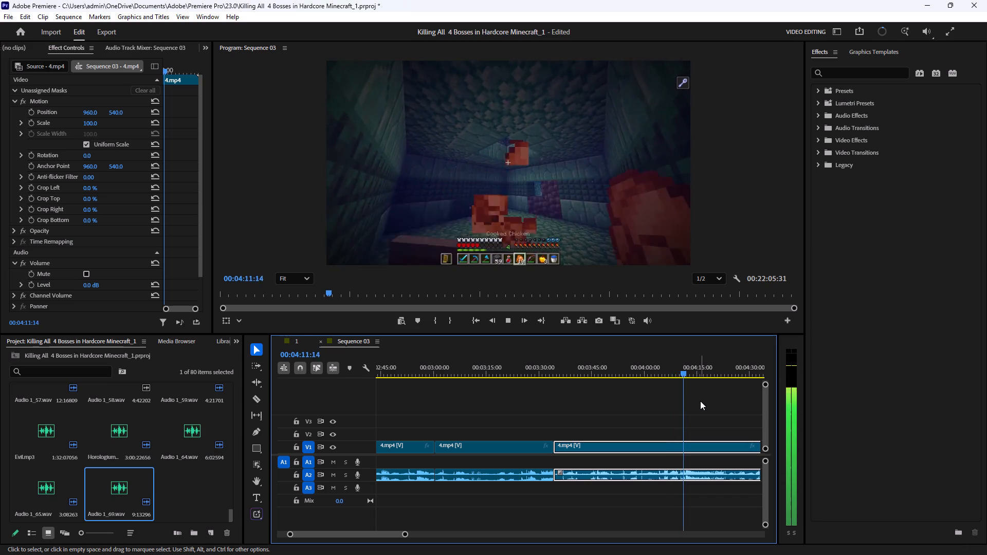
key("space")
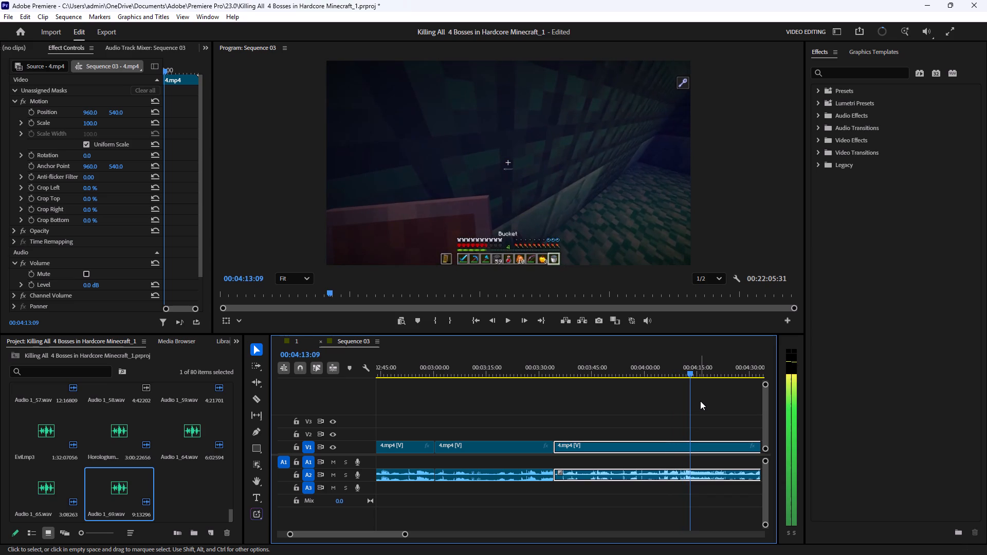
key("space")
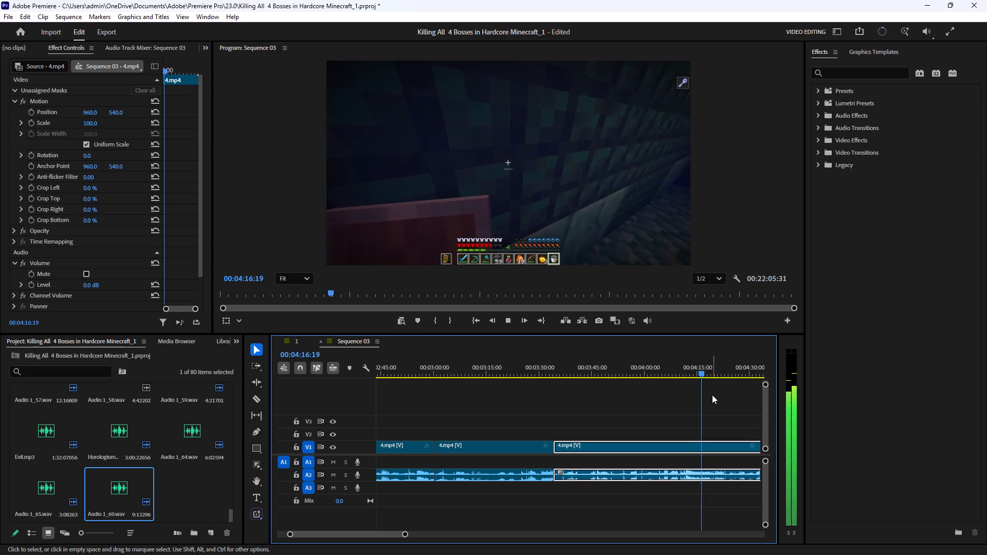
key("space")
key("c")
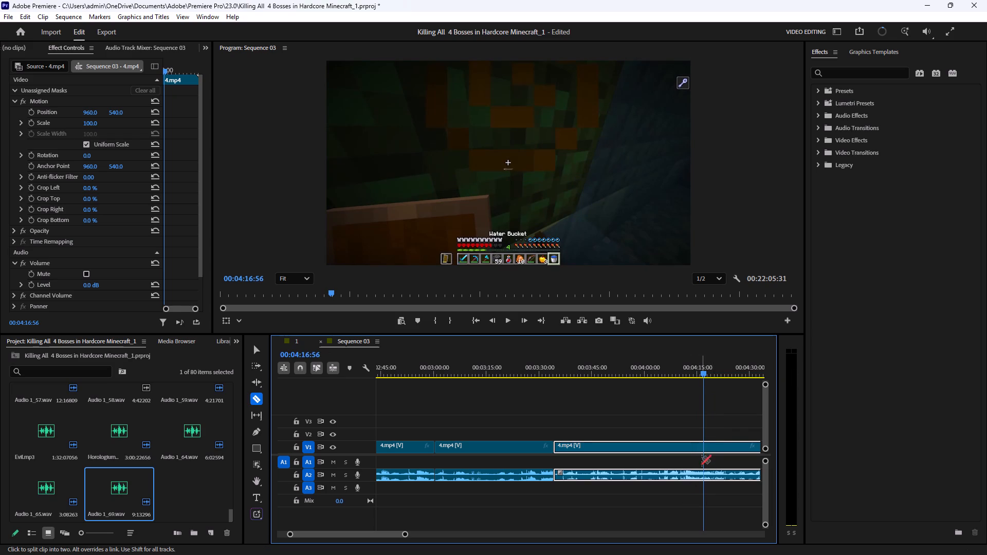
left_click(703, 449)
Scan ahead through the monument footage and split 4.mp4 at 00:04:31:02.
left_click_drag(704, 372, 707, 373)
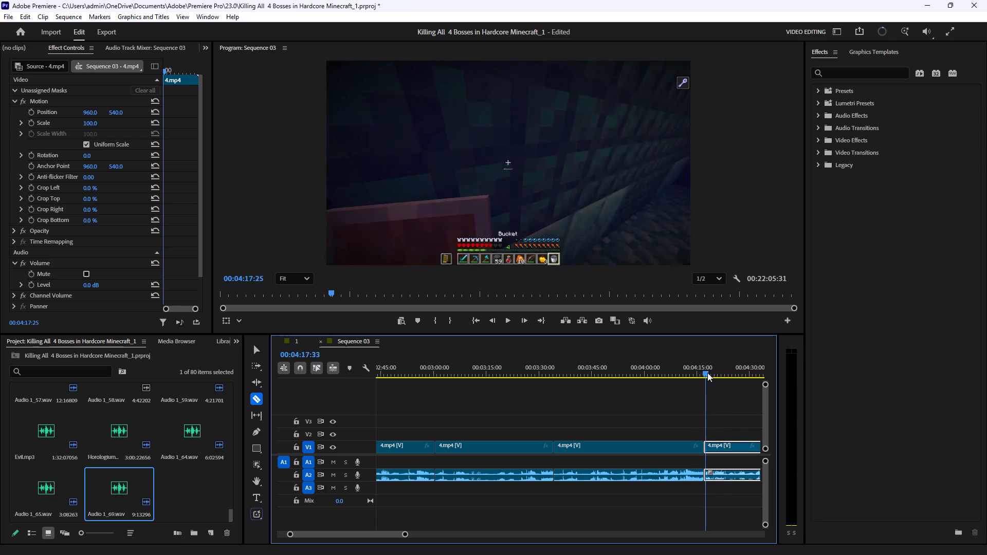
left_click_drag(707, 373, 742, 375)
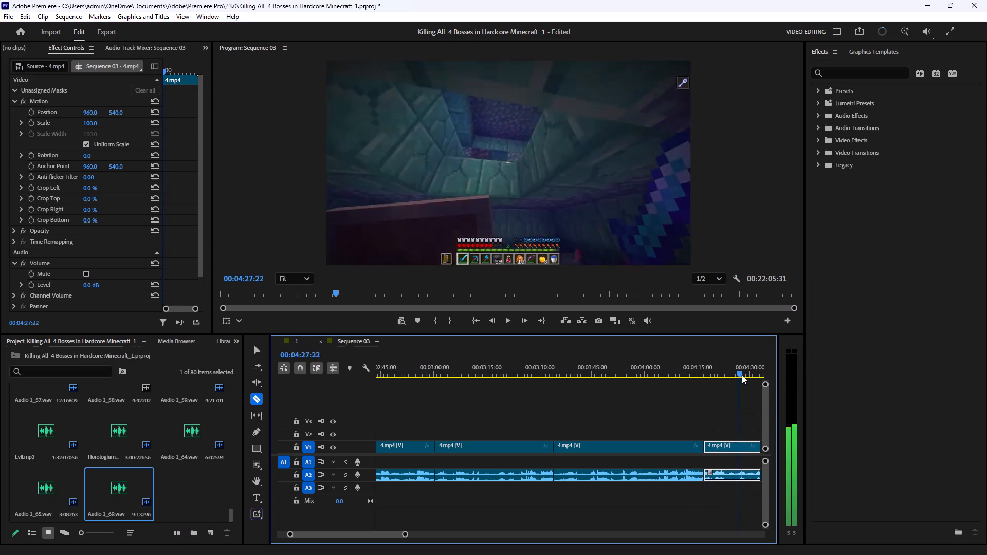
left_click_drag(742, 375, 754, 375)
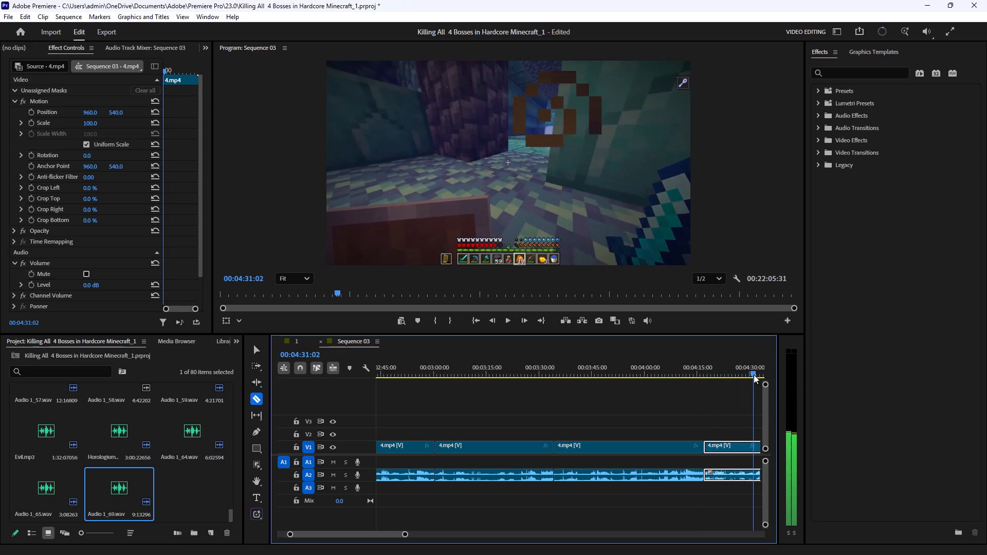
left_click_drag(754, 375, 754, 375)
key("c")
left_click(753, 448)
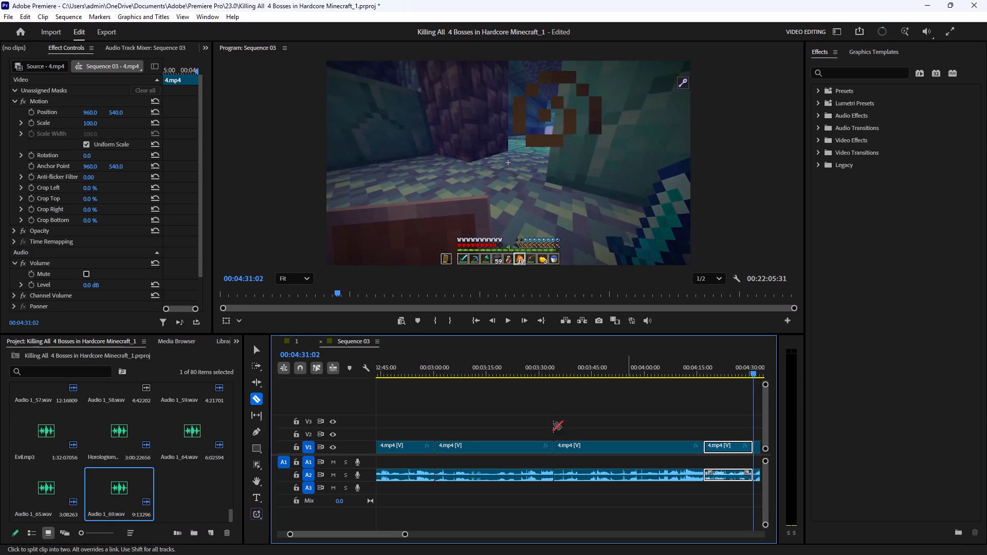
Delete the 4.mp4 section between 00:04:16:56 and 00:04:31:02 with its audio and close the gap.
left_click(257, 350)
left_click_drag(722, 418, 722, 433)
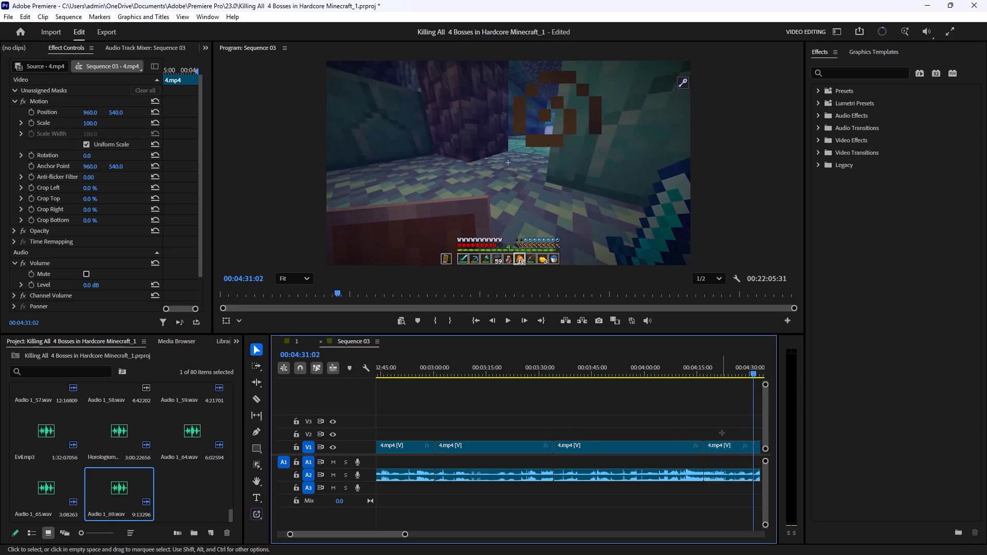
left_click_drag(722, 433, 725, 486)
key("BackSpace")
left_click(729, 445)
key("BackSpace")
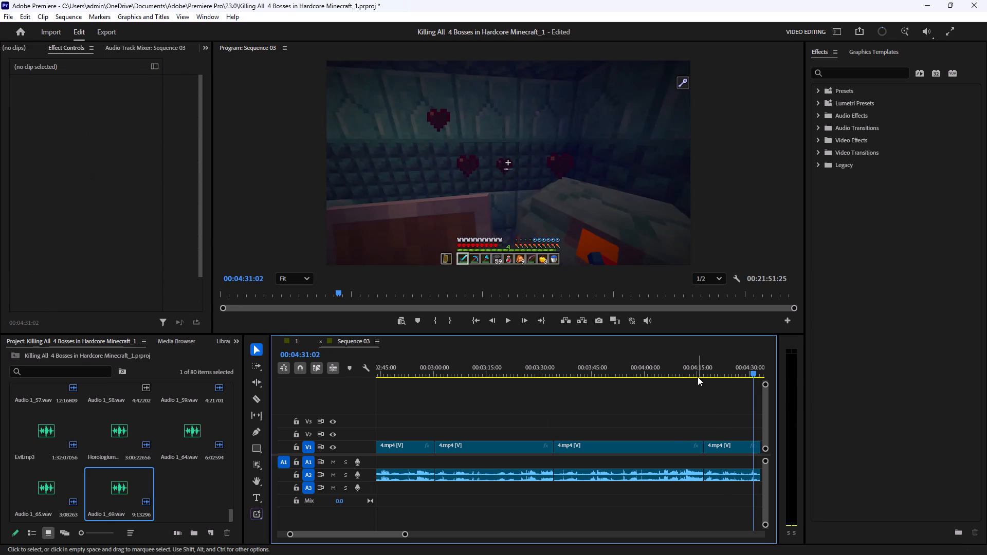
Play across the join at 00:04:16:56 and split 4.mp4 at 00:04:48:40, on the inventory screen.
left_click(698, 371)
left_click(506, 327)
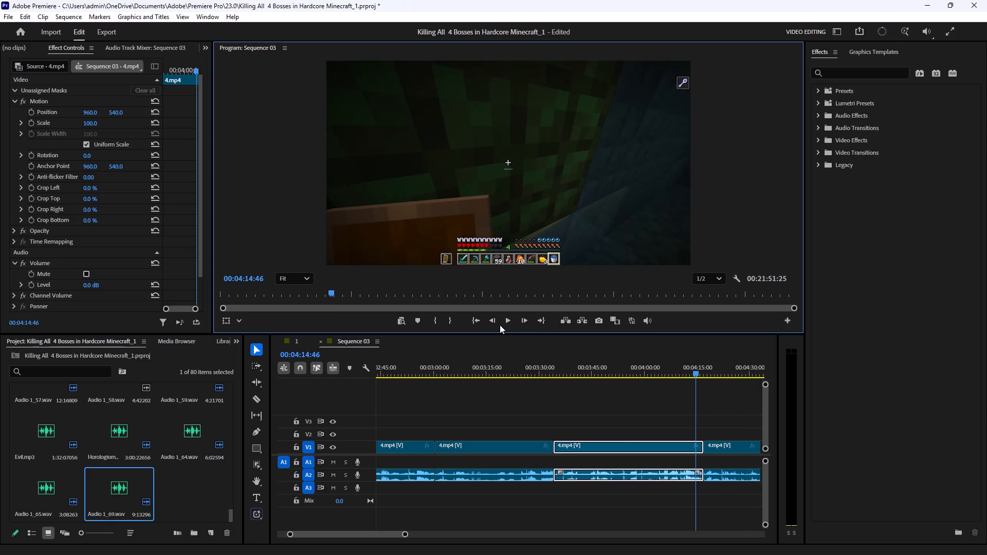
left_click(503, 322)
left_click(918, 342)
left_click(599, 400)
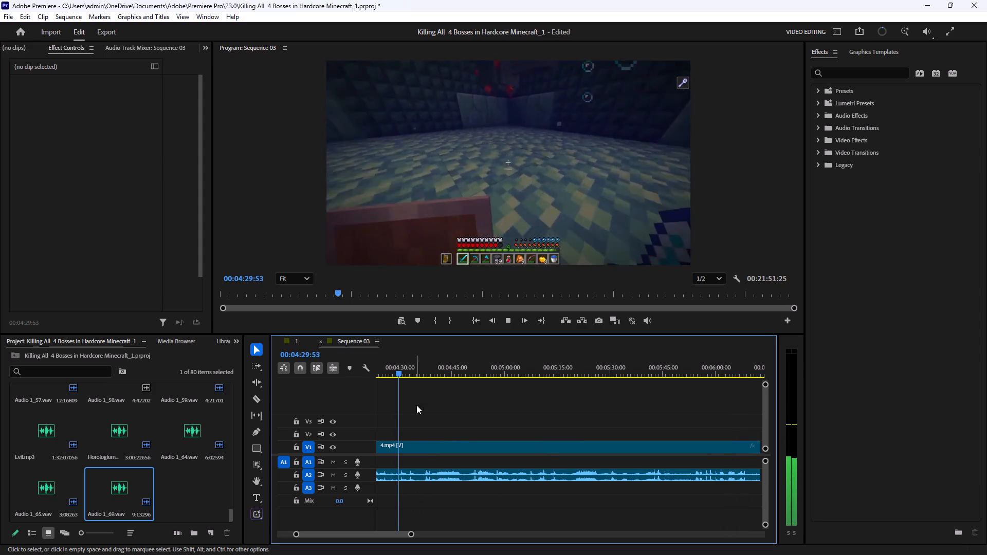
left_click_drag(413, 375, 436, 386)
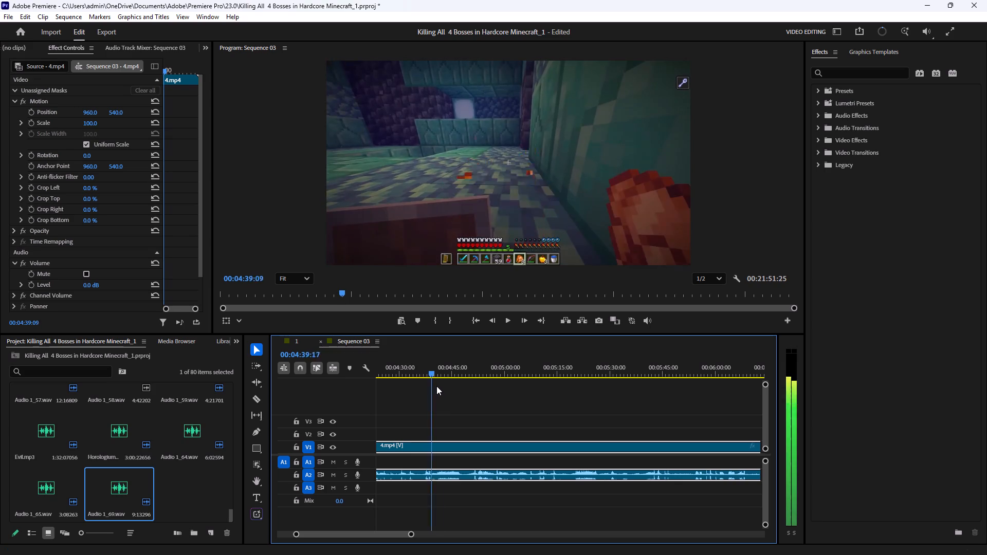
left_click_drag(436, 386, 473, 392)
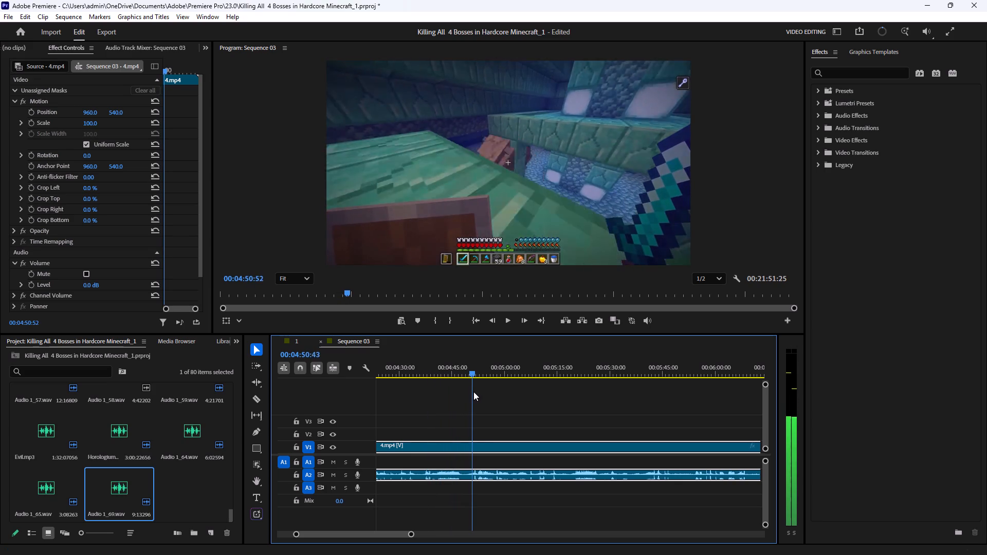
left_click_drag(473, 392, 466, 399)
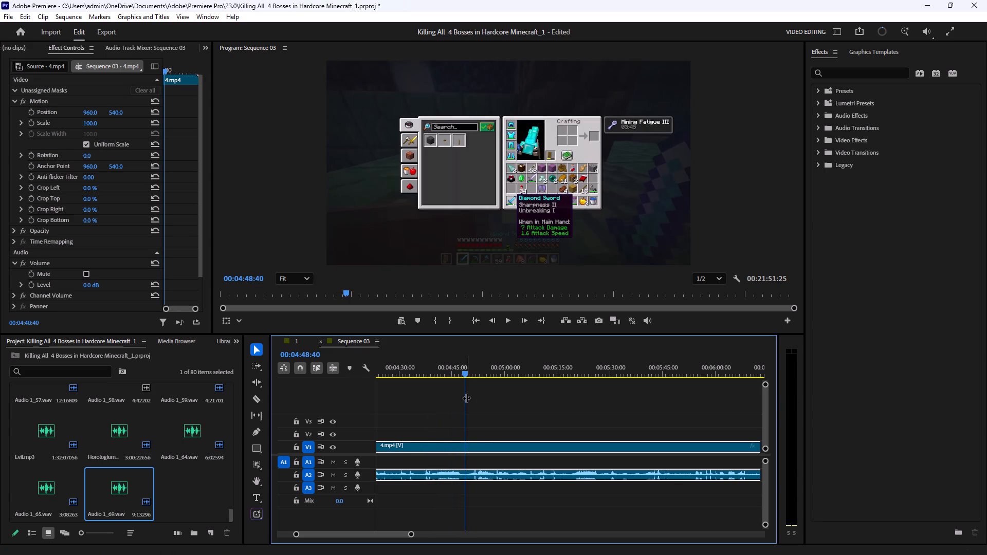
key("c")
left_click(466, 444)
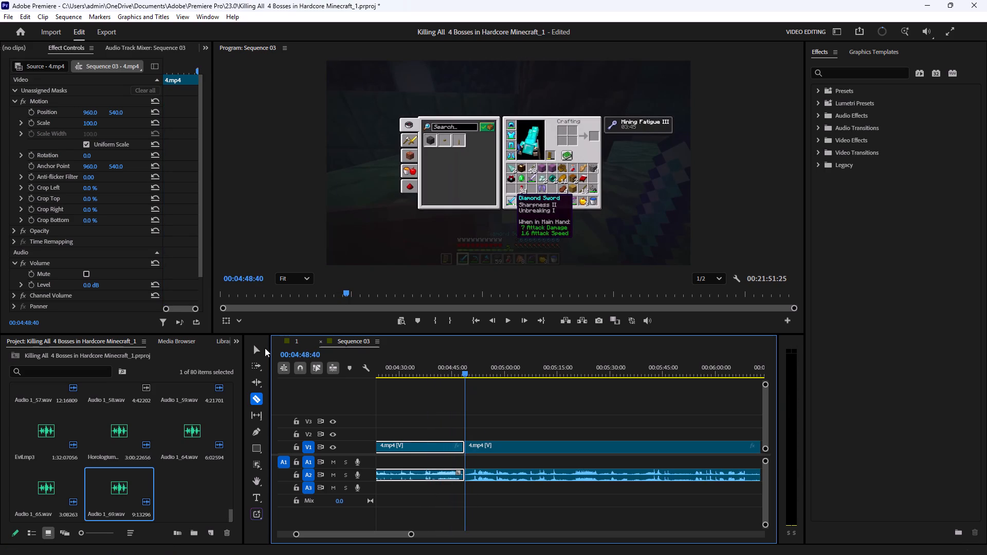
Delete the 4.mp4 section between 00:04:16:56 and 00:04:48:40 with its audio and close the gap.
left_click(257, 353)
left_click_drag(422, 417, 430, 506)
key("BackSpace")
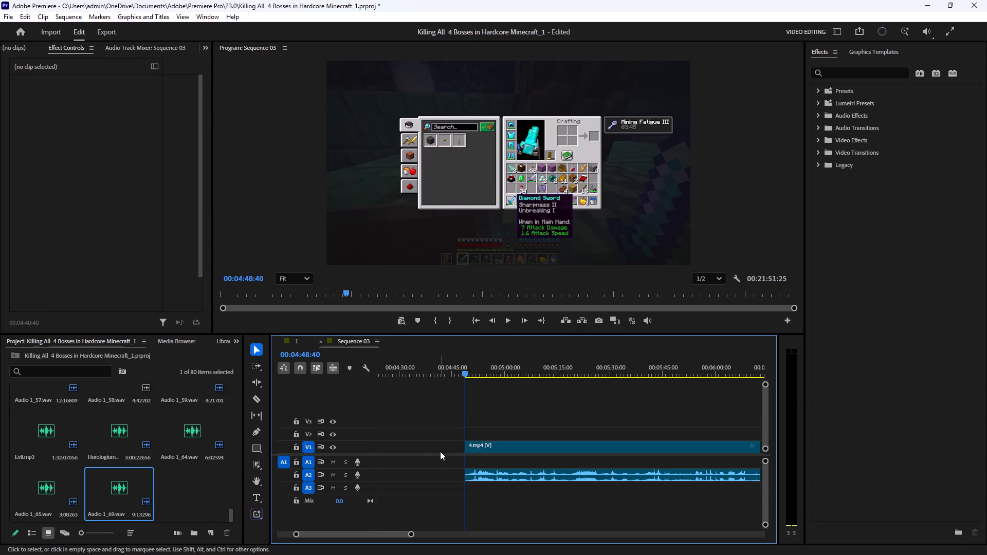
left_click(441, 447)
key("BackSpace")
Play across the join at 00:04:16:56 and split 4.mp4 at 00:04:30:03, in the monument corridor.
left_click_drag(378, 534, 371, 538)
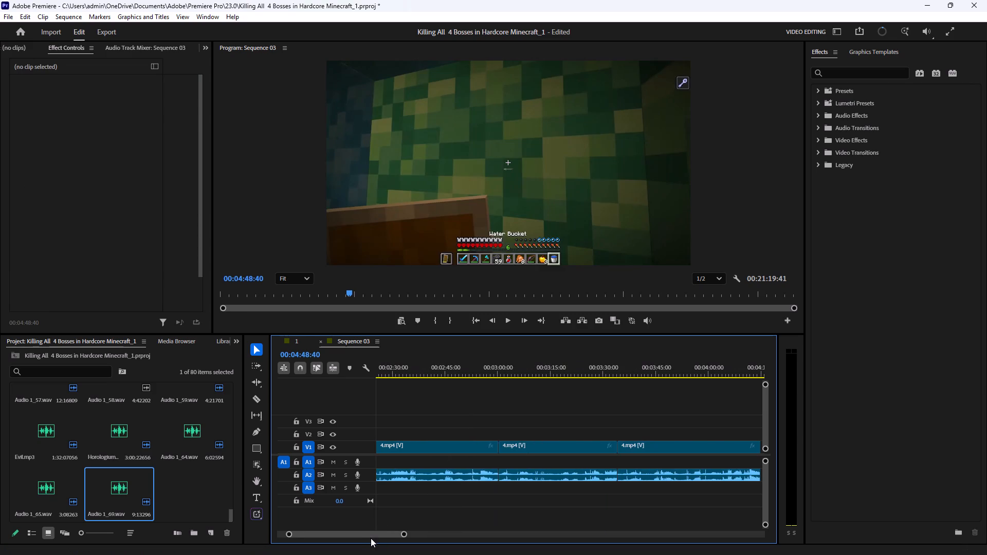
left_click_drag(371, 538, 375, 539)
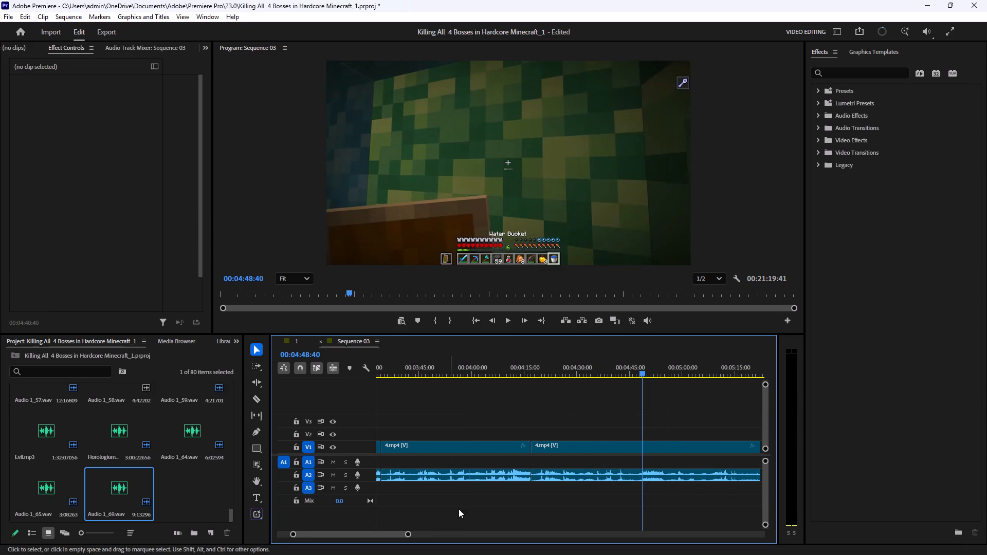
left_click_drag(541, 371, 527, 379)
left_click(506, 324)
left_click(576, 430)
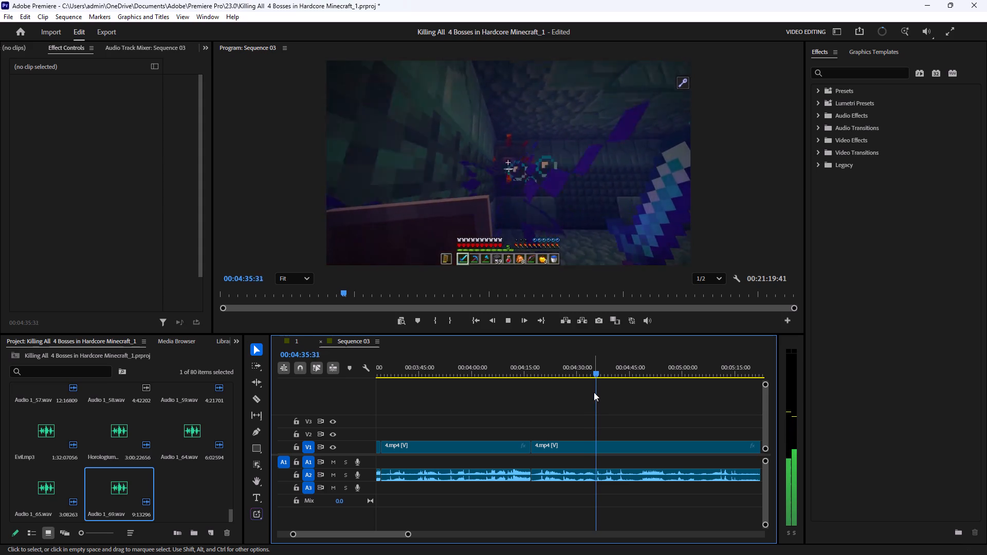
left_click_drag(558, 369, 554, 384)
left_click(505, 318)
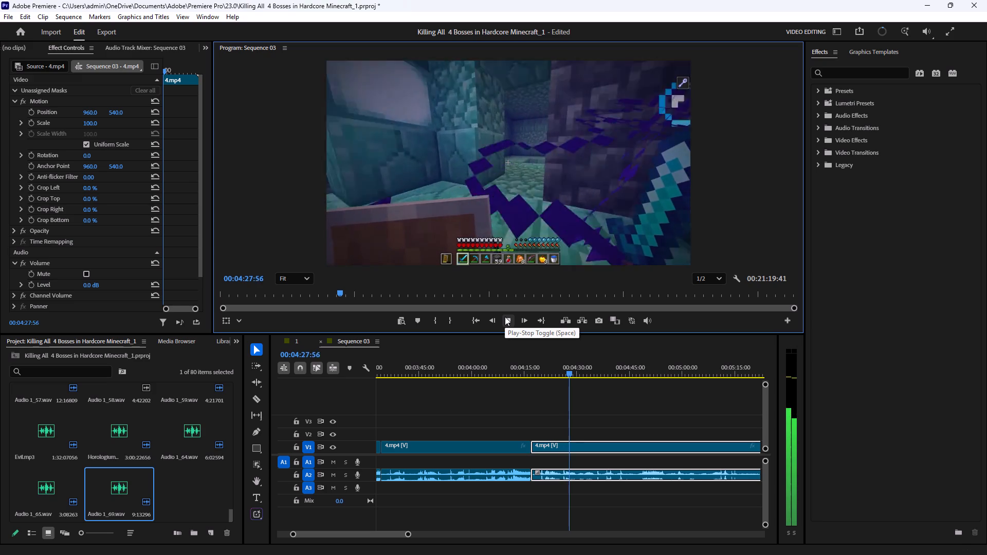
left_click(505, 317)
left_click(505, 317)
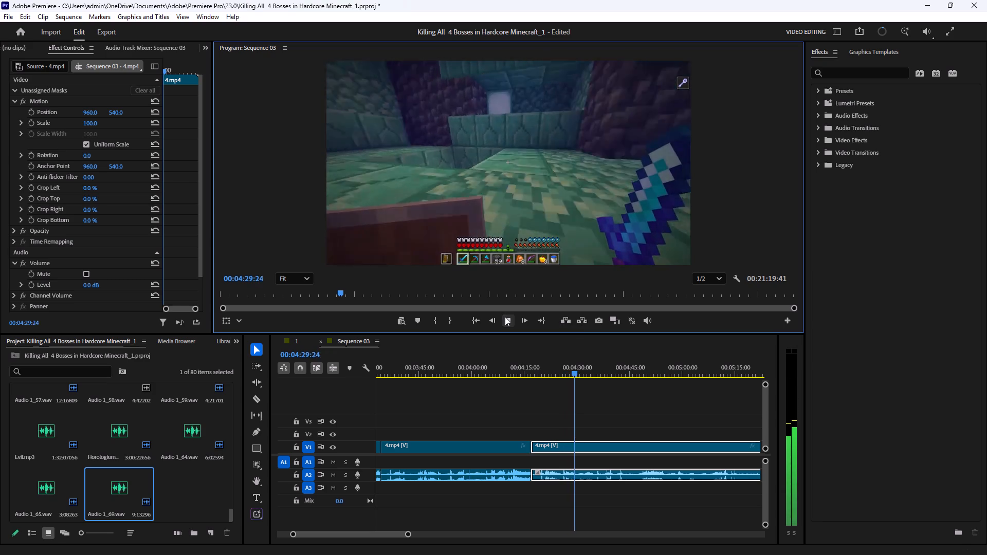
left_click(505, 317)
double_click(505, 316)
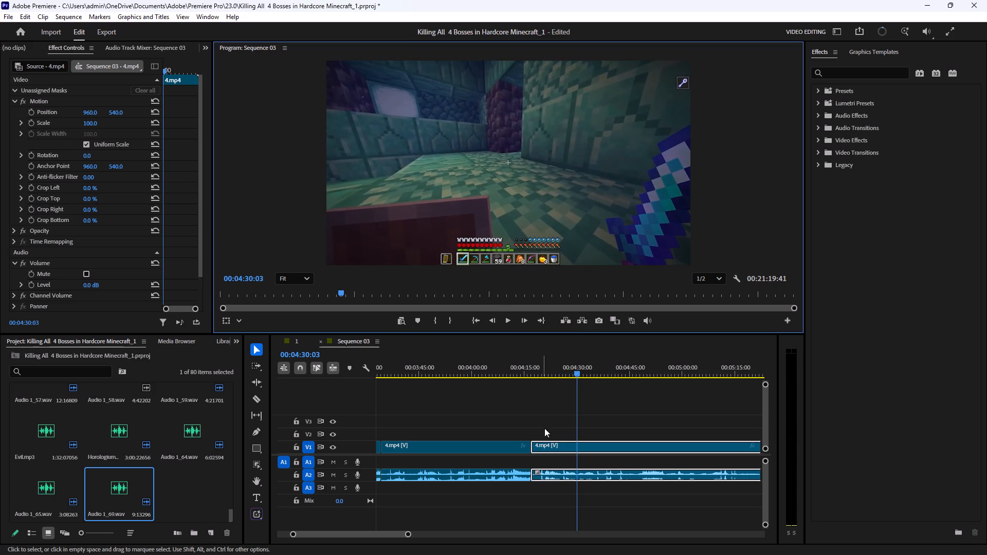
key("c")
left_click(579, 443)
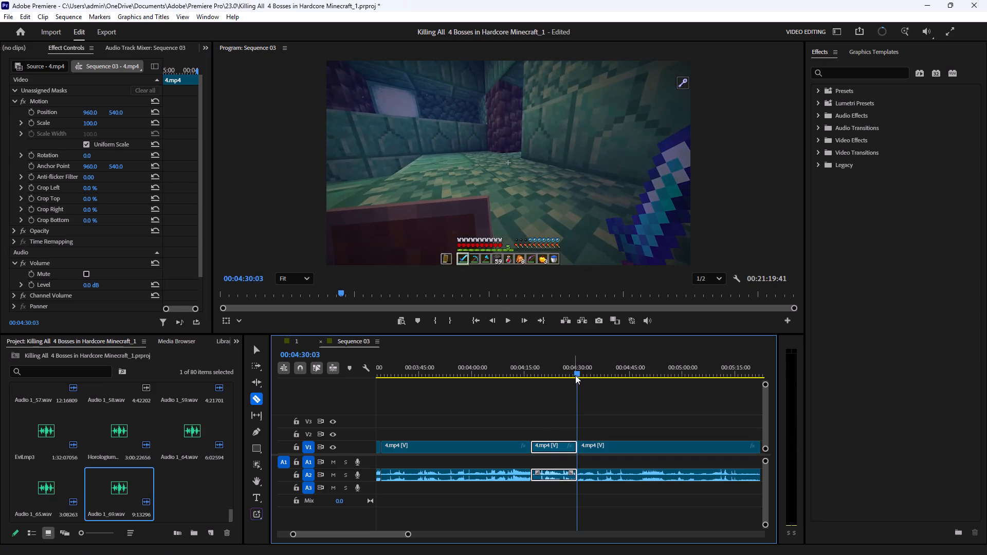
Scan the monument footage after 00:04:30:03 and split 4.mp4 at 00:04:57:50.
left_click_drag(576, 375, 630, 378)
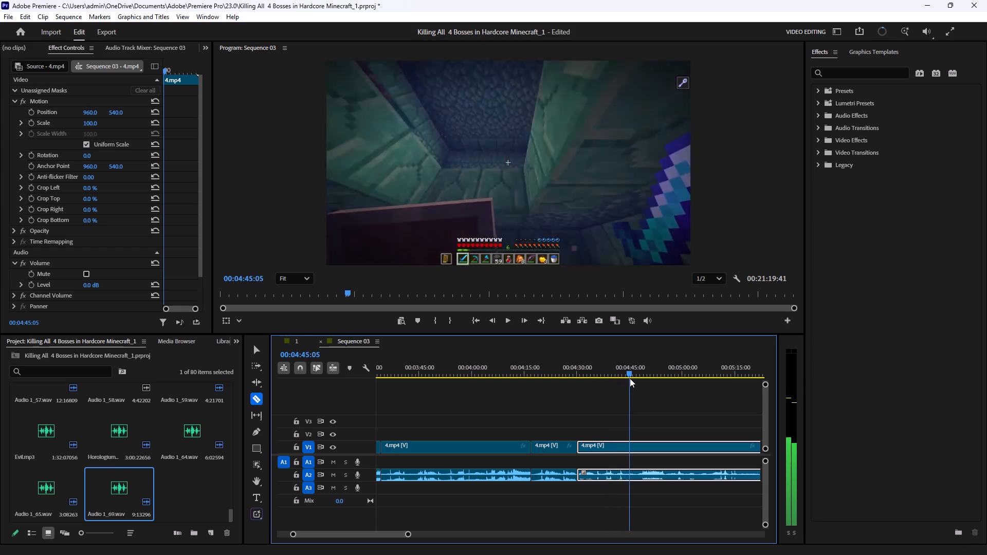
left_click_drag(630, 378, 673, 385)
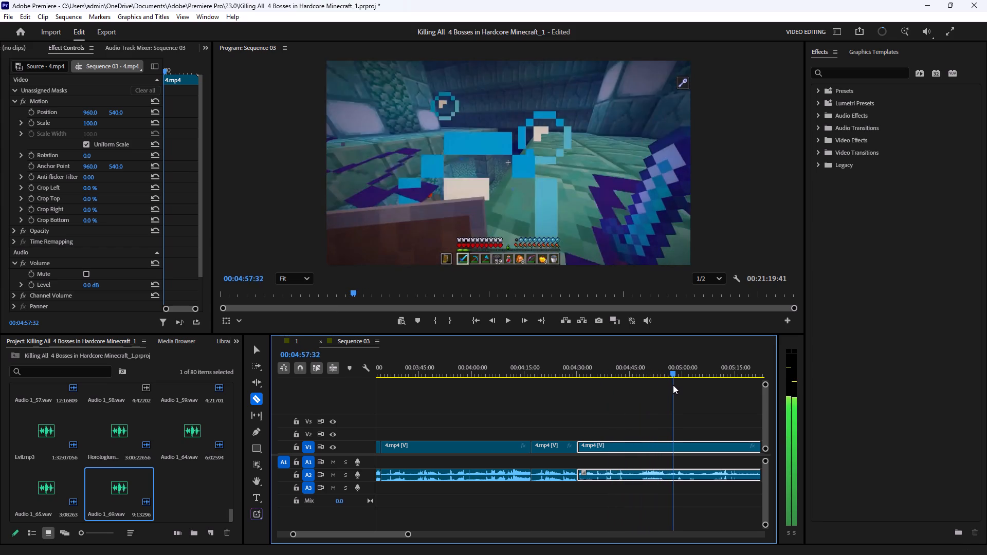
left_click_drag(673, 385, 686, 392)
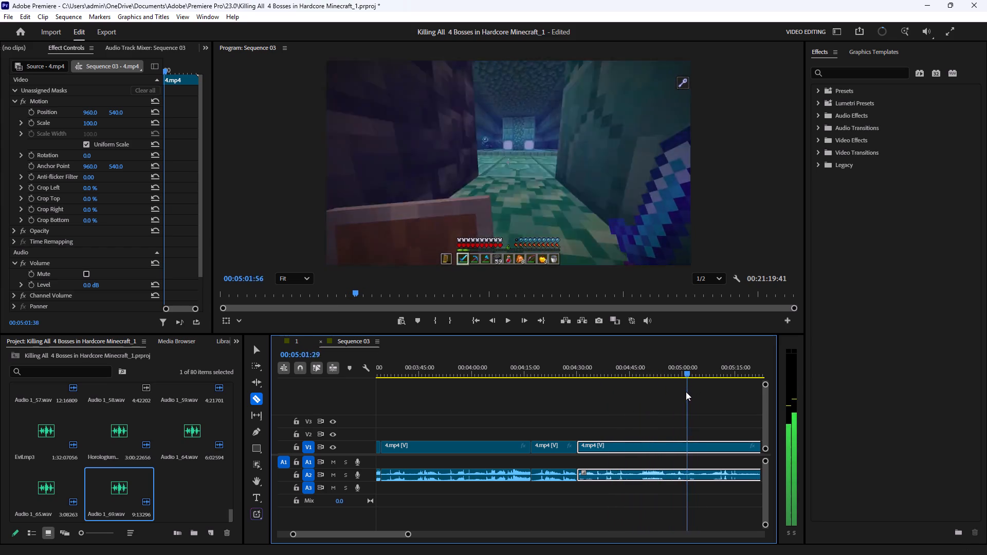
left_click_drag(686, 392, 674, 400)
key("c")
left_click(672, 445)
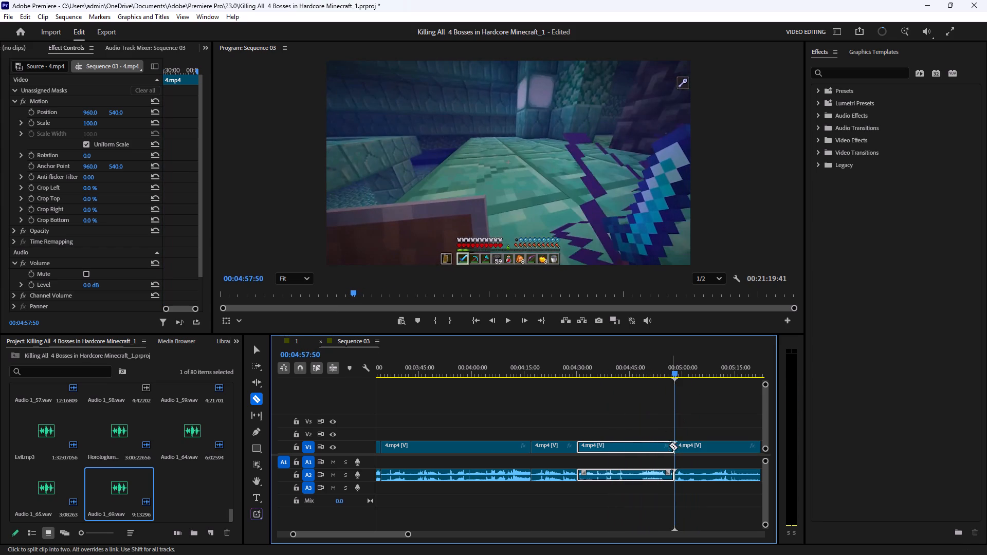
Delete the 4.mp4 section between 00:04:30:03 and 00:04:57:50 with its audio and close the gap.
left_click(254, 351)
left_click_drag(622, 411, 624, 505)
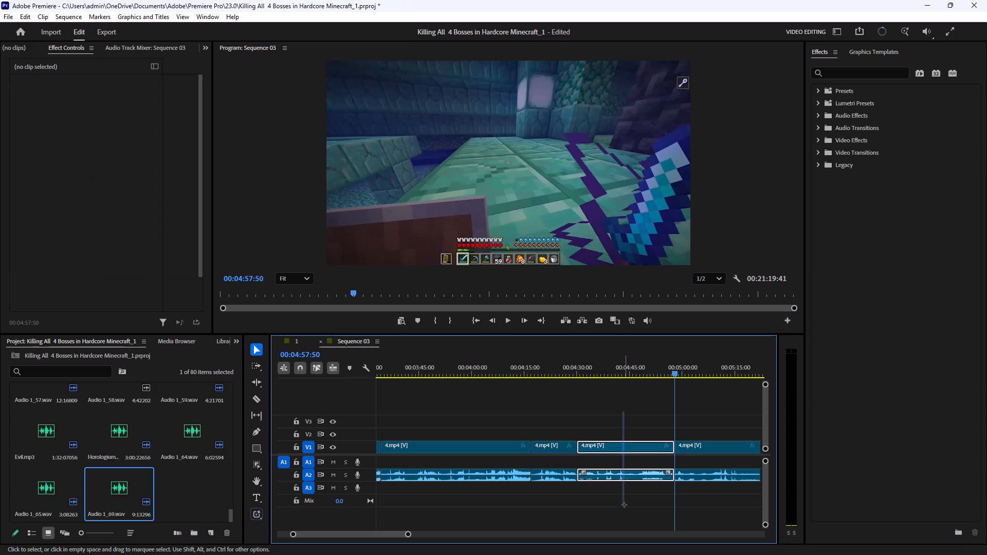
left_click_drag(624, 505, 624, 504)
key("BackSpace")
left_click(636, 447)
key("BackSpace")
Play across the join at 00:04:30:03 and split 4.mp4 at 00:05:11:07, in the monument room with the cooked chicken in hand.
left_click_drag(580, 371, 573, 378)
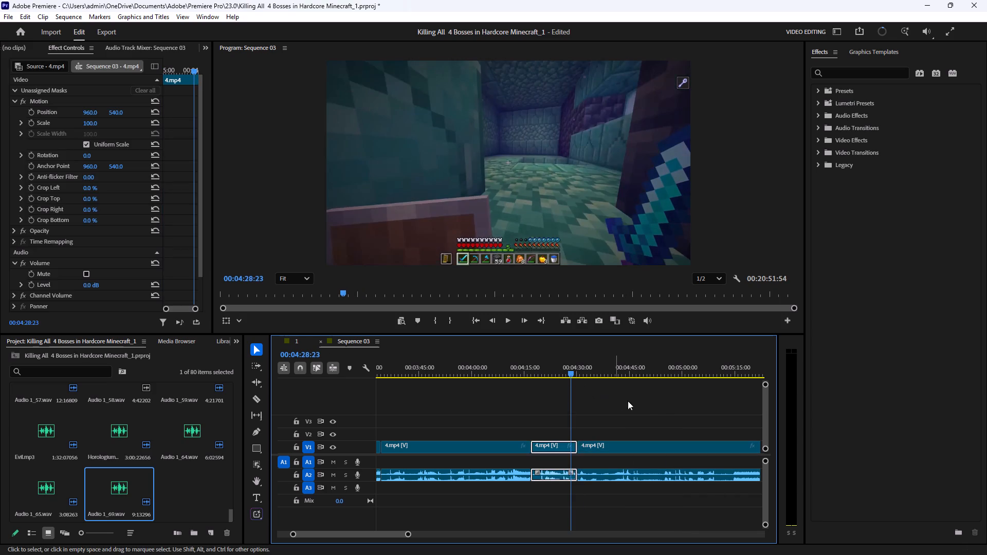
left_click(644, 414)
left_click(502, 316)
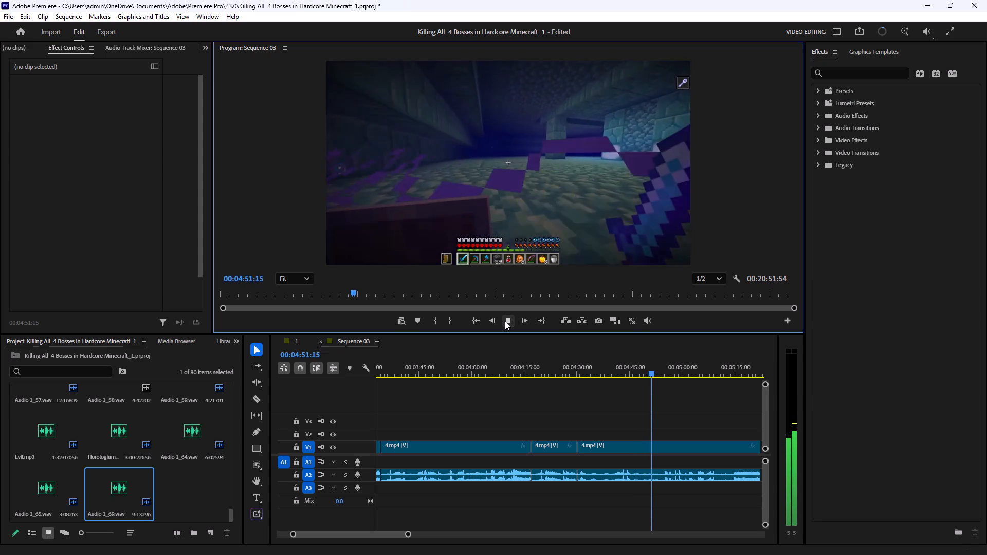
left_click(698, 396)
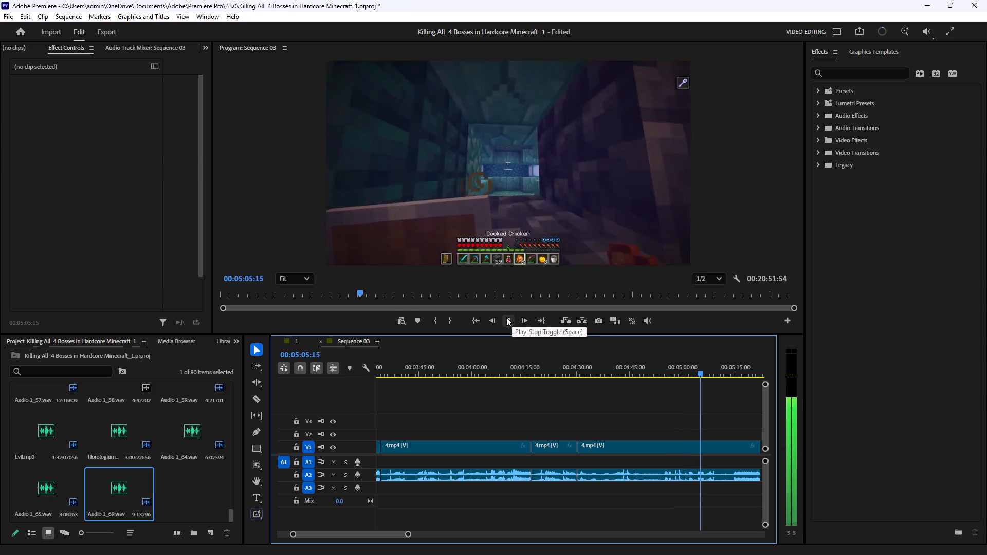
left_click(506, 317)
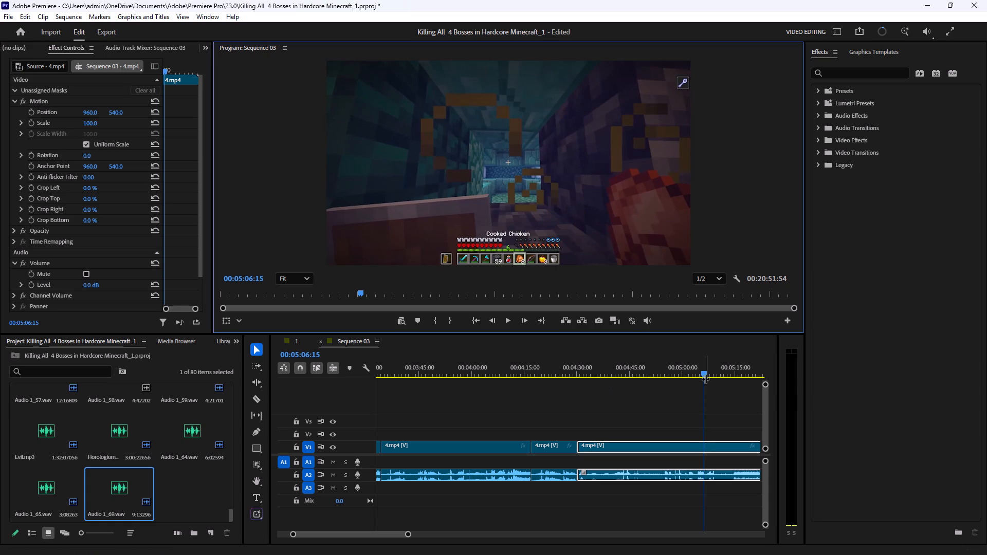
left_click(508, 321)
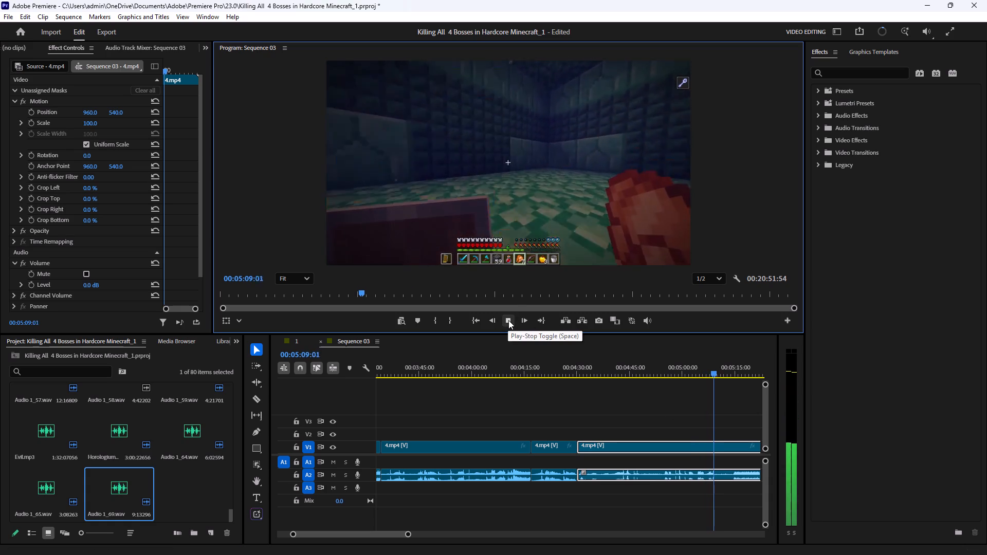
left_click(508, 320)
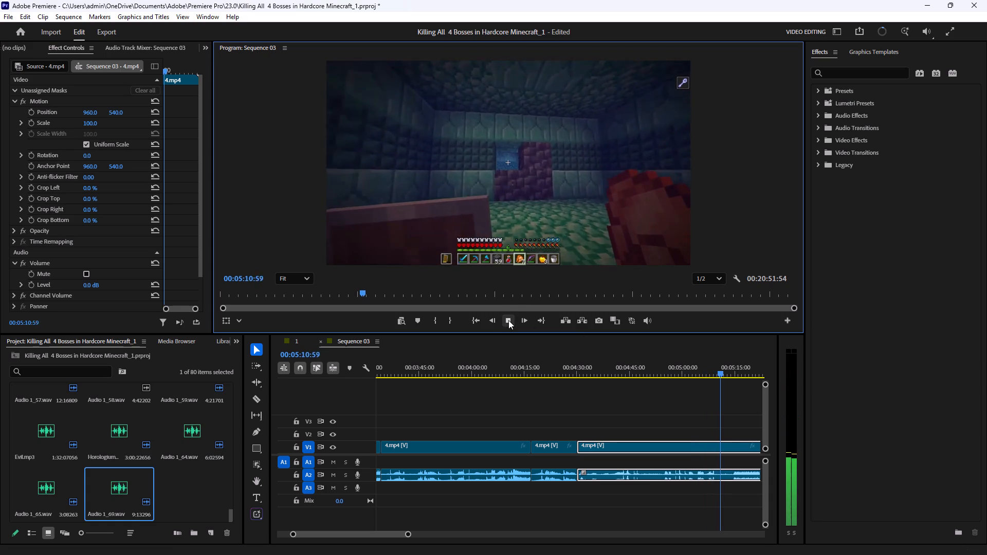
key("c")
left_click(720, 448)
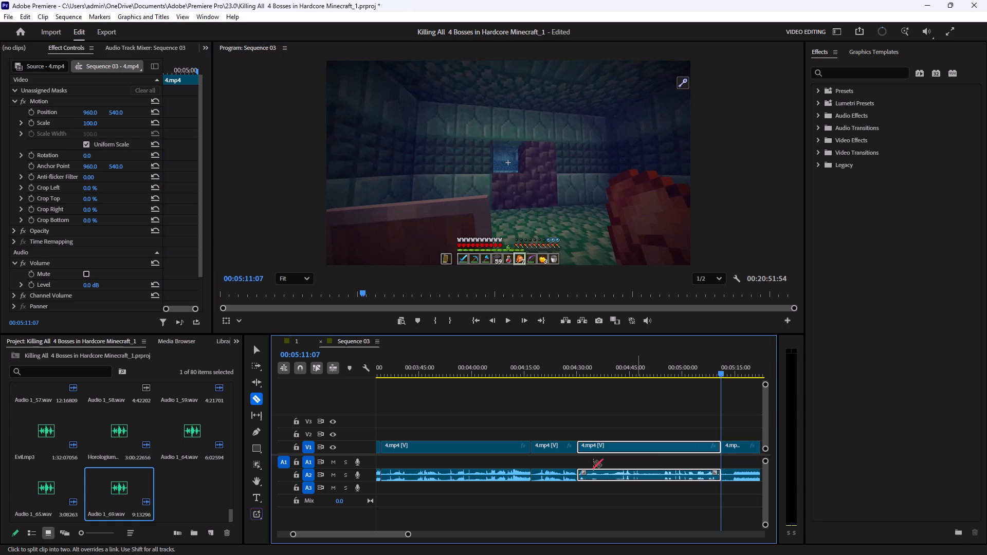
Scan the footage after 00:05:11:07 and split 4.mp4 at 00:06:02:51, in the dark passage facing the kelp.
left_click(396, 535)
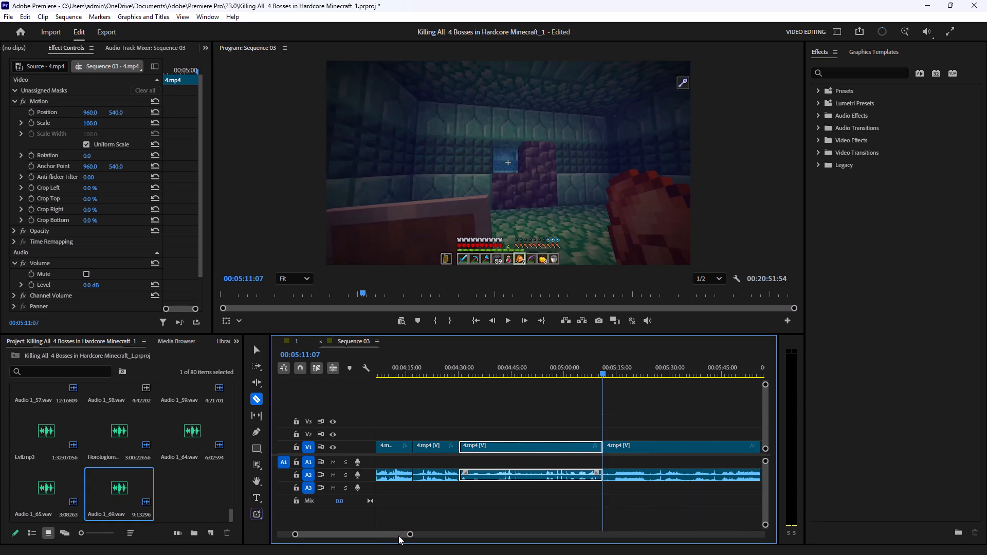
left_click_drag(523, 376, 566, 378)
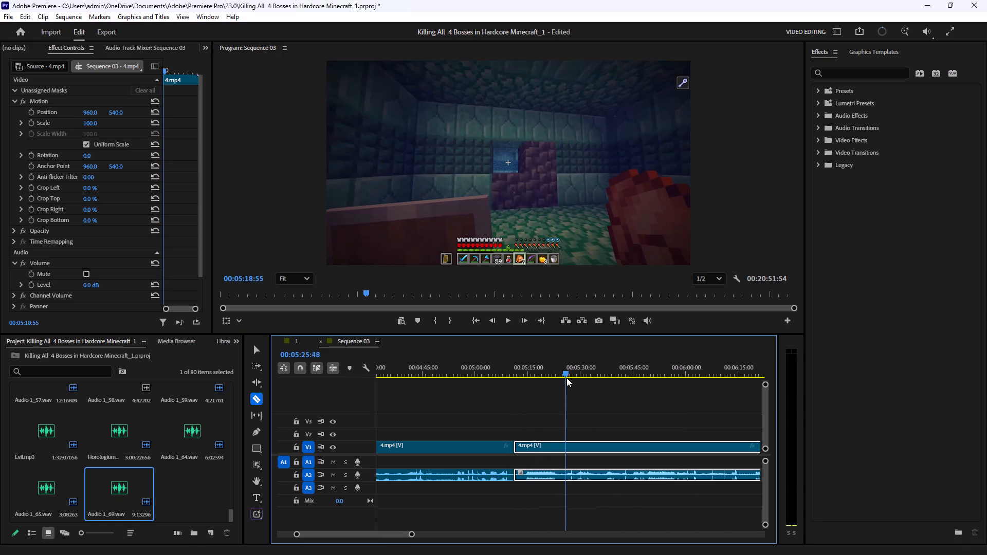
left_click_drag(566, 378, 681, 375)
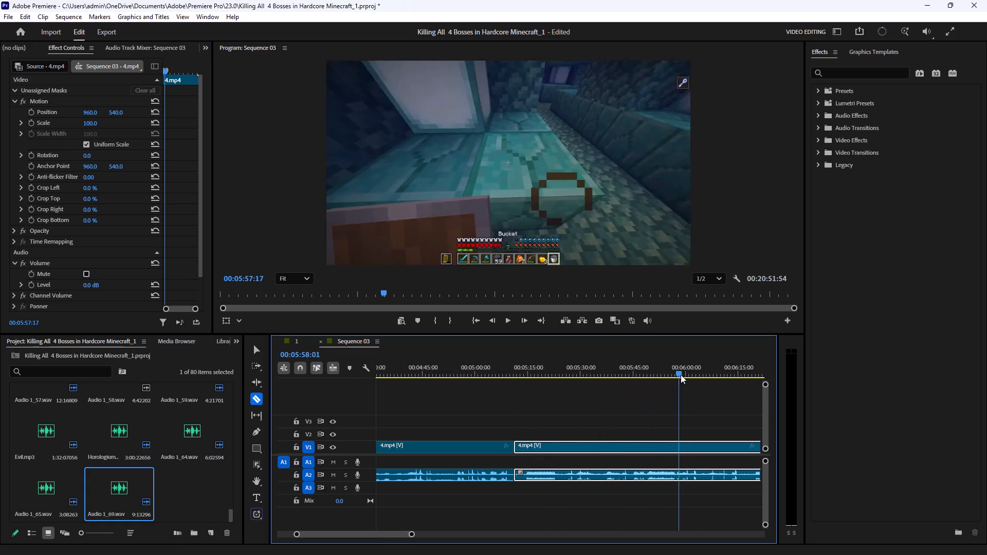
left_click_drag(681, 375, 675, 381)
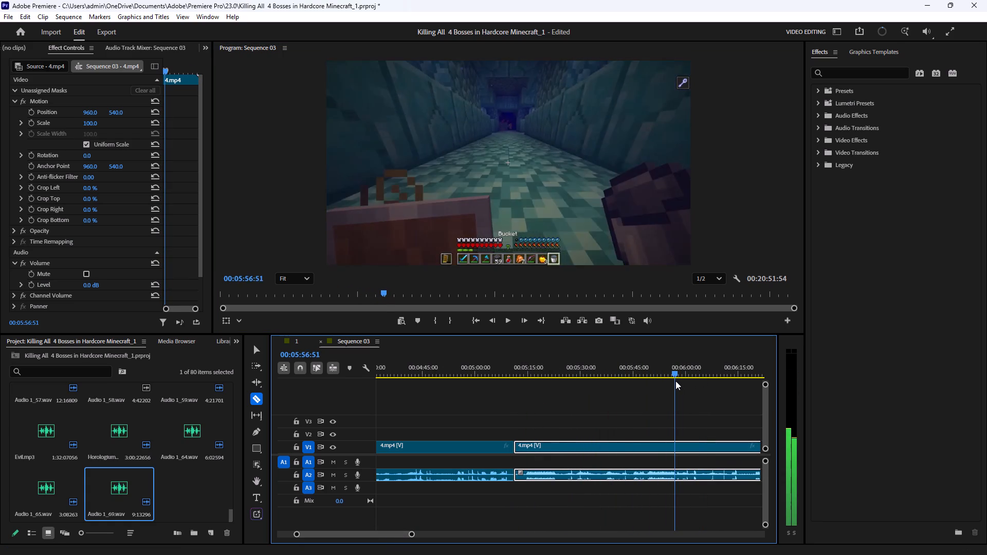
left_click_drag(675, 381, 693, 383)
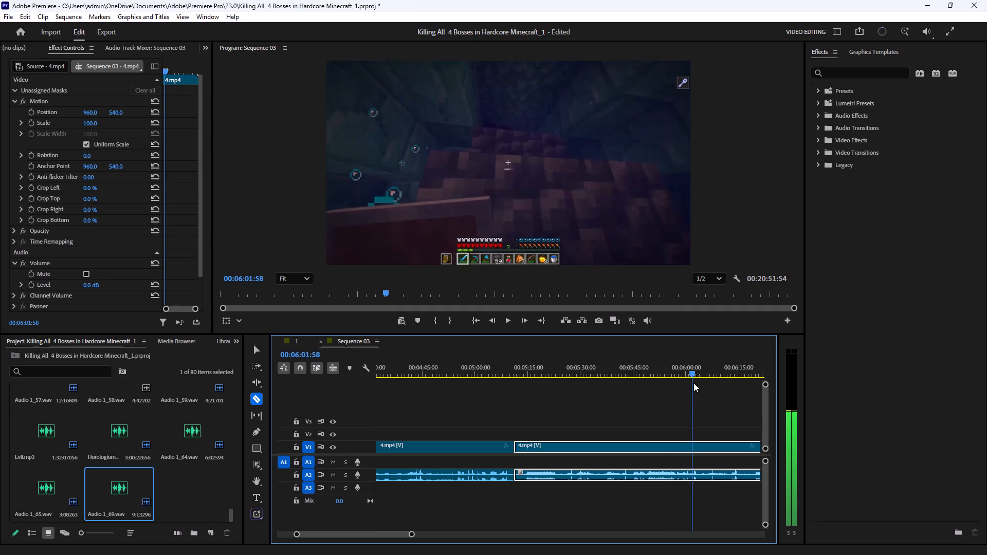
left_click_drag(693, 383, 700, 384)
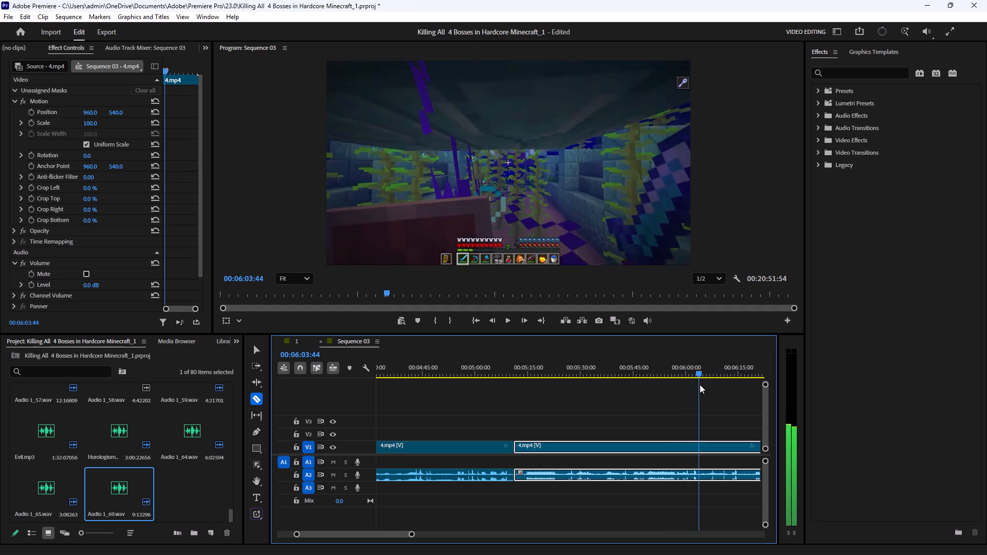
left_click_drag(700, 384, 697, 385)
left_click(697, 447)
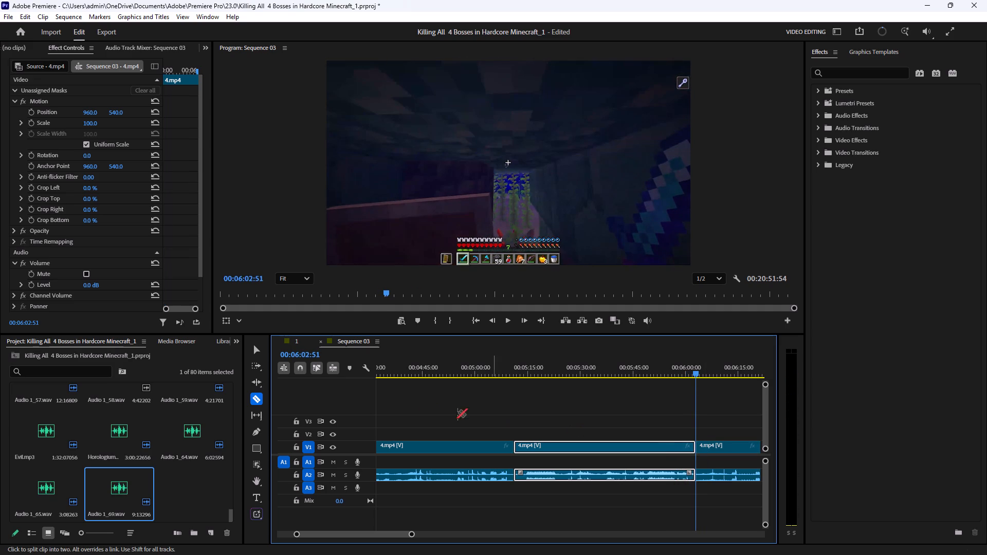
Delete the 4.mp4 section between 00:05:11:07 and 00:06:02:51 with its audio and close the gap.
left_click(263, 350)
left_click(255, 350)
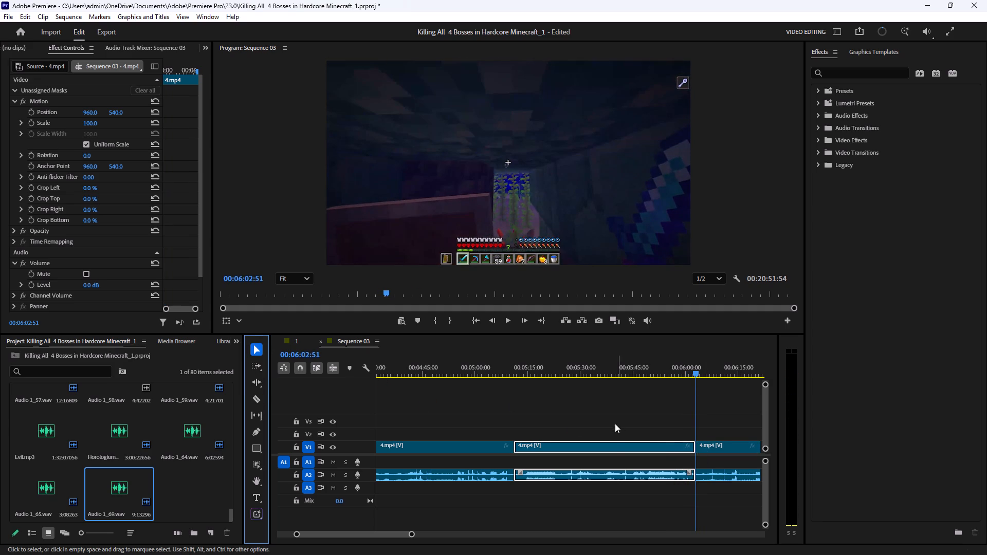
left_click_drag(618, 414, 583, 512)
key("BackSpace")
left_click(591, 449)
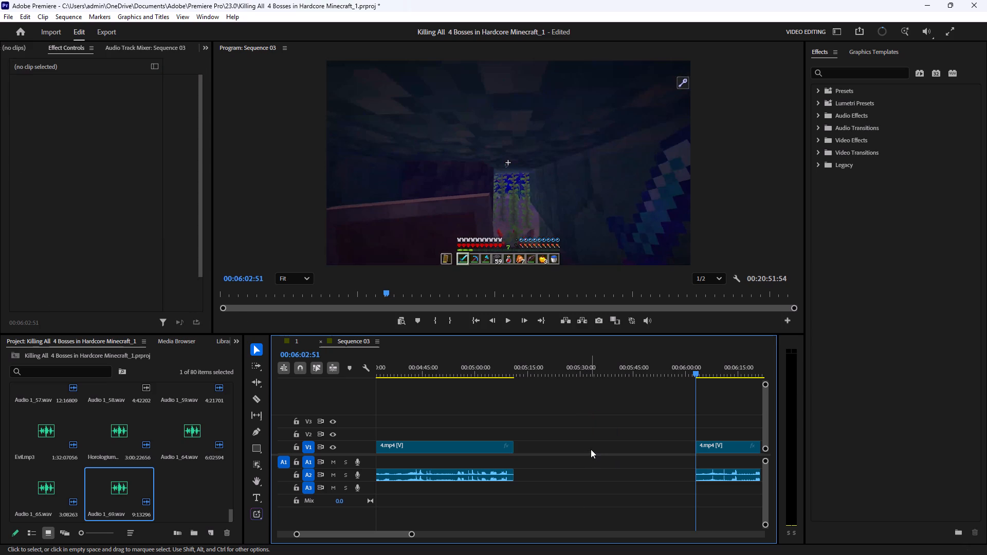
key("BackSpace")
Play across the join at 00:05:11:07 and split 4.mp4 at 00:05:44:15, on the Game Menu screen.
left_click_drag(510, 363, 510, 368)
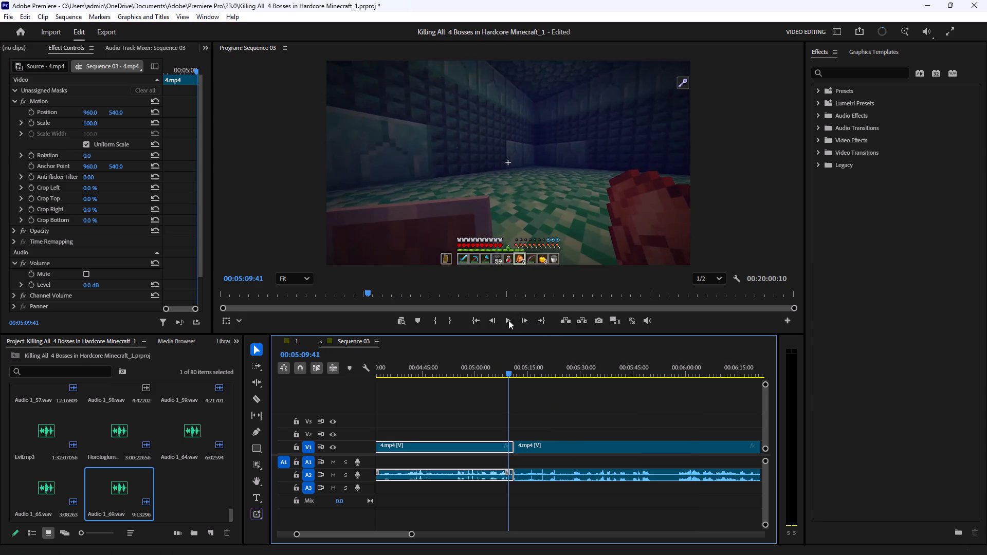
left_click(508, 320)
left_click(591, 430)
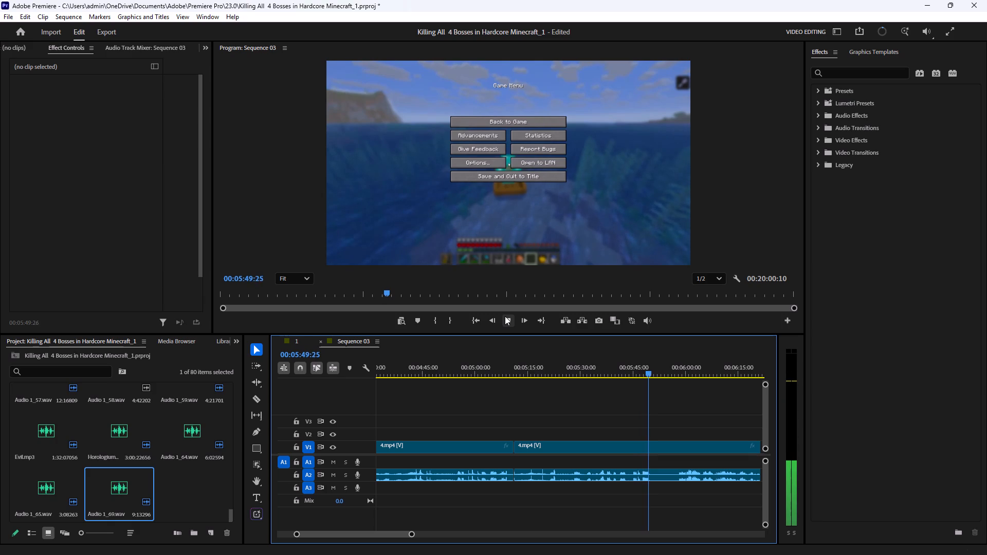
left_click(505, 316)
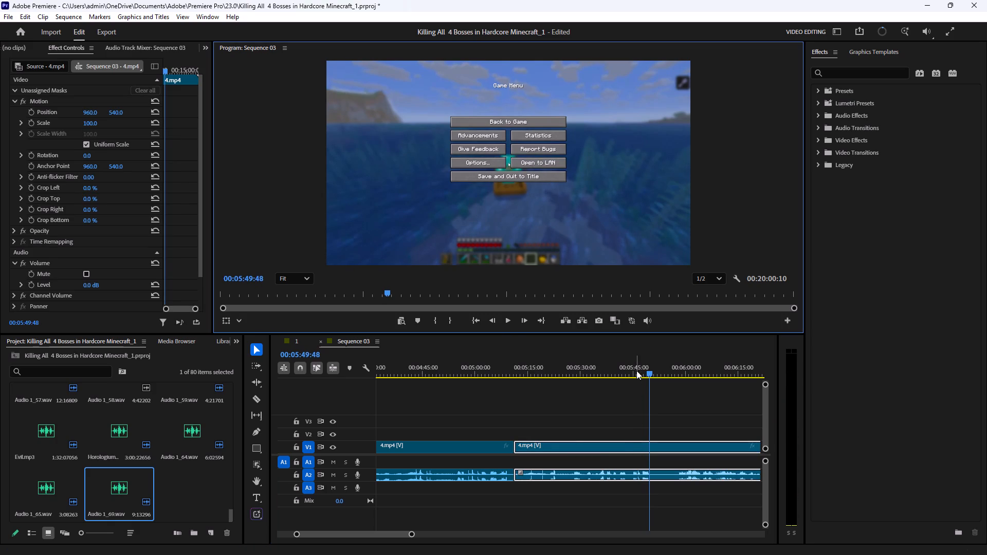
left_click_drag(636, 371, 631, 394)
key("c")
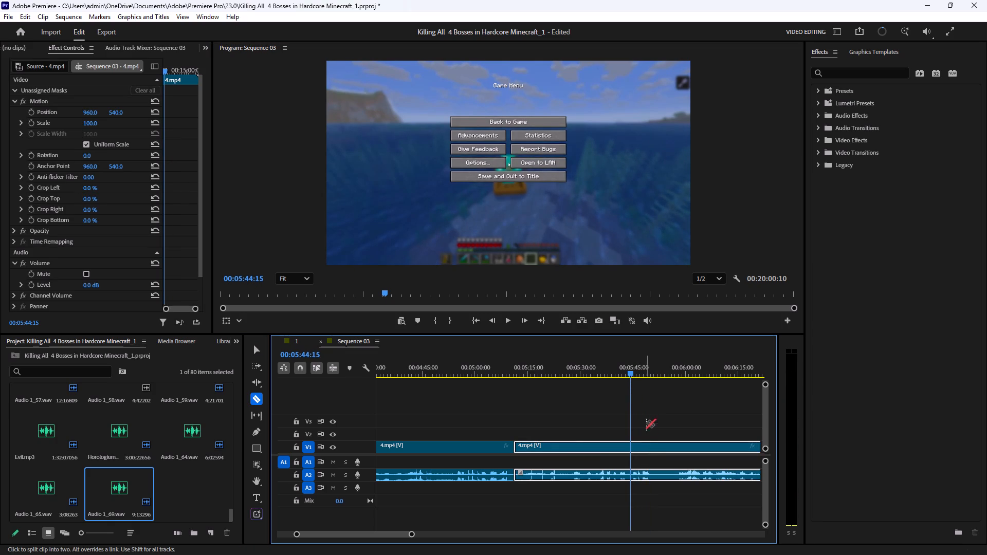
left_click(631, 448)
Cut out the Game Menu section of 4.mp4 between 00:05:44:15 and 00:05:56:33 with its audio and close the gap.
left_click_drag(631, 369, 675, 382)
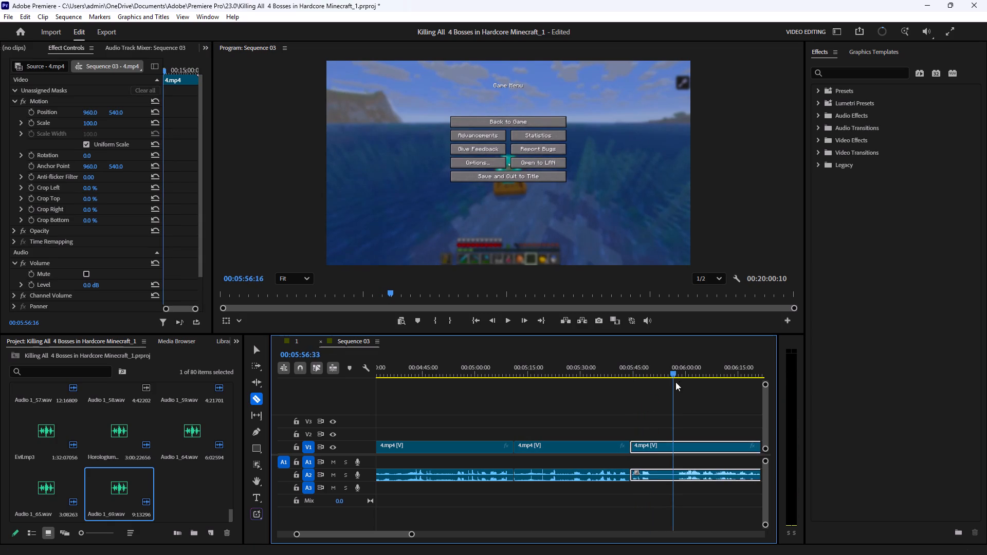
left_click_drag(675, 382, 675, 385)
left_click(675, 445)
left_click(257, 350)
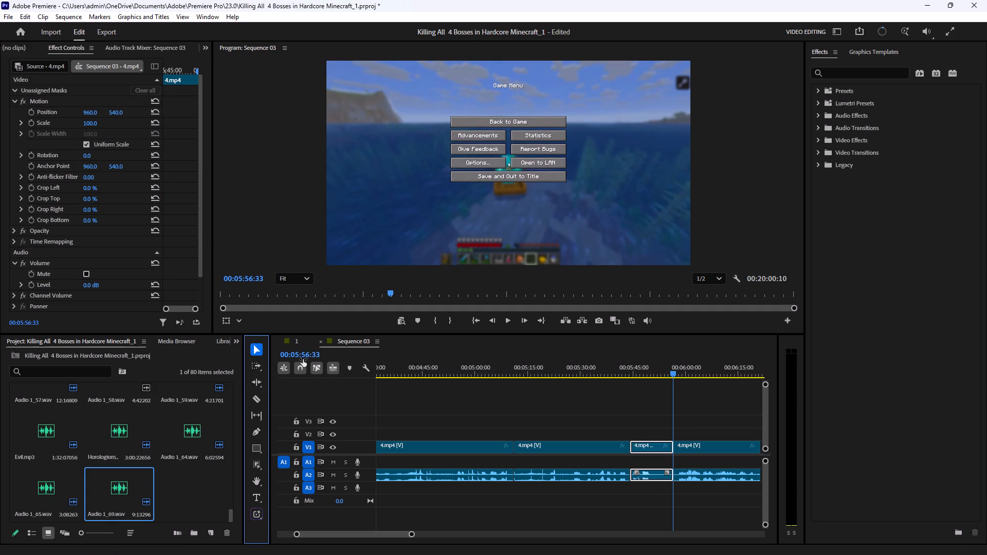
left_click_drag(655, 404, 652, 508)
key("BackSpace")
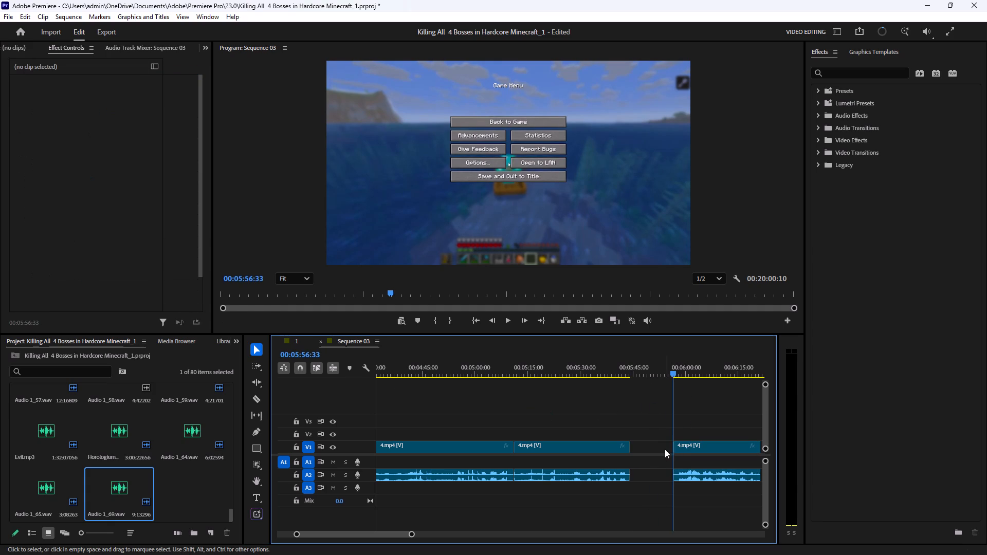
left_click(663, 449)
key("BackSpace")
Skim the remaining footage to the end of the sequence and delete the last 4.mp4 section, from 00:05:44:15 onward, with its audio.
left_click_drag(636, 373, 663, 376)
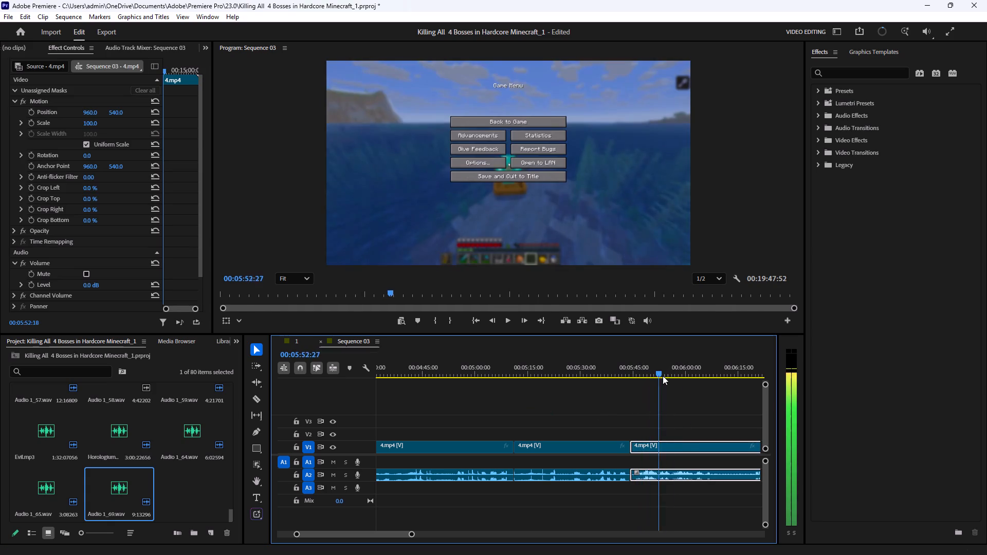
left_click_drag(663, 376, 731, 380)
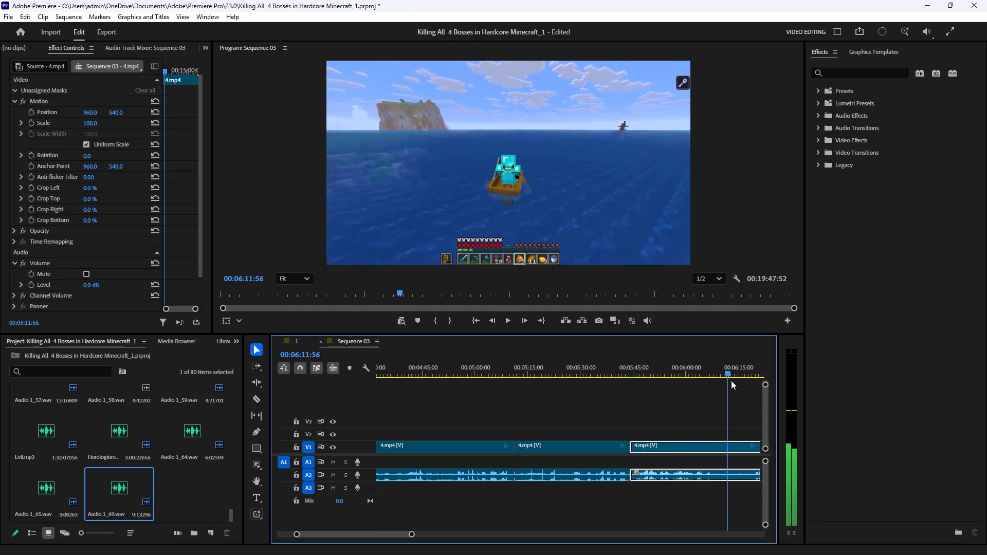
left_click_drag(731, 380, 765, 384)
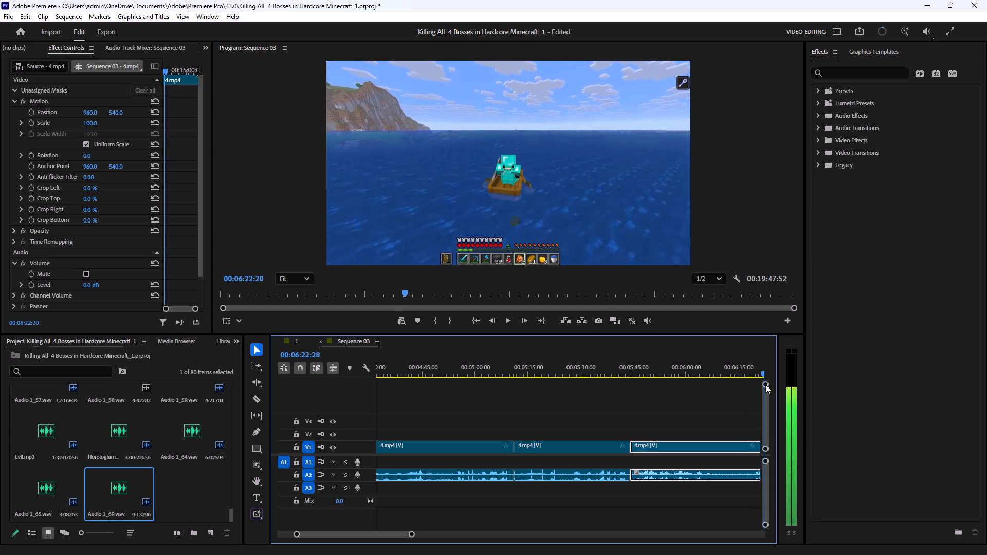
left_click_drag(765, 384, 771, 386)
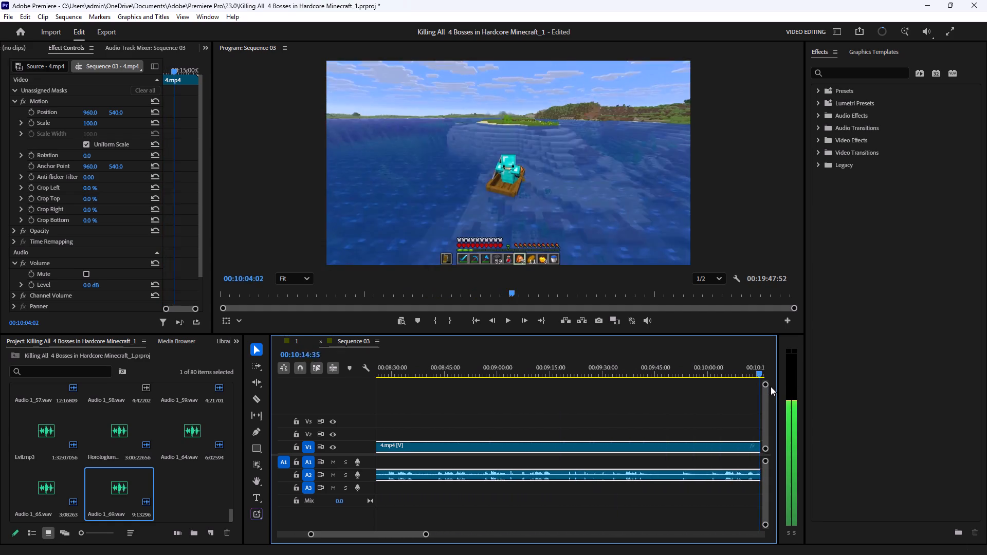
left_click_drag(771, 386, 744, 402)
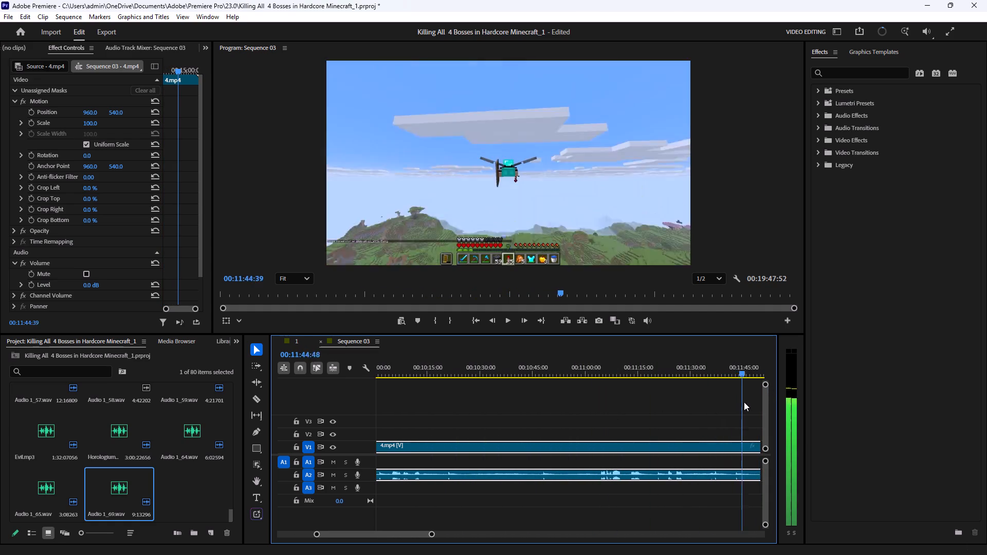
left_click_drag(744, 402, 761, 410)
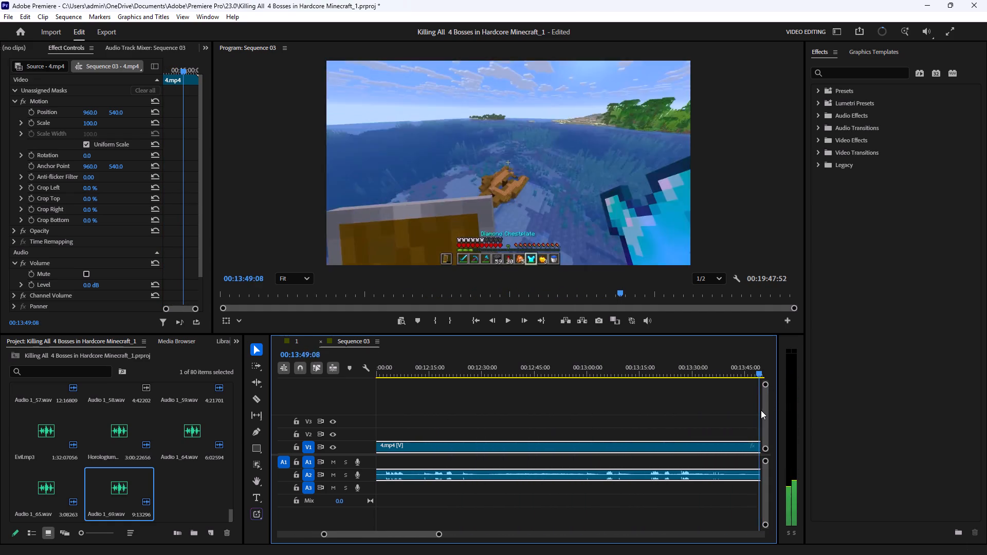
left_click_drag(761, 410, 768, 410)
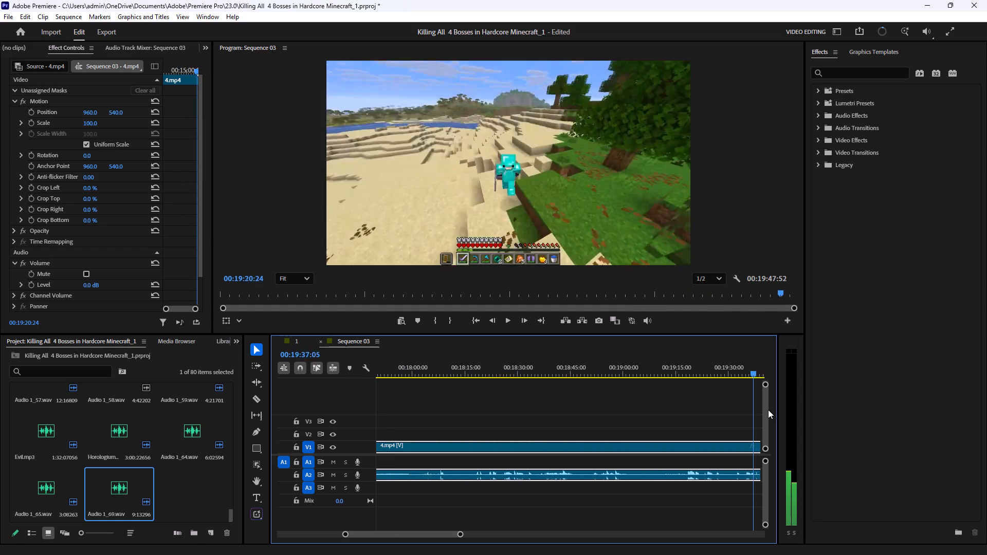
left_click_drag(768, 410, 726, 417)
left_click_drag(635, 509, 598, 435)
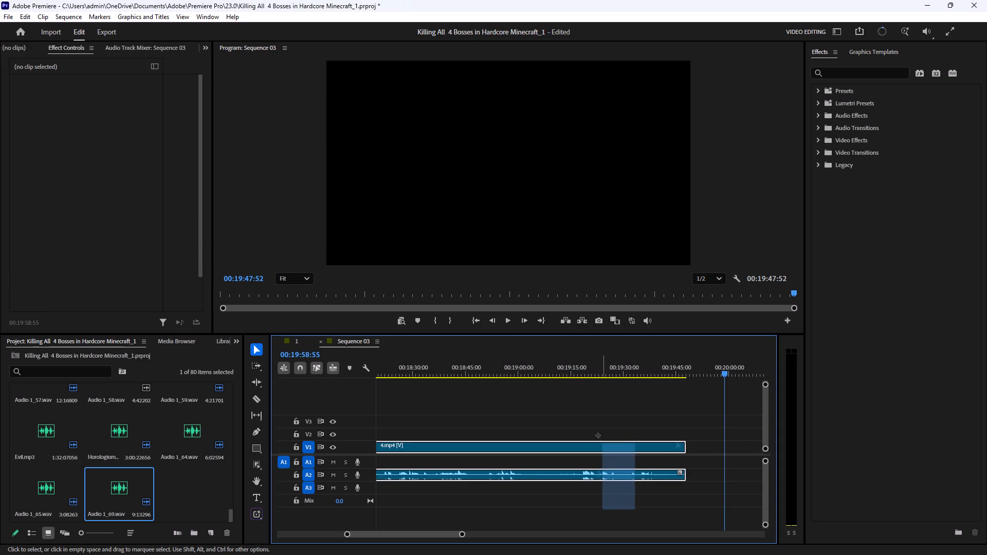
left_click_drag(598, 435, 595, 430)
key("BackSpace")
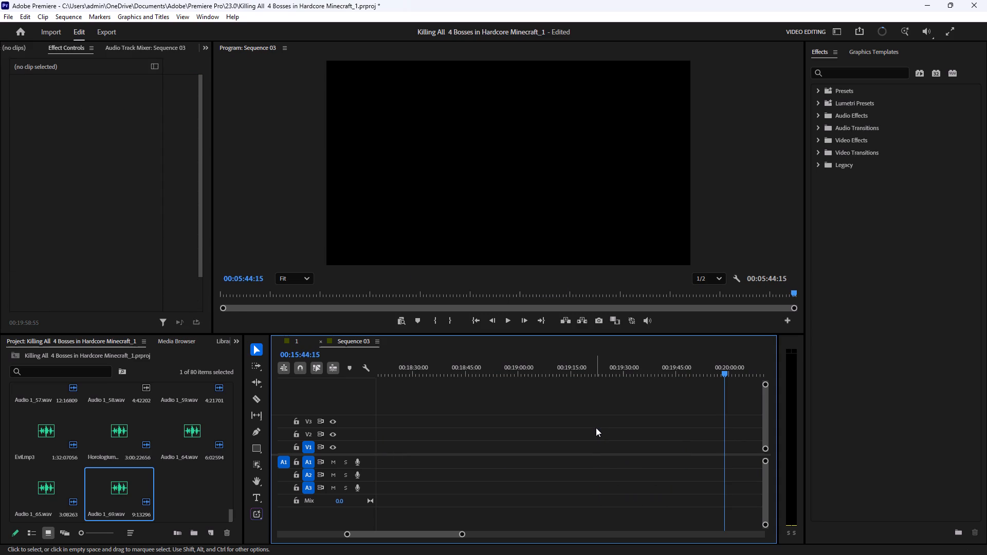
Save the project.
key("ctrl+s")
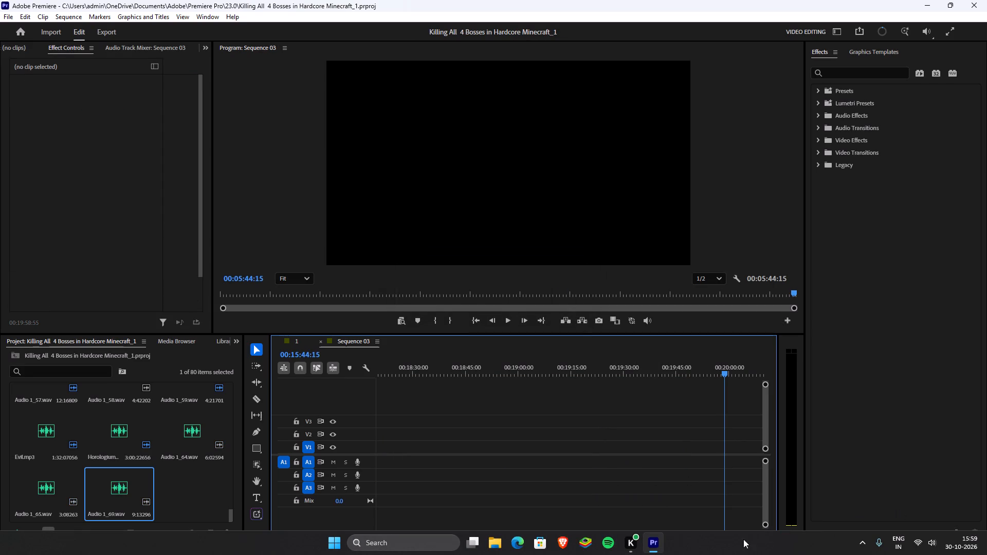